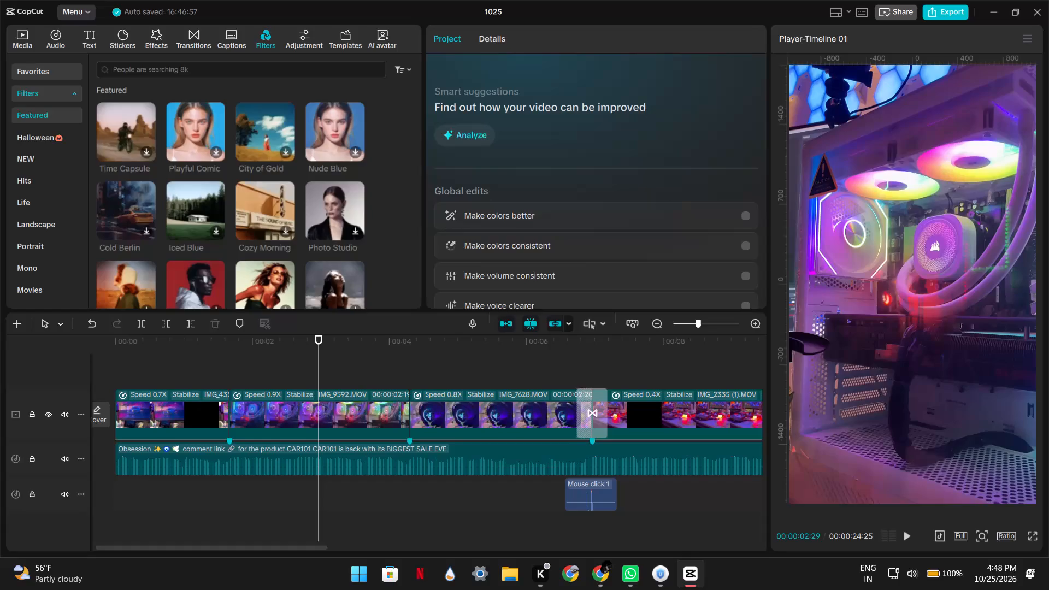
# Search the filter library for "badbunny" and add the Badbunny and Bokeh filters to the timeline.
pyautogui.click(213, 71)
pyautogui.write('badbunny')
pyautogui.press('Return')
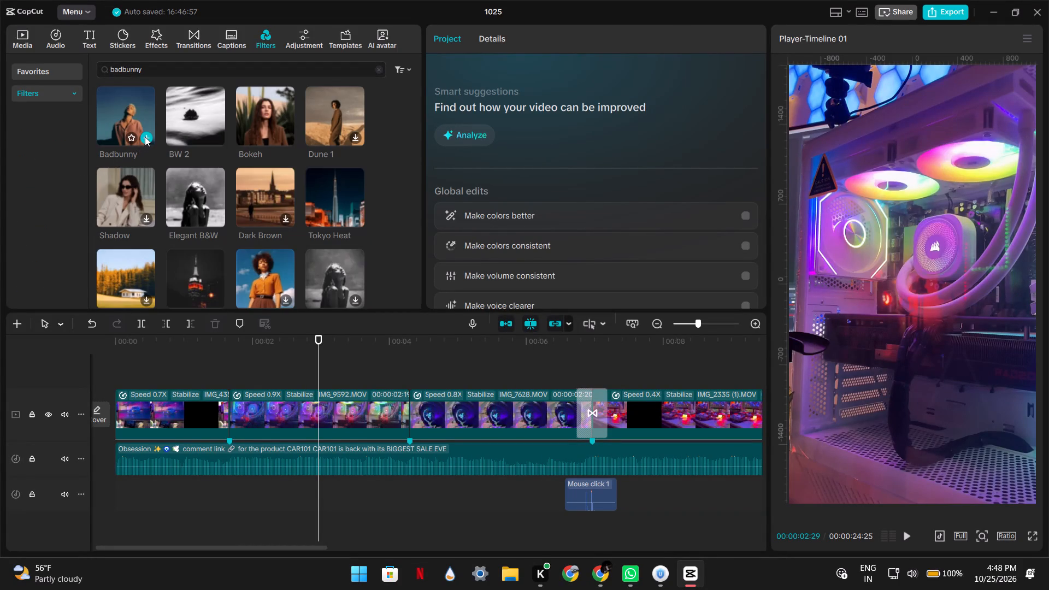
pyautogui.click(145, 137)
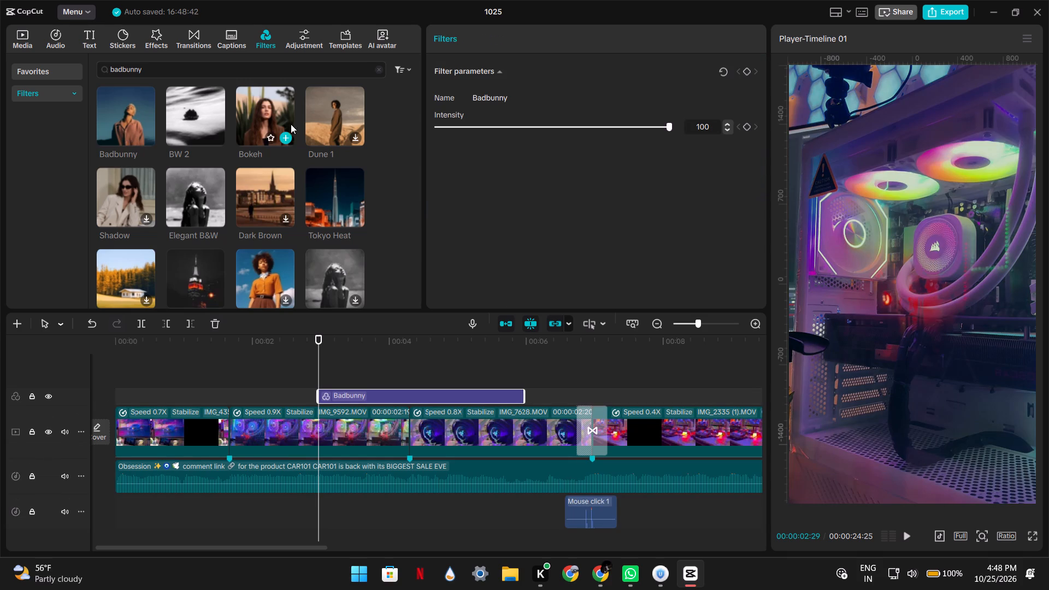
pyautogui.click(285, 138)
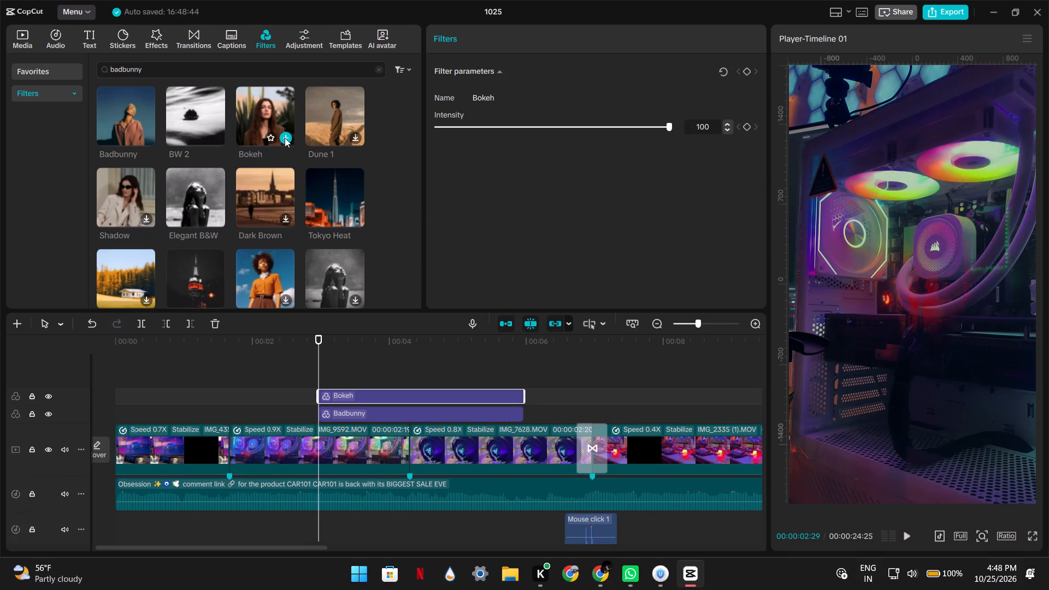
pyautogui.press('space')
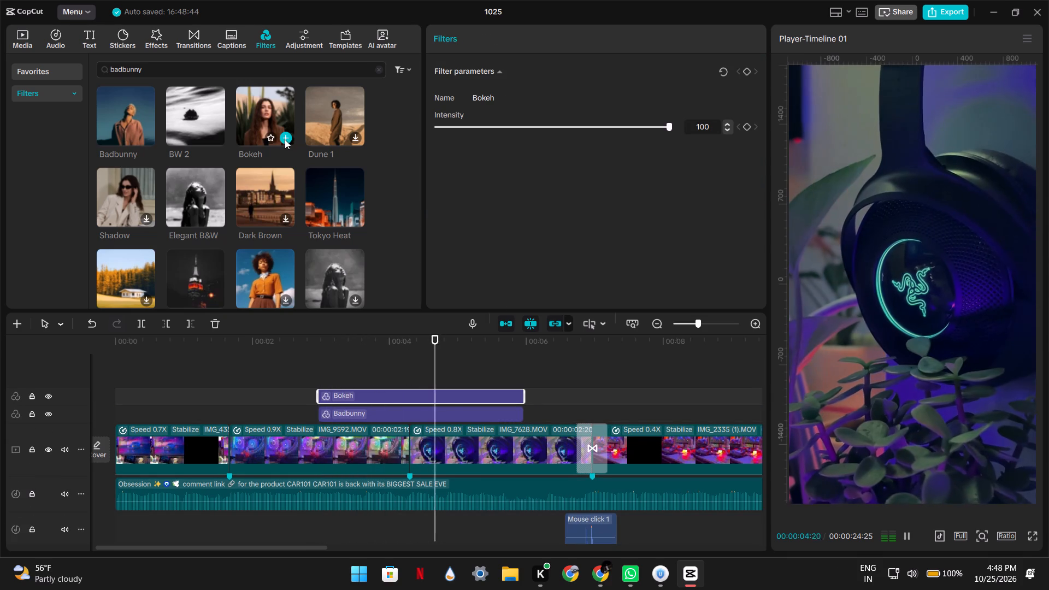
pyautogui.press('space')
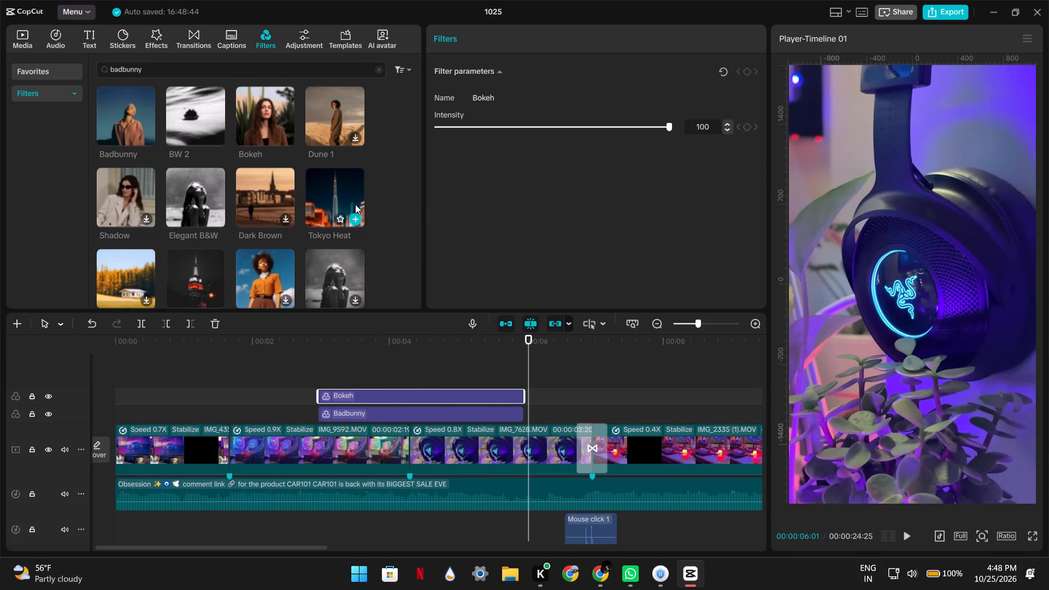
# Extend the Badbunny and Bokeh filters together so they span the video from its start to its end.
pyautogui.moveTo(322, 378); pyautogui.dragTo(379, 415)
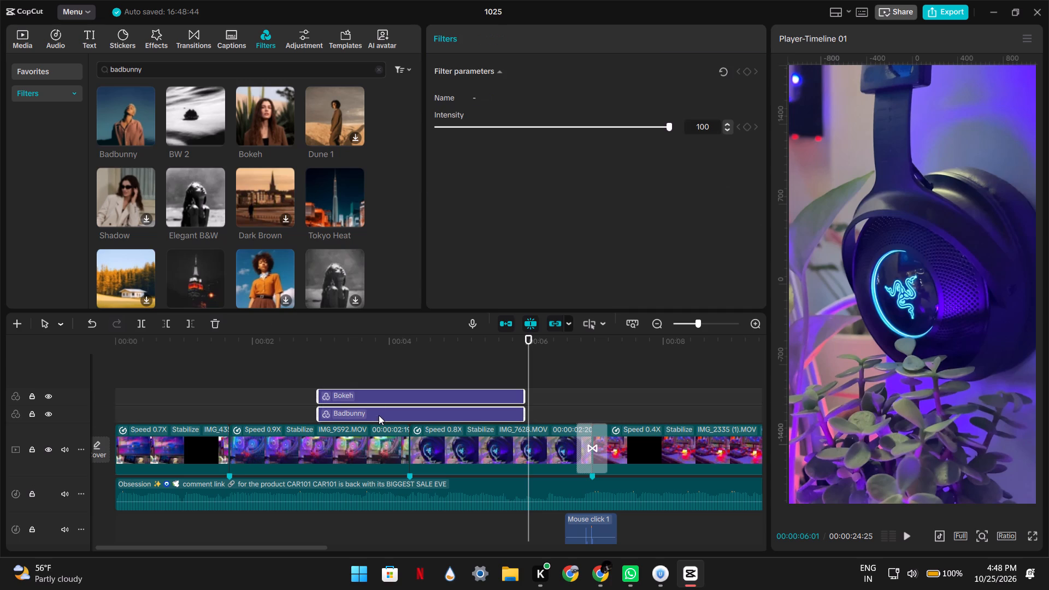
pyautogui.moveTo(316, 402); pyautogui.dragTo(100, 397)
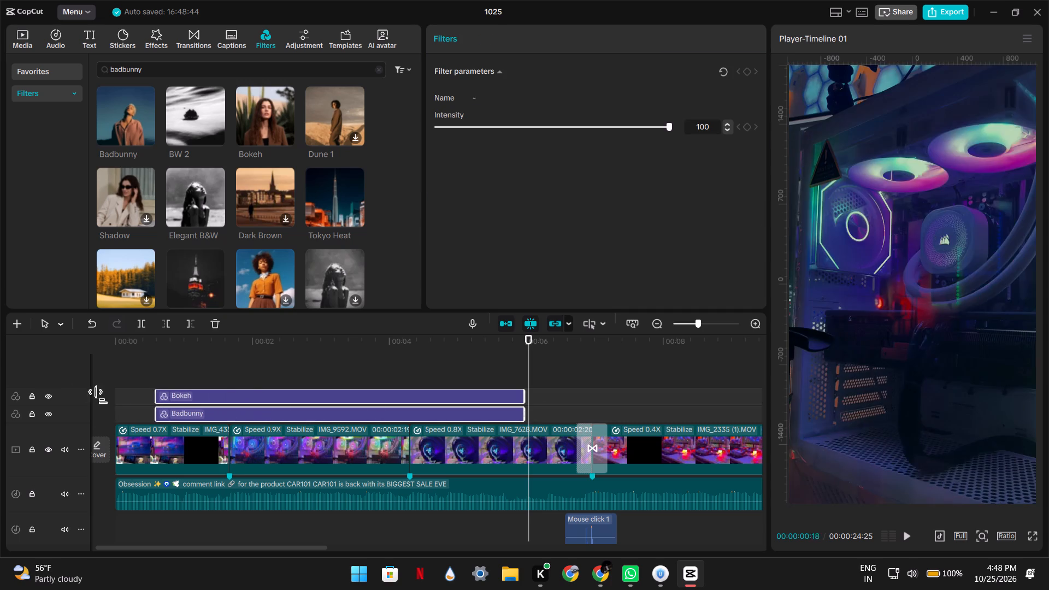
pyautogui.moveTo(100, 397); pyautogui.dragTo(78, 391)
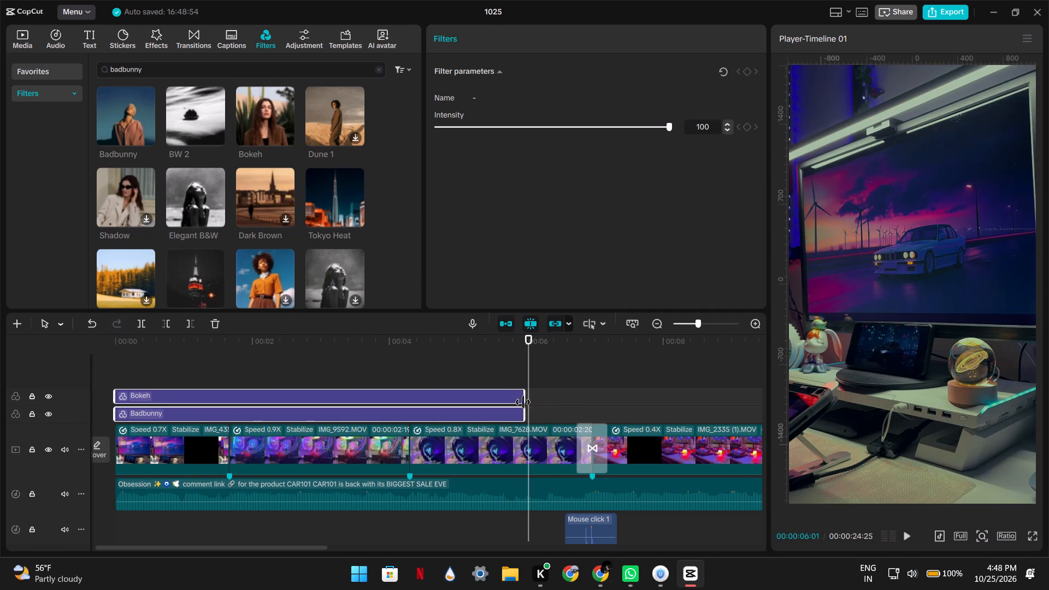
pyautogui.moveTo(527, 398); pyautogui.dragTo(820, 401)
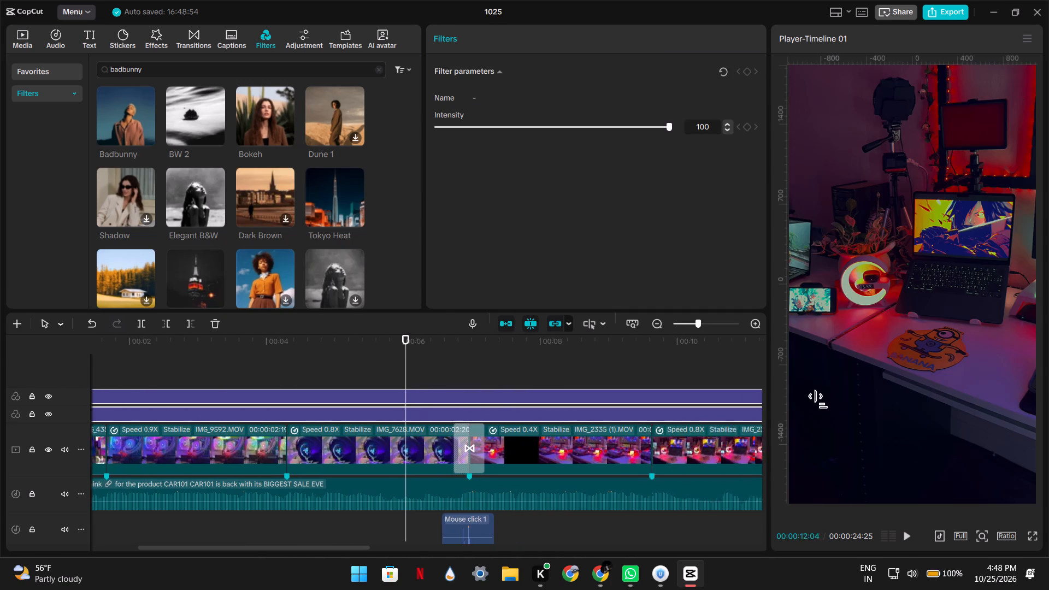
pyautogui.moveTo(820, 401); pyautogui.dragTo(805, 413)
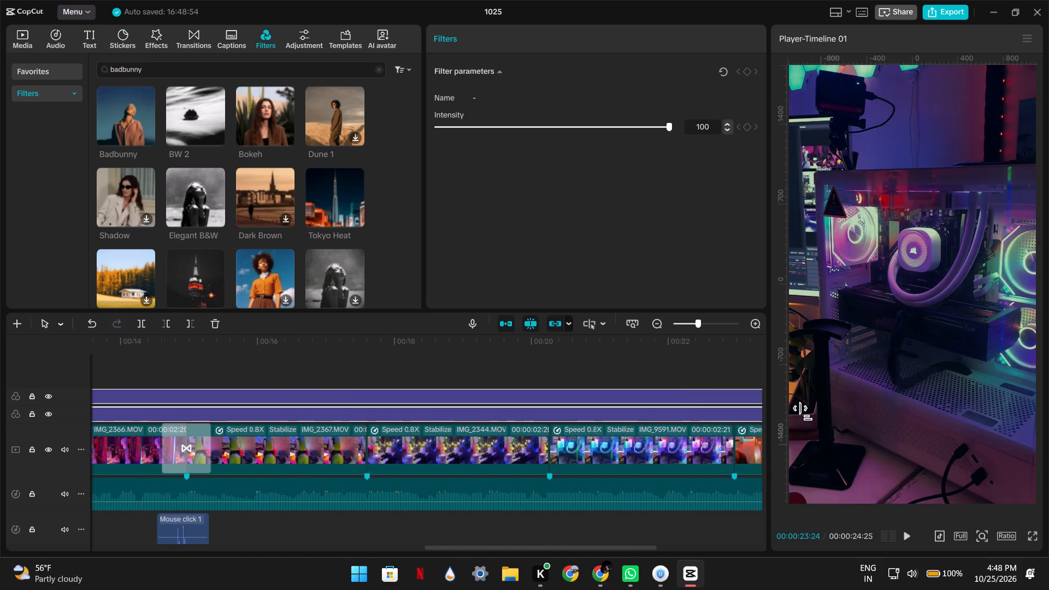
pyautogui.moveTo(805, 413); pyautogui.dragTo(406, 417)
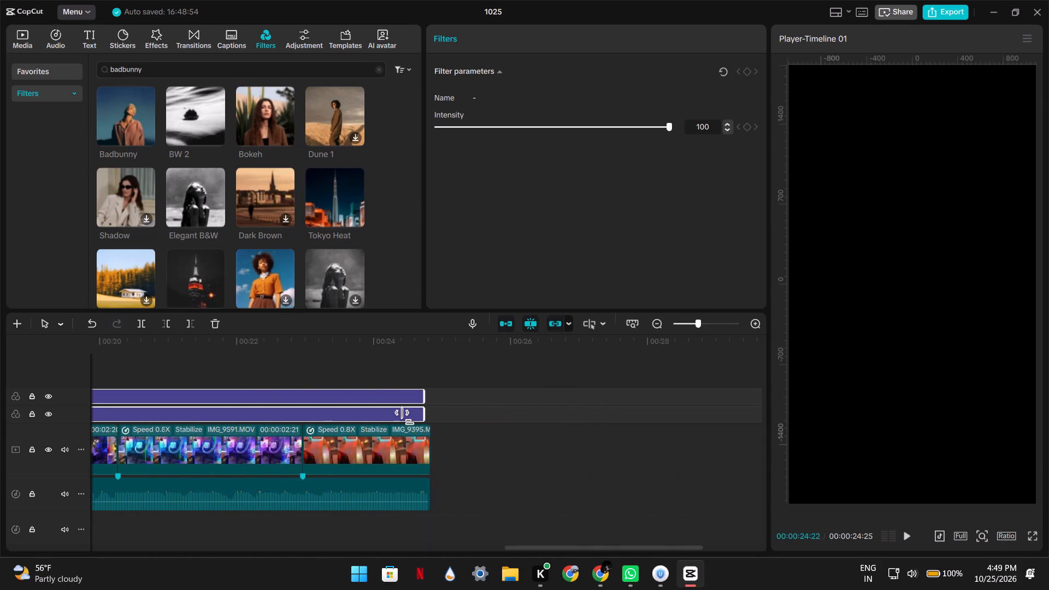
pyautogui.moveTo(406, 417); pyautogui.dragTo(428, 411)
pyautogui.hscroll(9, 428, 411)
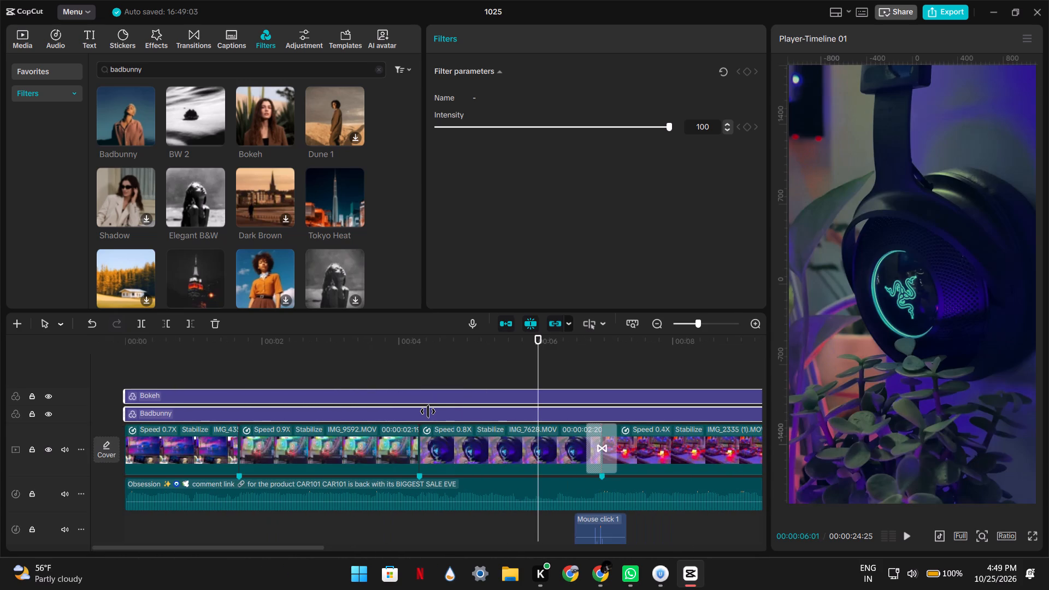
# Preview the opening clips with the filters in full screen, playing from the beginning.
pyautogui.click(334, 381)
pyautogui.moveTo(334, 381); pyautogui.dragTo(0, 436)
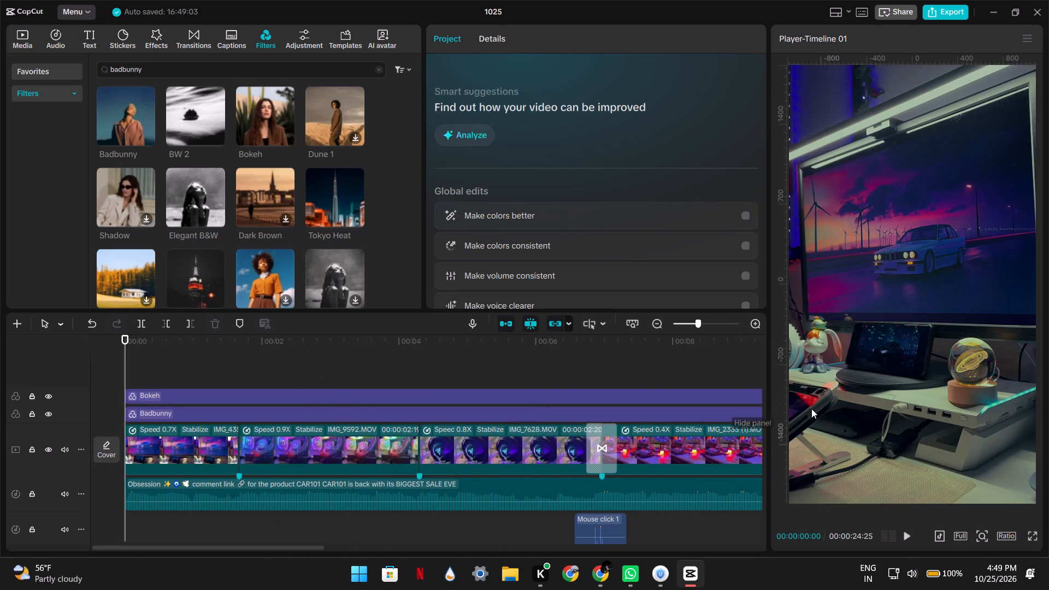
pyautogui.click(1032, 535)
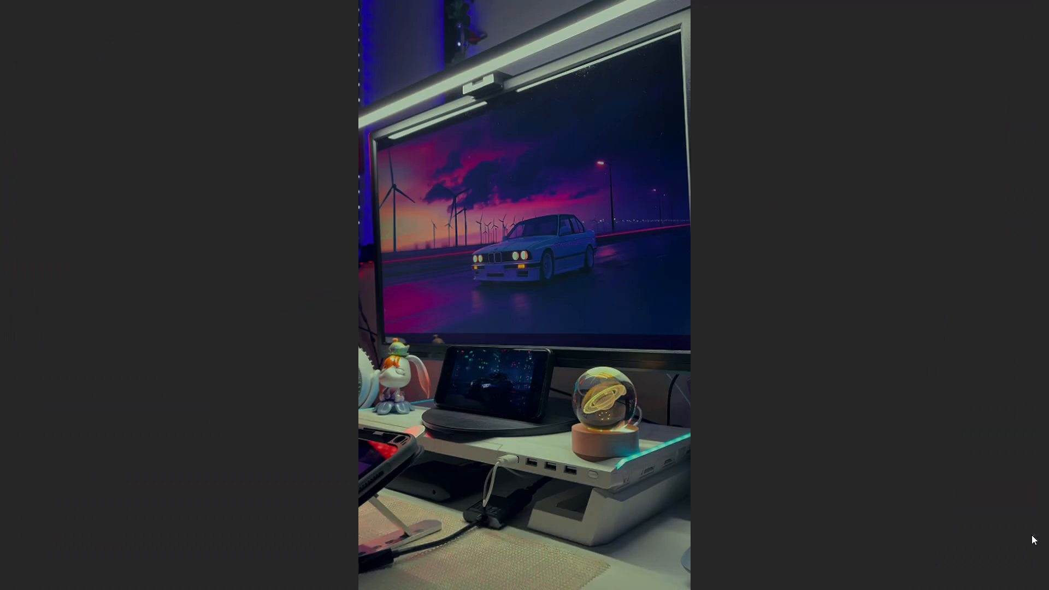
pyautogui.press('space')
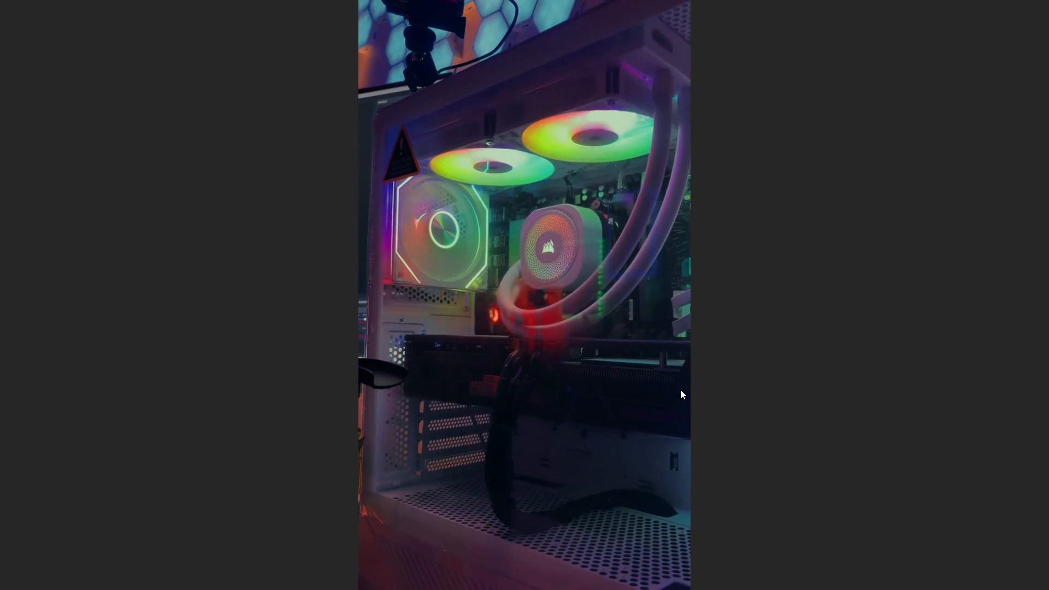
pyautogui.click(680, 390)
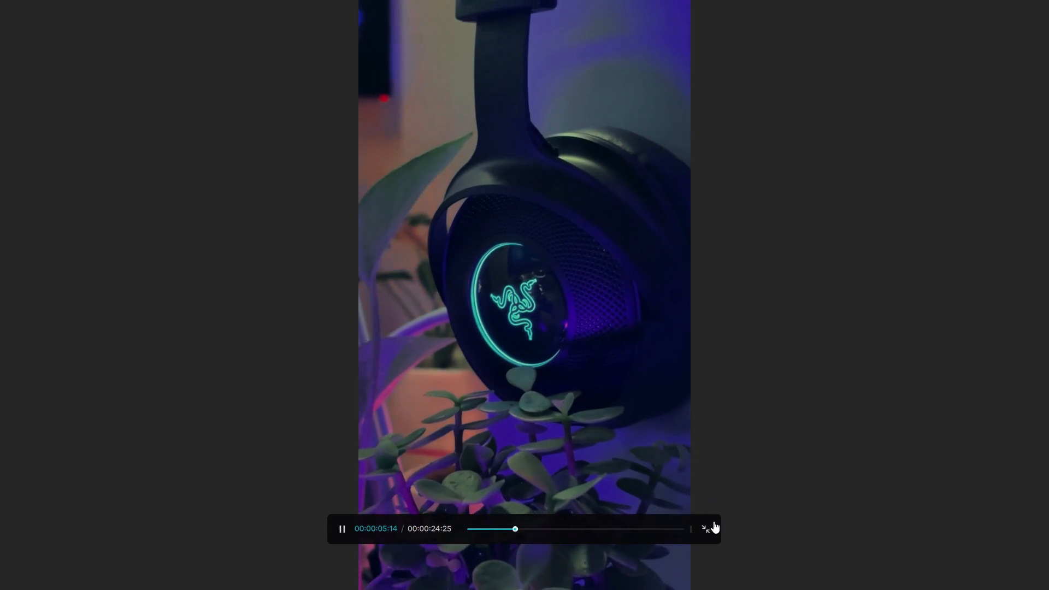
pyautogui.click(712, 524)
# Open the speed settings of the first video clip.
pyautogui.click(165, 369)
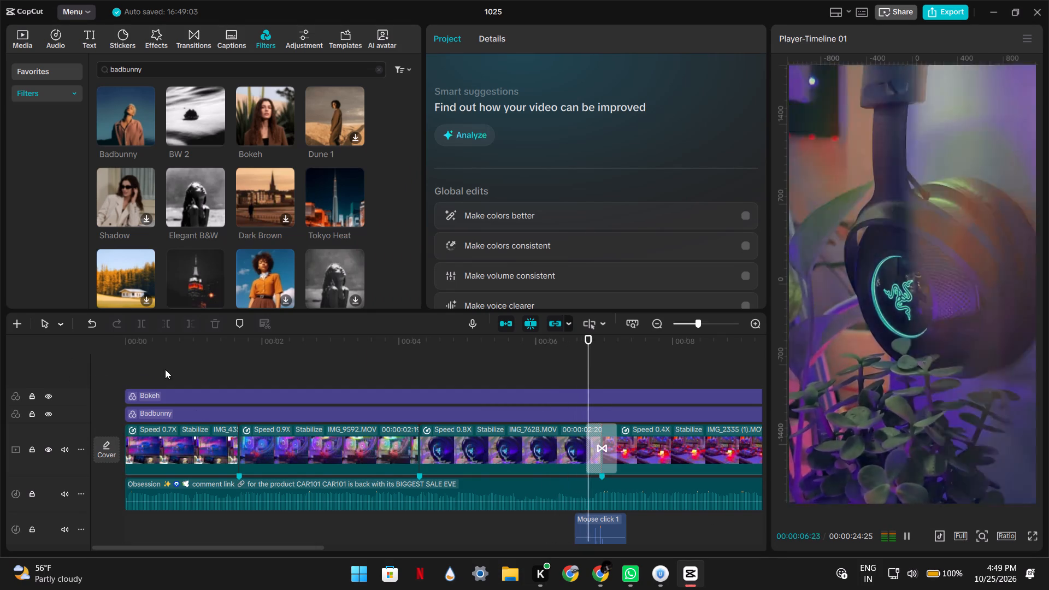
pyautogui.click(179, 450)
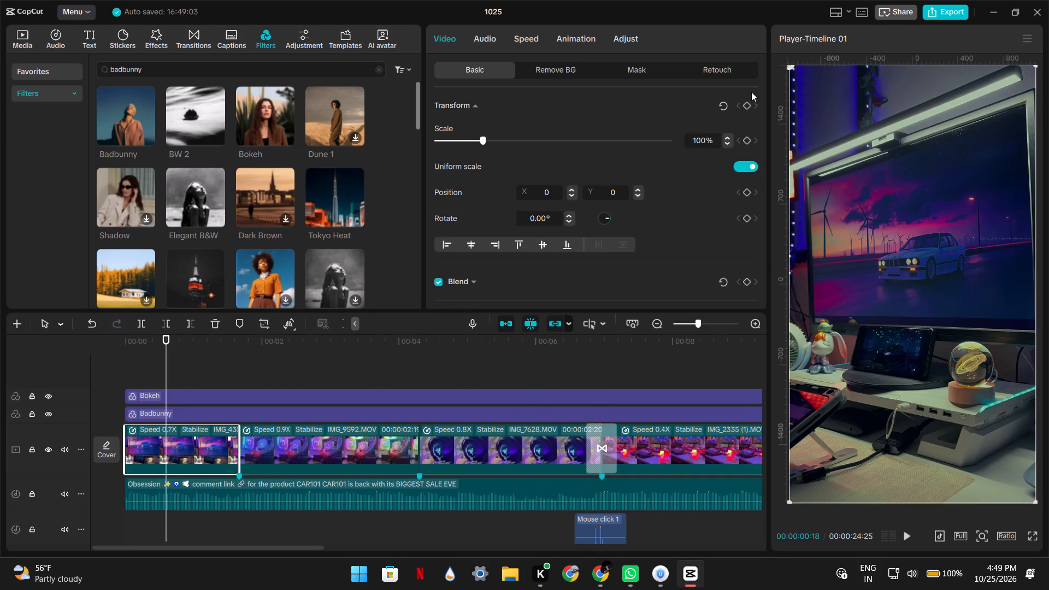
pyautogui.click(537, 36)
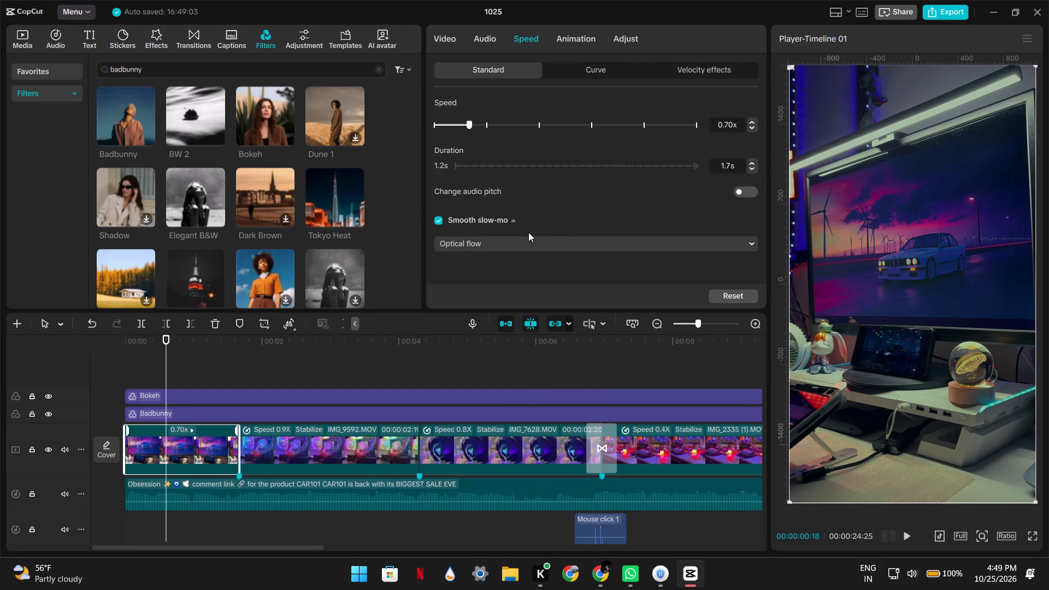
# Widen the filter library area so it shows five filters per row.
pyautogui.moveTo(428, 181); pyautogui.dragTo(462, 182)
pyautogui.moveTo(426, 179); pyautogui.dragTo(438, 179)
pyautogui.moveTo(423, 178); pyautogui.dragTo(436, 178)
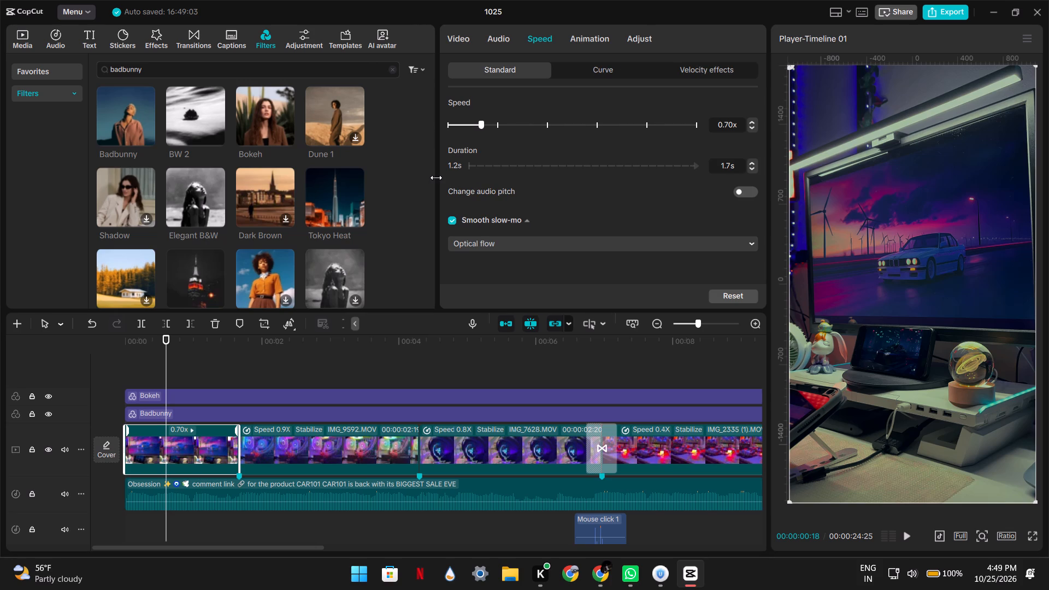
pyautogui.moveTo(436, 178); pyautogui.dragTo(465, 178)
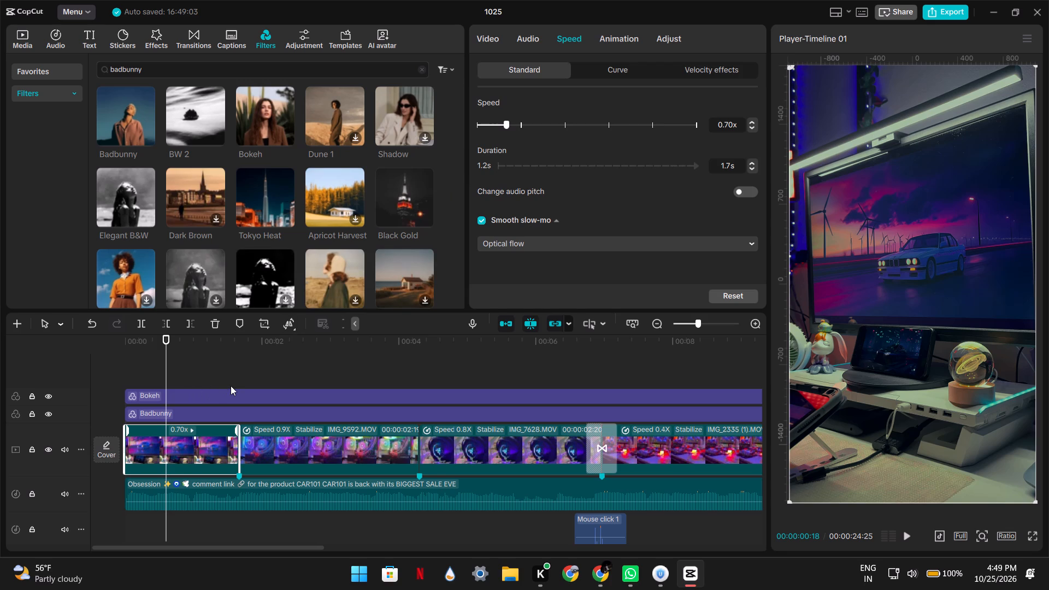
# Review the whole filtered video in full screen, playing from the beginning.
pyautogui.click(231, 386)
pyautogui.moveTo(231, 386); pyautogui.dragTo(44, 382)
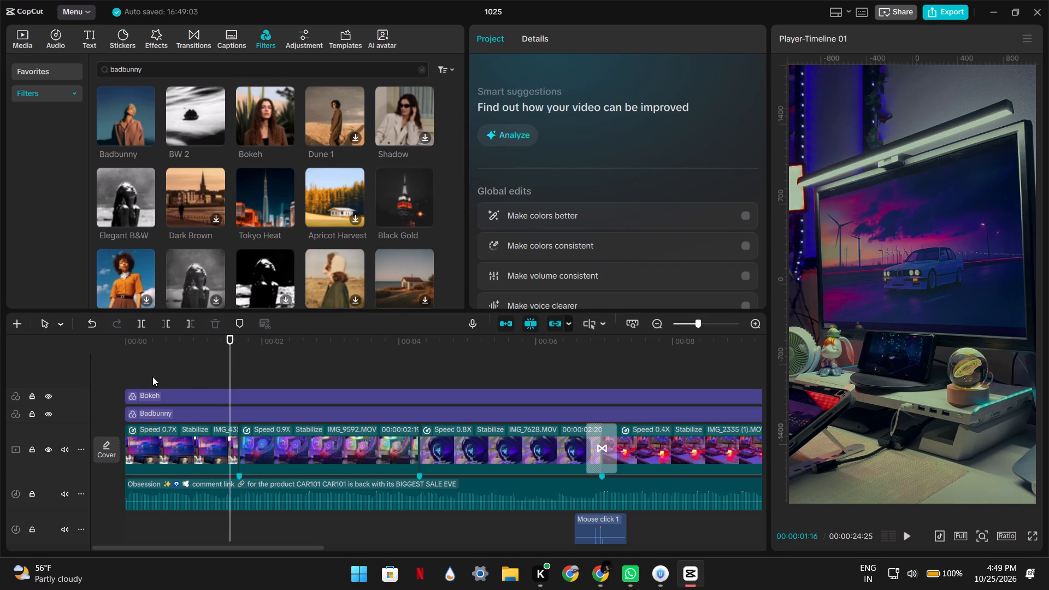
pyautogui.click(152, 376)
pyautogui.moveTo(152, 376); pyautogui.dragTo(22, 362)
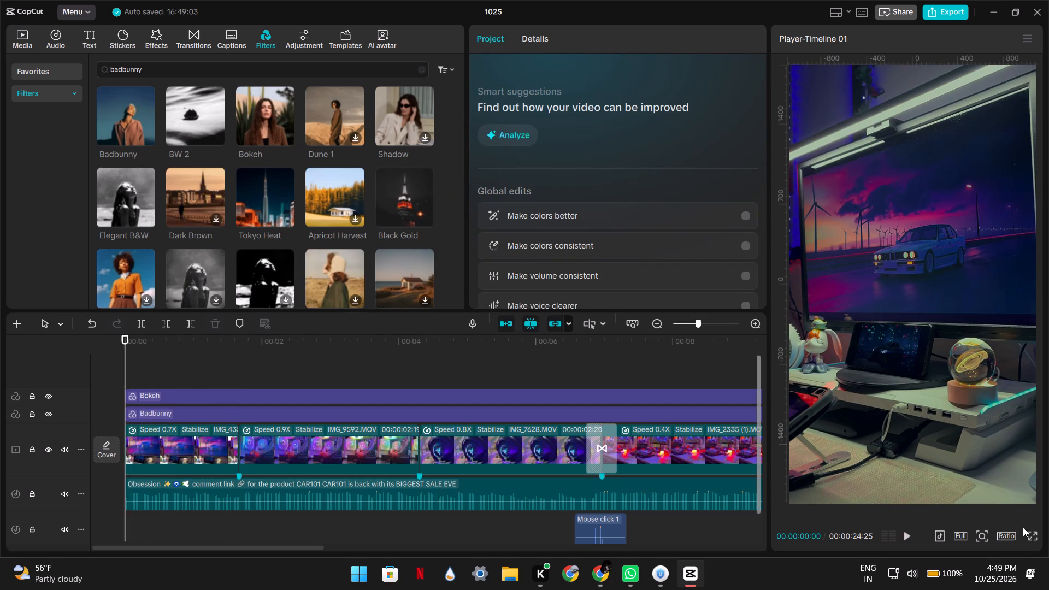
pyautogui.click(1029, 537)
pyautogui.press('space')
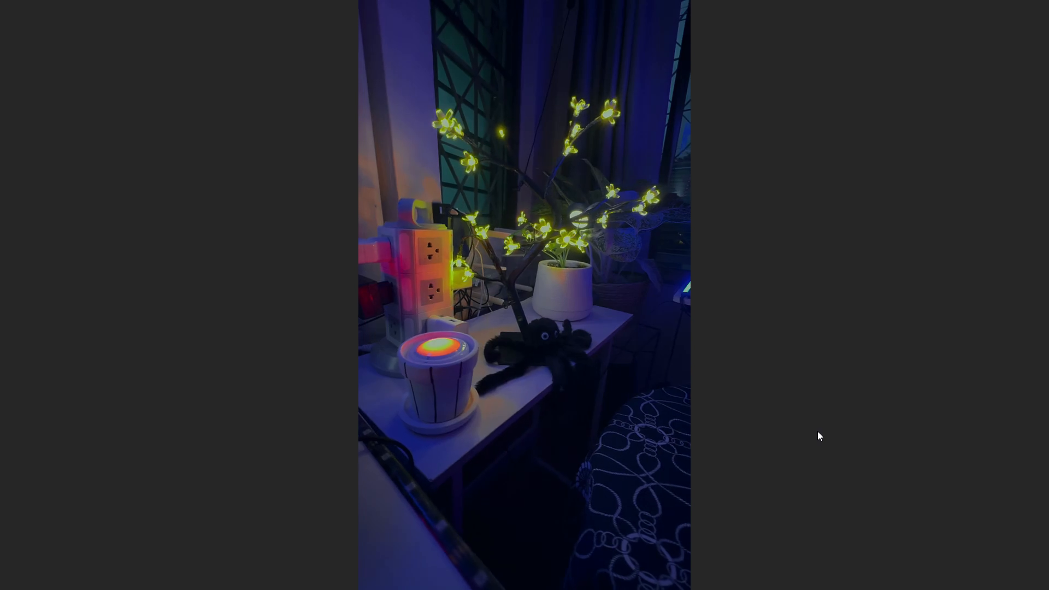
pyautogui.click(638, 400)
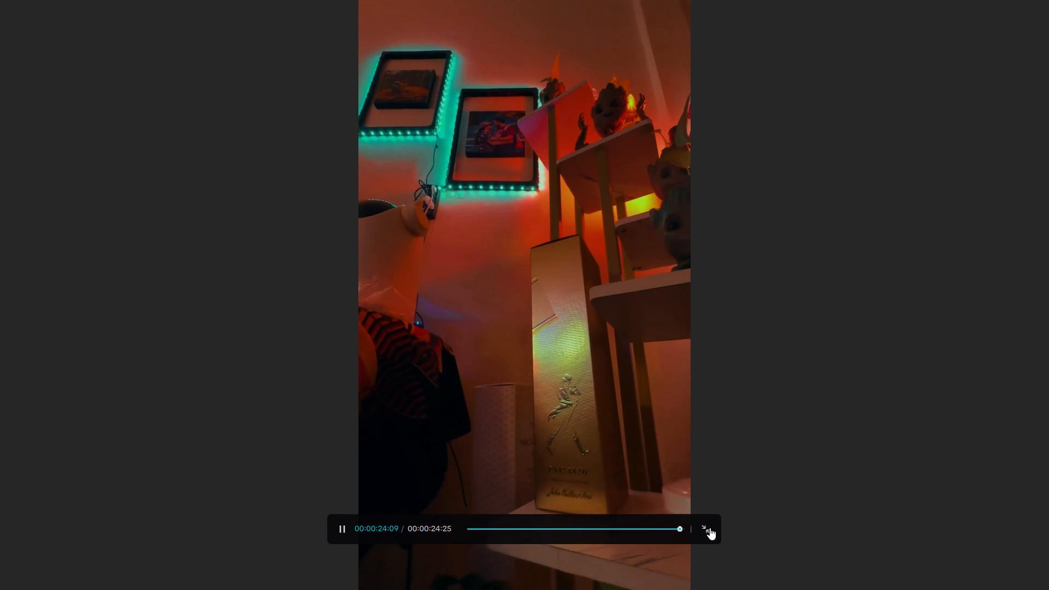
pyautogui.click(710, 528)
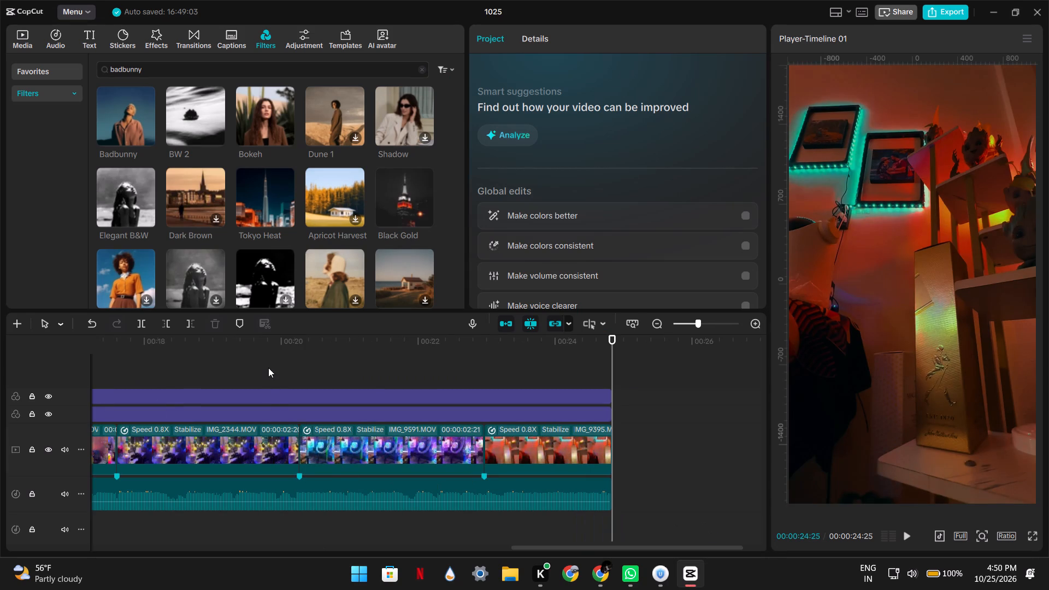
# Add a default text clip at the start of the timeline.
pyautogui.click(268, 368)
pyautogui.moveTo(268, 368); pyautogui.dragTo(0, 401)
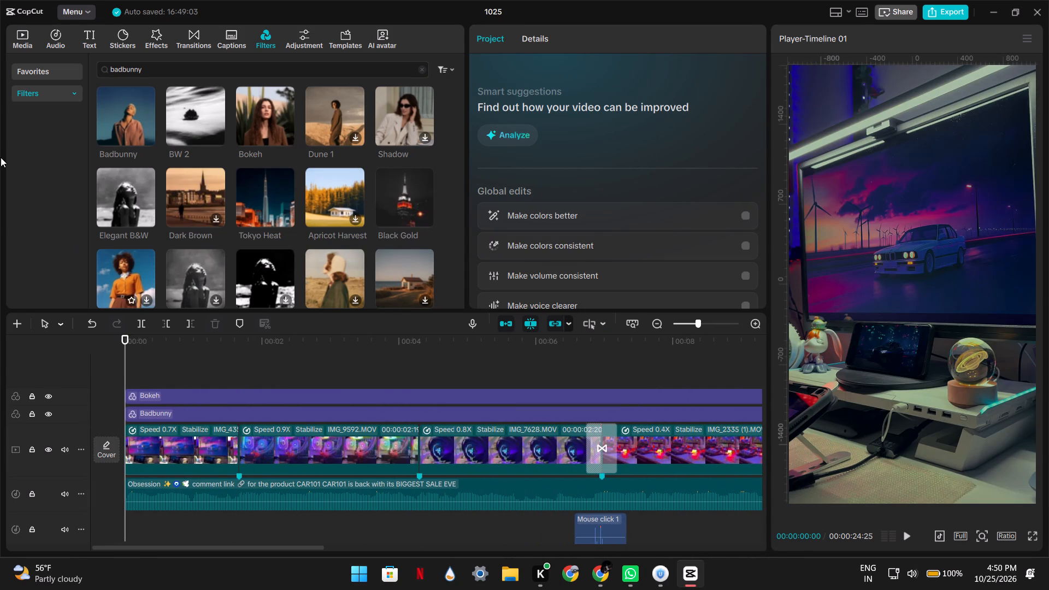
pyautogui.click(87, 31)
pyautogui.click(148, 110)
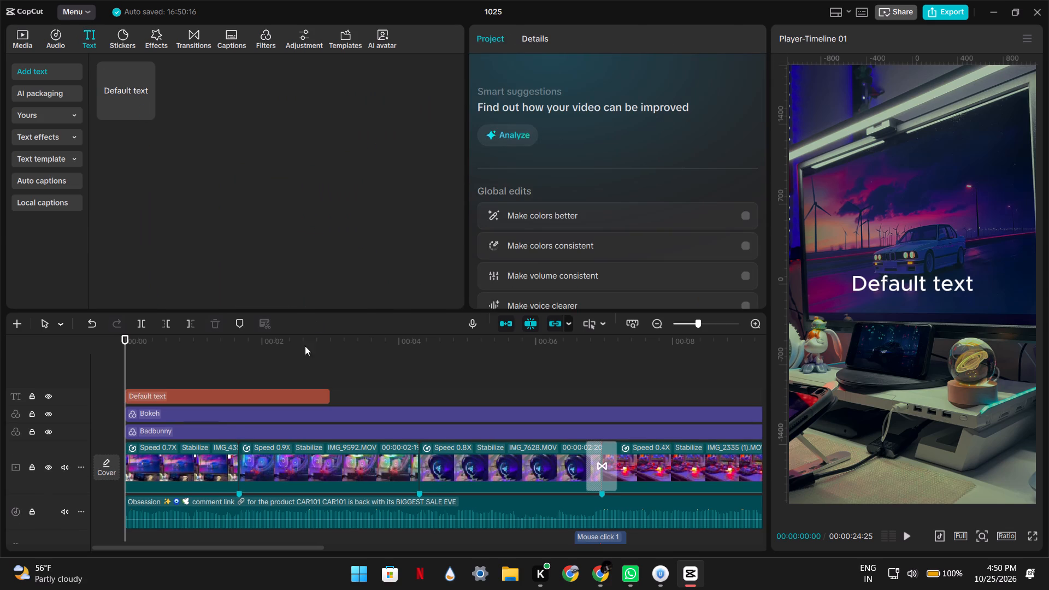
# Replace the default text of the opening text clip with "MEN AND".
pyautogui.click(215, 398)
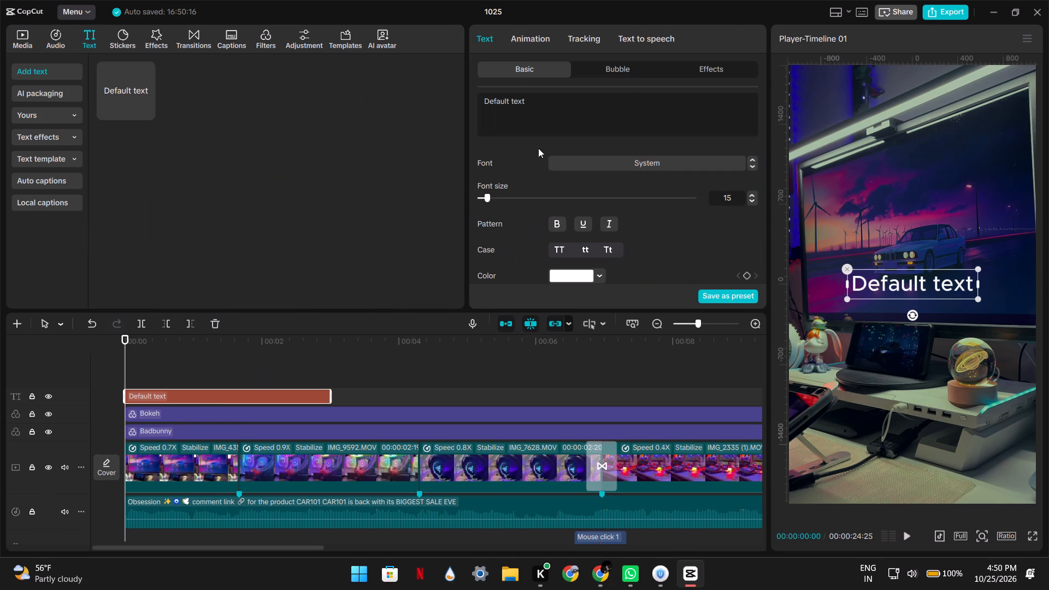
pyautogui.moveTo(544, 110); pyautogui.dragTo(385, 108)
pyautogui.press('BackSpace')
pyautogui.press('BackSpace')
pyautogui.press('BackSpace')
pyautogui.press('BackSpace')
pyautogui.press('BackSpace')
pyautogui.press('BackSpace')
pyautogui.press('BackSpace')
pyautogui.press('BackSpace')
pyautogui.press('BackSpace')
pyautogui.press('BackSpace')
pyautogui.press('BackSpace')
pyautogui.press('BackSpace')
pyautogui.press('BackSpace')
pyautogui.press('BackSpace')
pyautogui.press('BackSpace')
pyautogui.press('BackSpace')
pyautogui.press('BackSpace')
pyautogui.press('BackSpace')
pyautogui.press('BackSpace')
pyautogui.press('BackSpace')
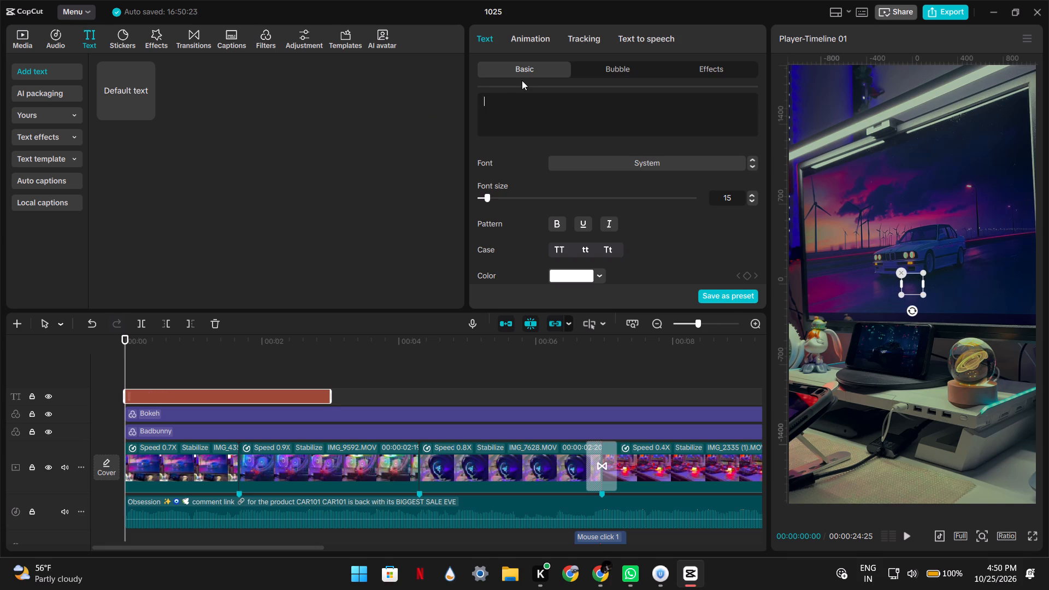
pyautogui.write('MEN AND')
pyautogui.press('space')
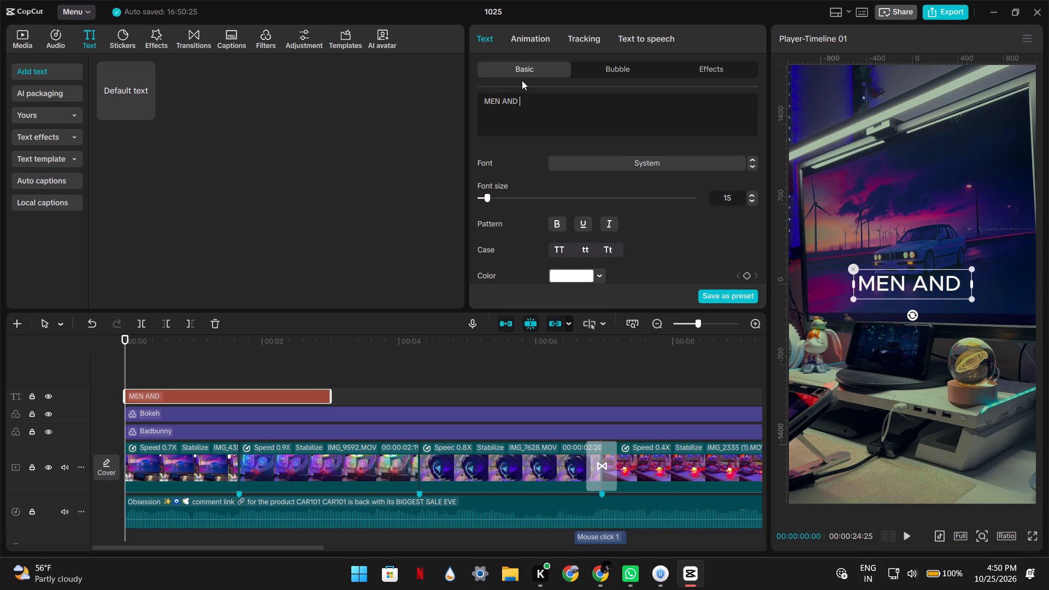
# Show the imported media and widen the media area so it fits four clips per row.
pyautogui.click(23, 34)
pyautogui.scroll(-2, 294, 238)
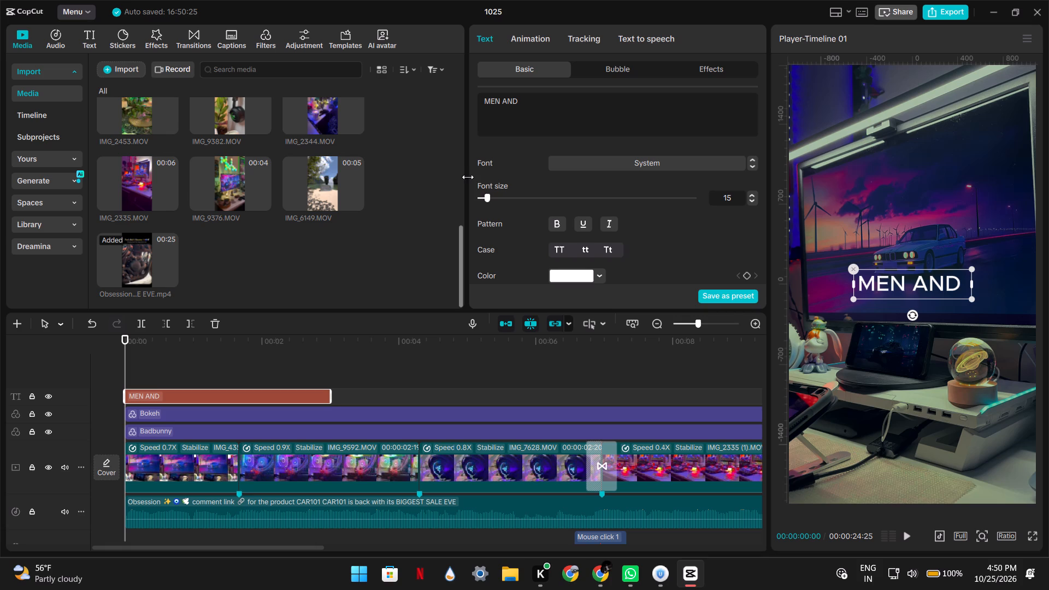
pyautogui.moveTo(466, 174); pyautogui.dragTo(509, 174)
pyautogui.scroll(5, 364, 172)
pyautogui.scroll(-4, 364, 172)
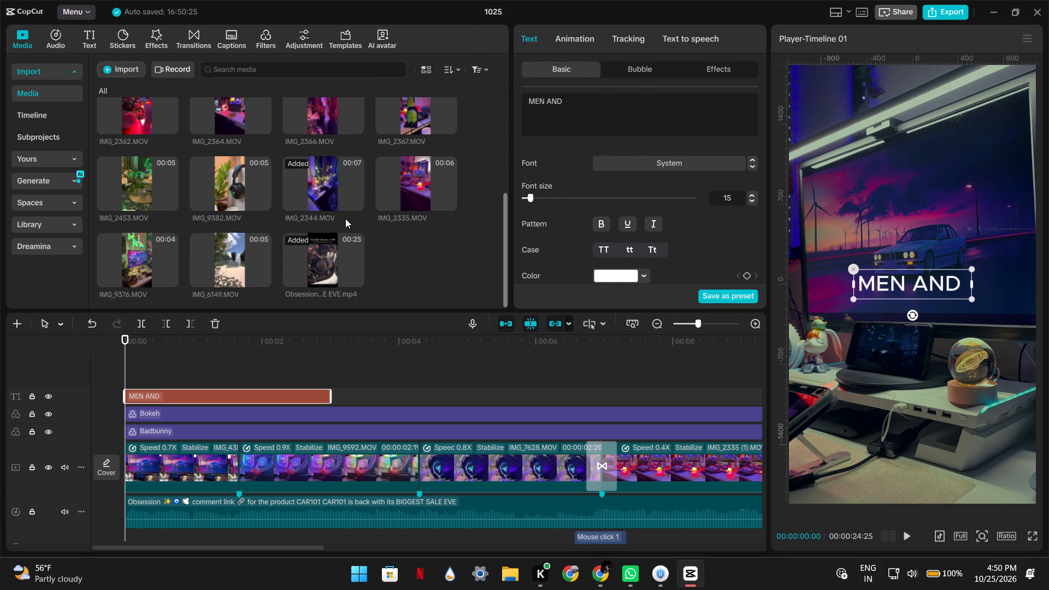
pyautogui.moveTo(514, 169); pyautogui.dragTo(508, 169)
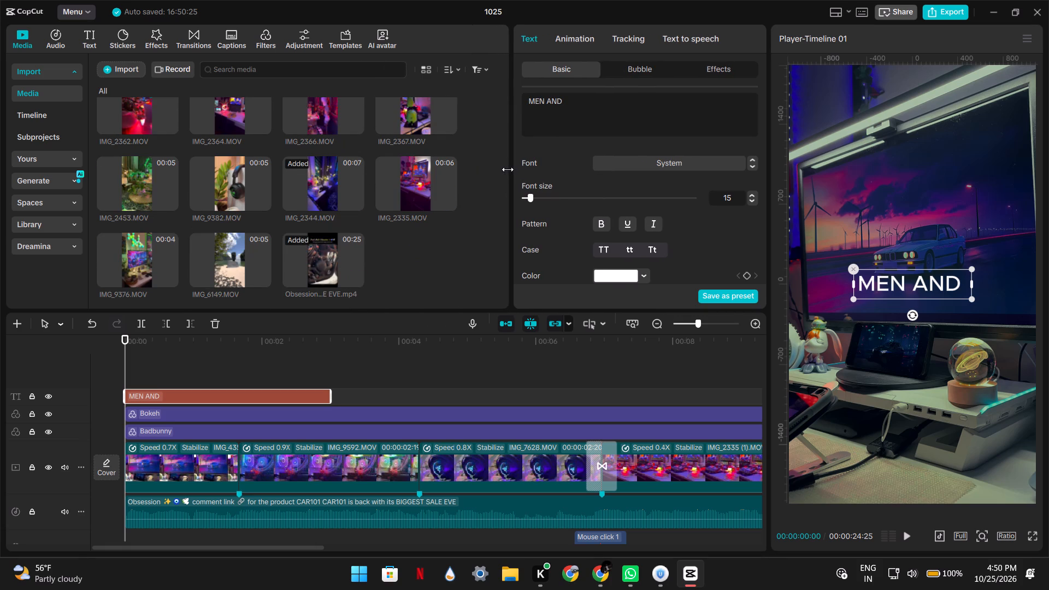
pyautogui.moveTo(508, 169); pyautogui.dragTo(506, 169)
pyautogui.click(514, 169)
pyautogui.moveTo(510, 169); pyautogui.dragTo(490, 169)
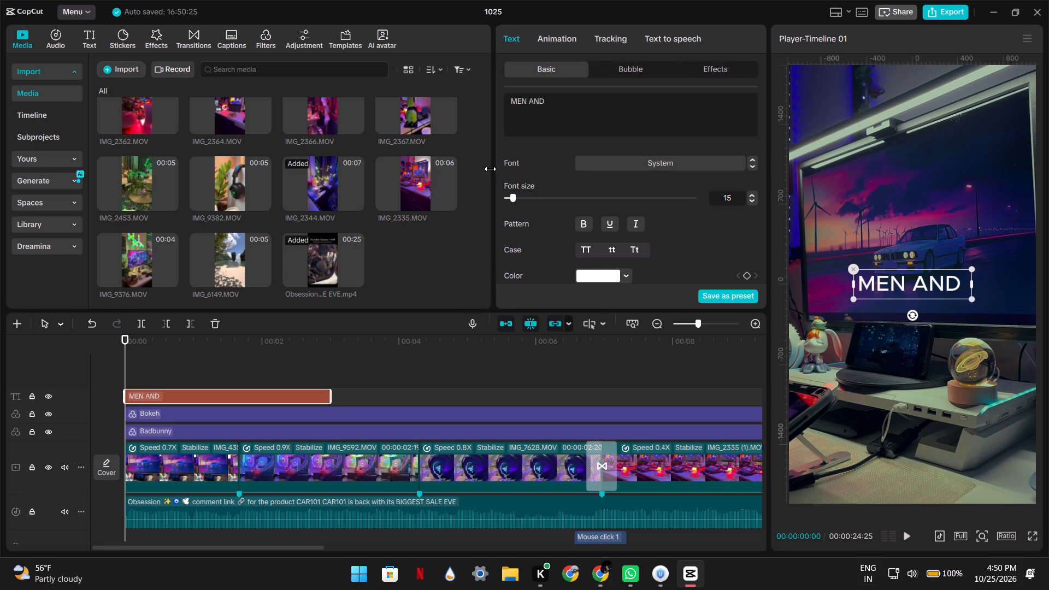
pyautogui.moveTo(490, 169); pyautogui.dragTo(476, 169)
pyautogui.moveTo(476, 169); pyautogui.dragTo(470, 169)
pyautogui.moveTo(478, 168); pyautogui.dragTo(472, 168)
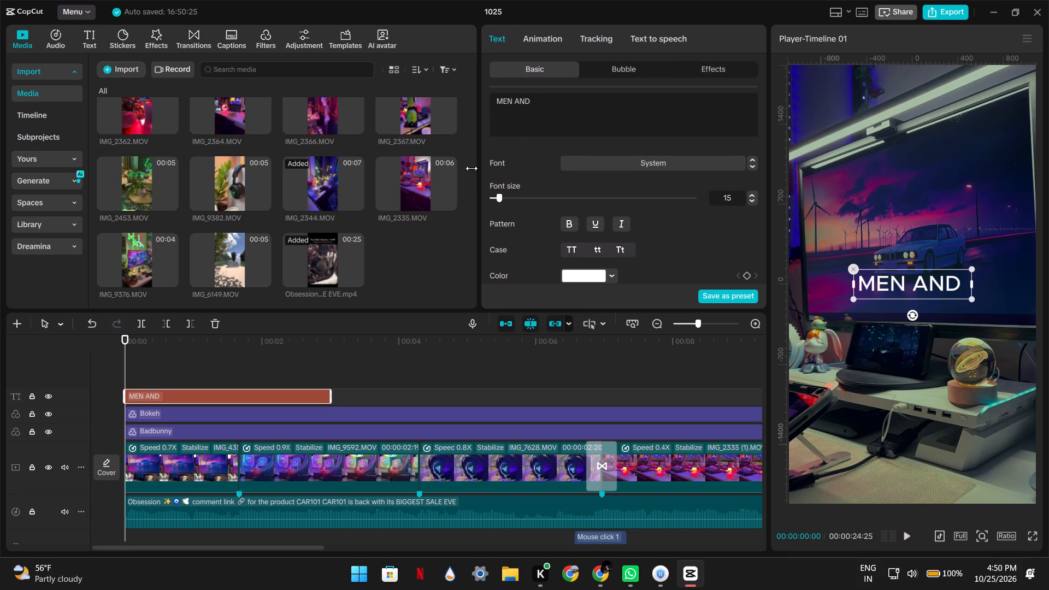
pyautogui.moveTo(472, 168); pyautogui.dragTo(468, 168)
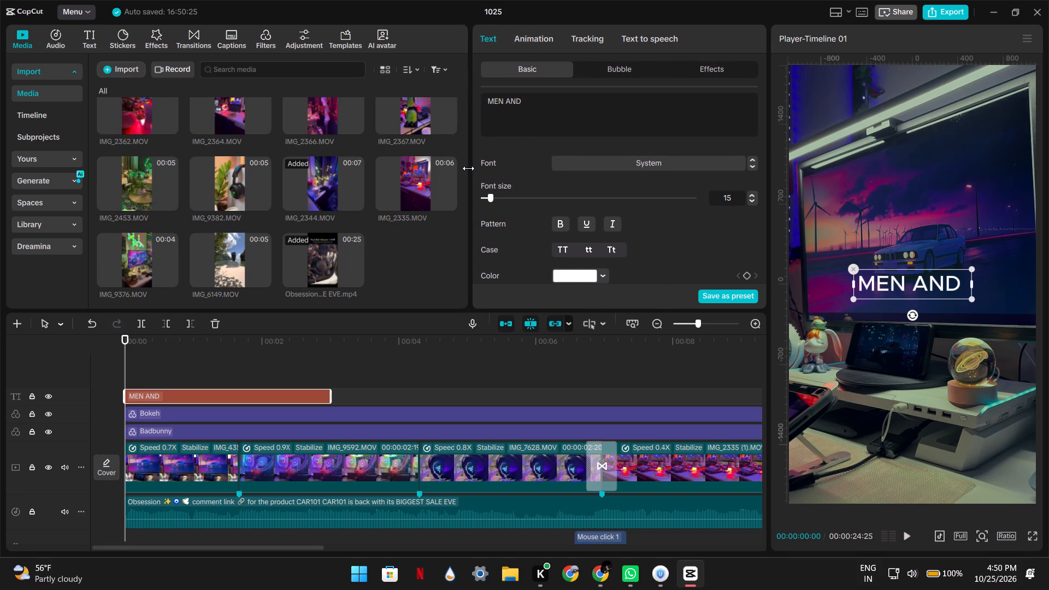
# Preview the imported Obsession reference video to examine the wording of its title.
pyautogui.scroll(-1, 363, 203)
pyautogui.doubleClick(334, 263)
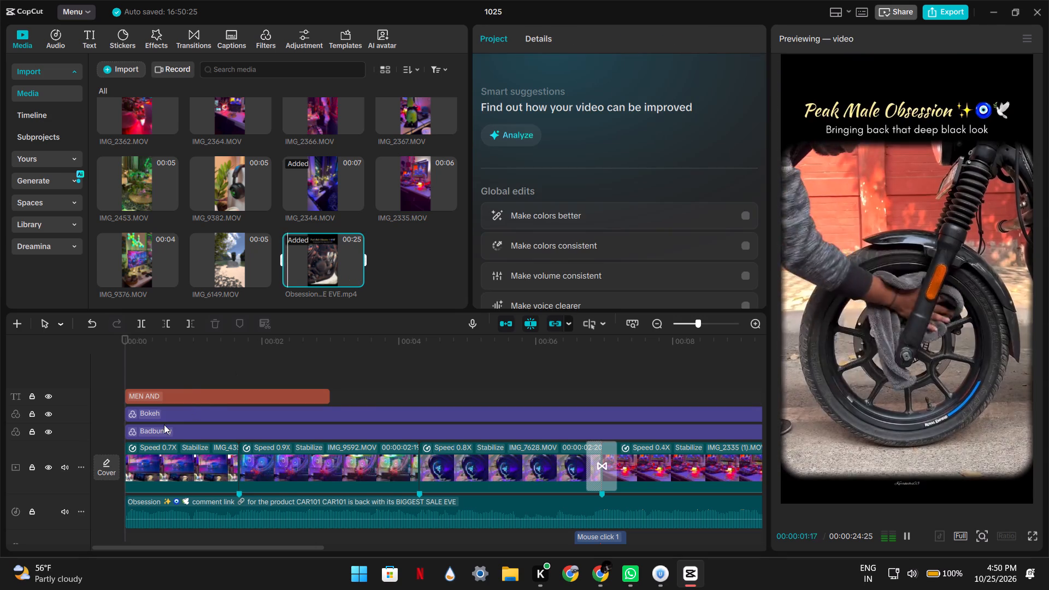
pyautogui.click(168, 380)
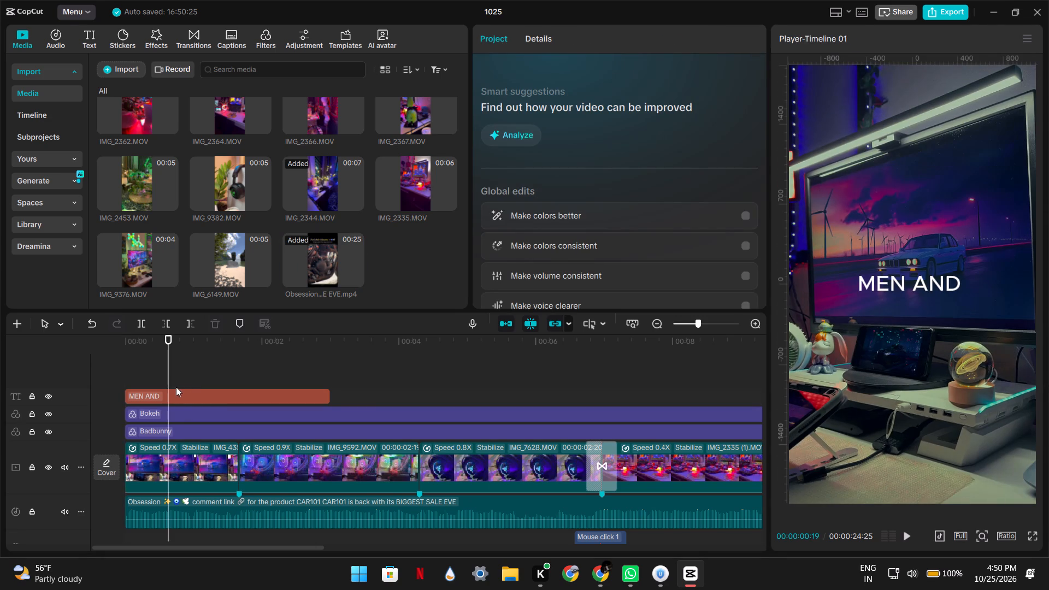
# Replace the wording of the opening text clip with "PEAK MALE OBSESSION".
pyautogui.click(180, 396)
pyautogui.moveTo(552, 106); pyautogui.dragTo(446, 101)
pyautogui.press('BackSpace')
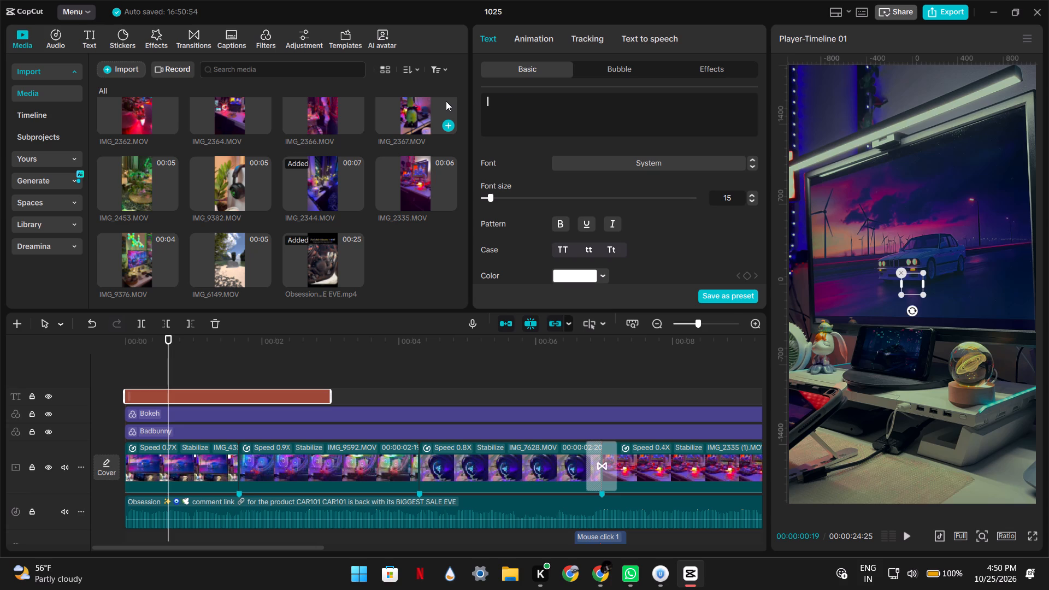
pyautogui.write('PEAK MALE OBSESSION')
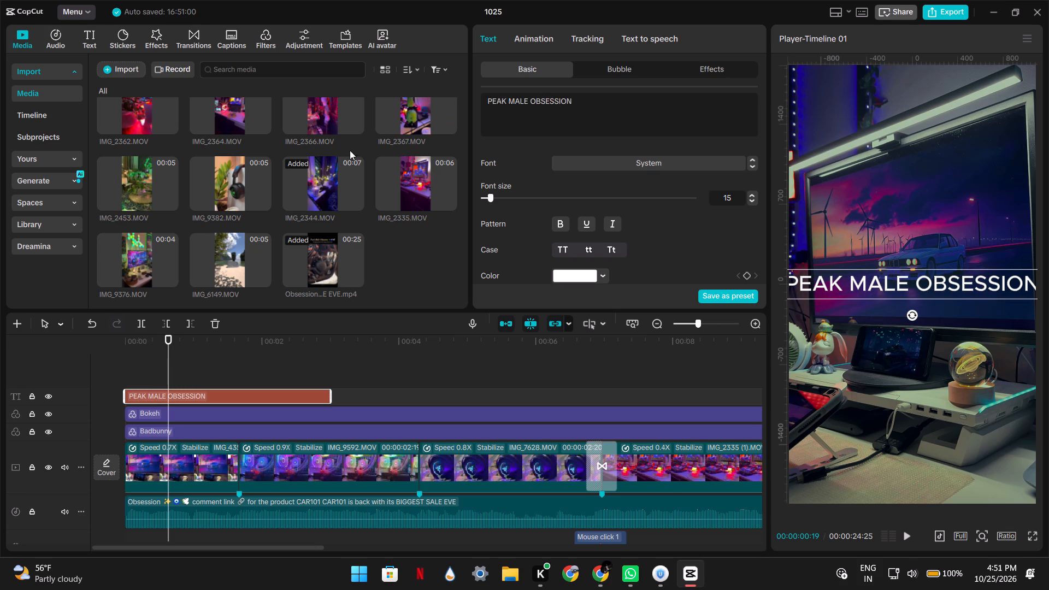
# Preview the Obsession reference video again to examine its title's lettering style.
pyautogui.click(332, 253)
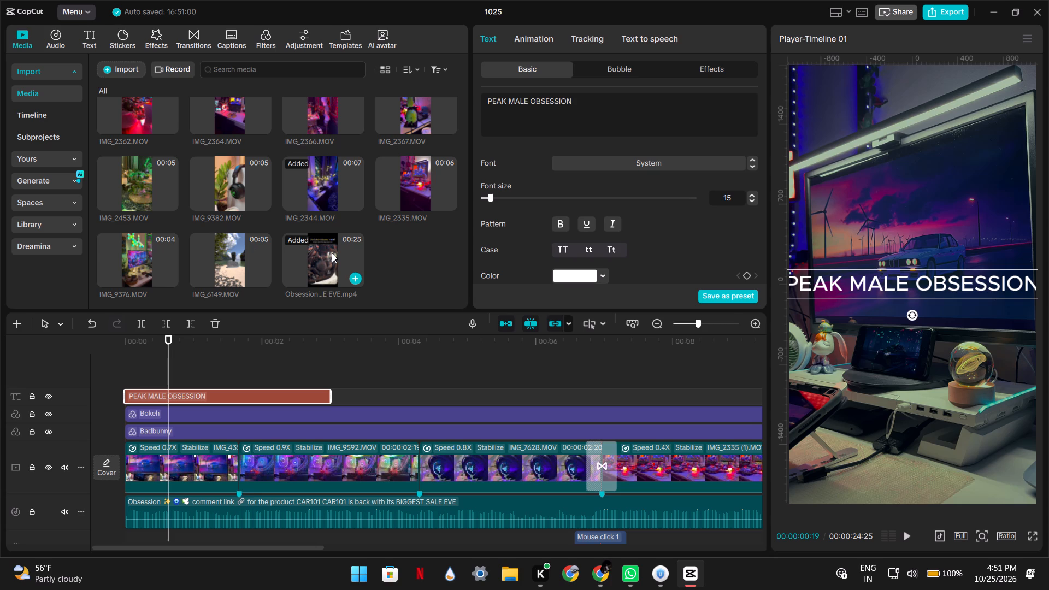
pyautogui.doubleClick(332, 253)
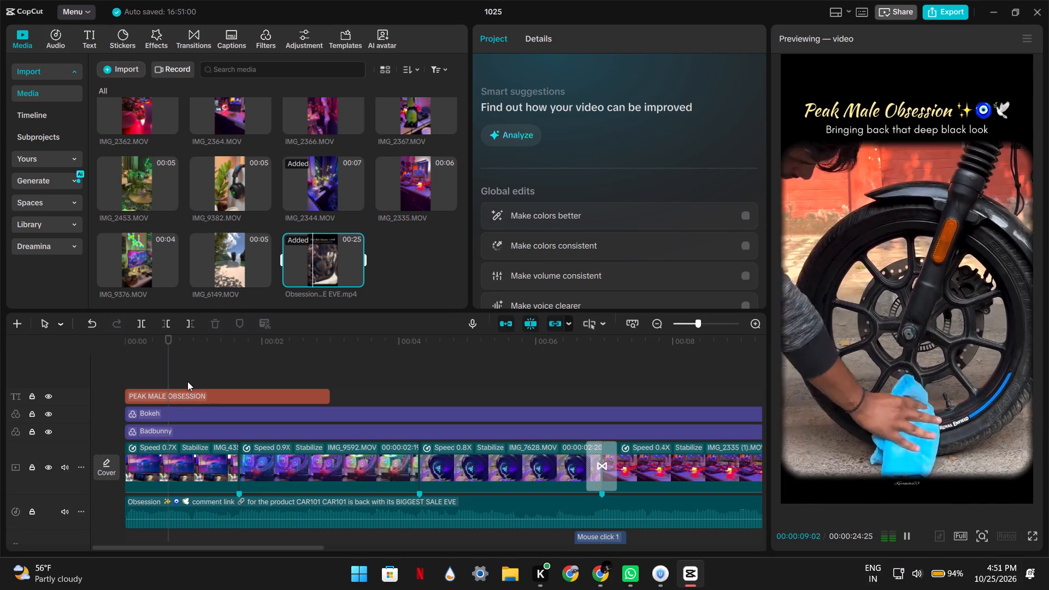
pyautogui.click(192, 380)
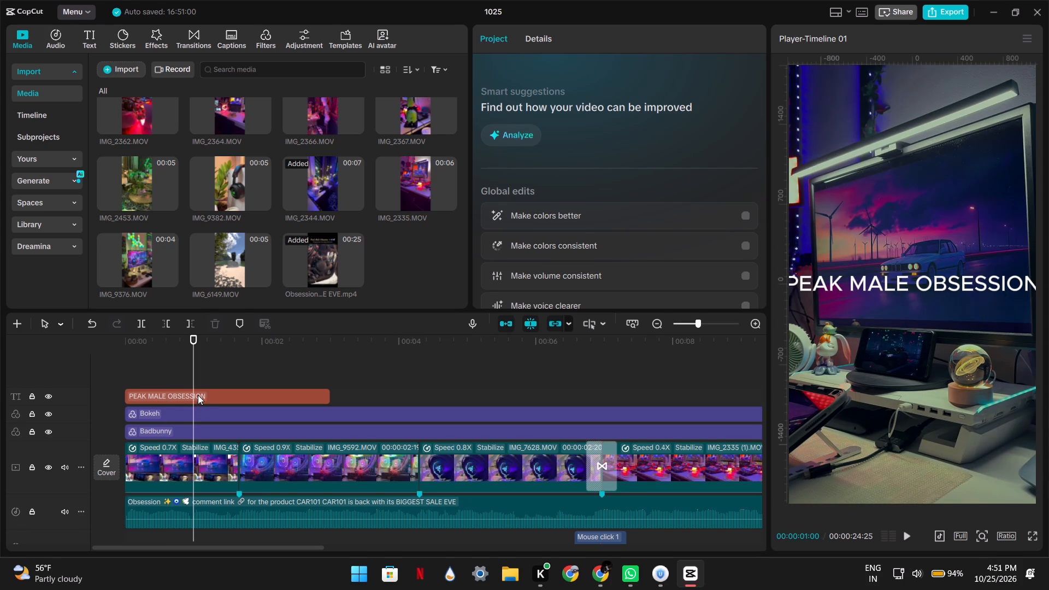
# Capitalise only the first letter of each title word and set the title's font to Yellowtail-Rg.
pyautogui.click(198, 394)
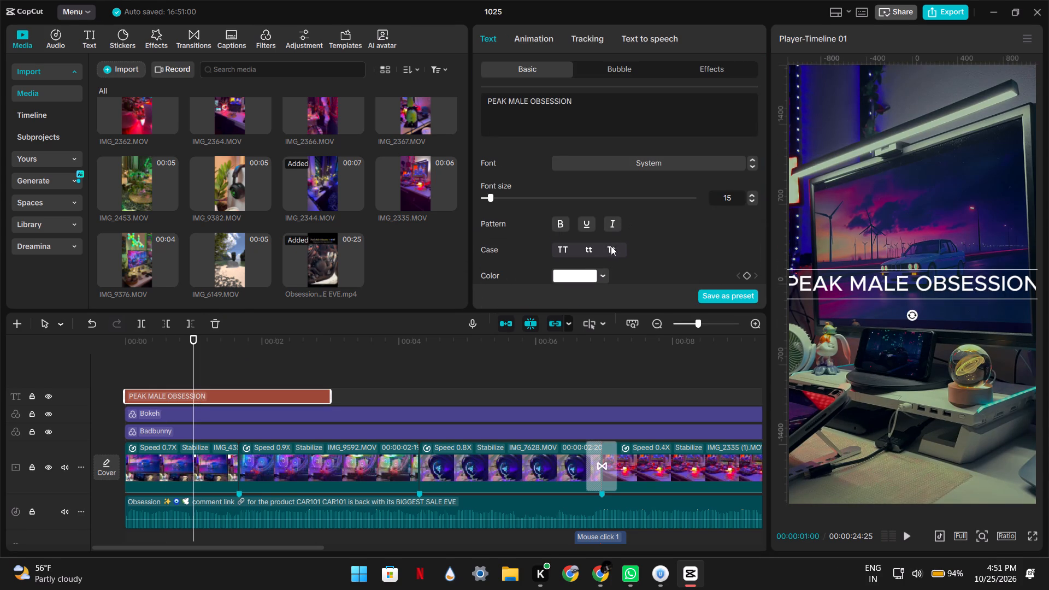
pyautogui.click(611, 247)
pyautogui.click(632, 160)
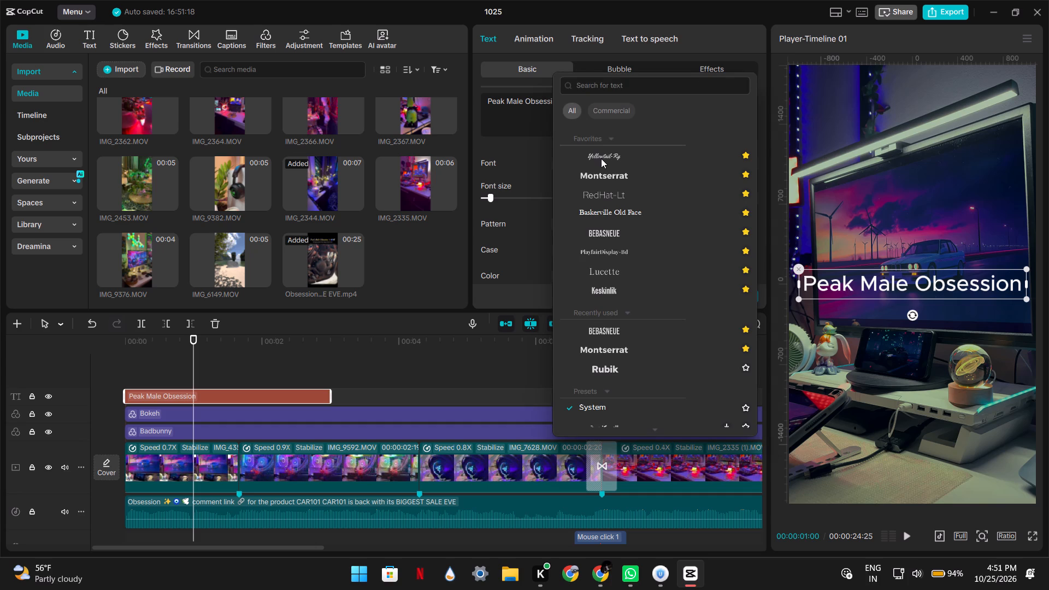
pyautogui.click(601, 158)
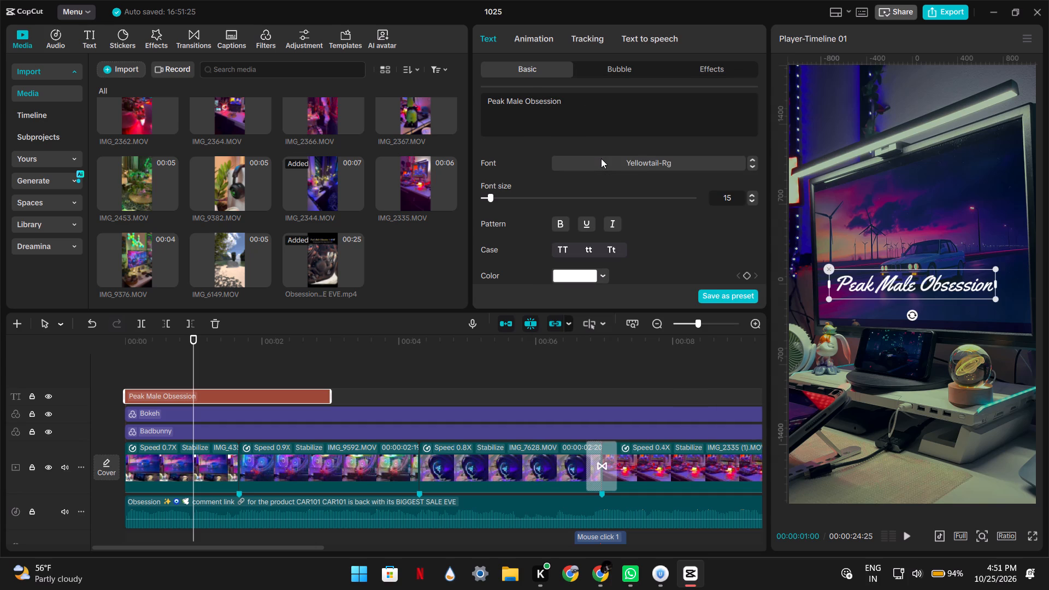
# Move the Peak Male Obsession title up near the top of the video frame, slightly left of centre.
pyautogui.moveTo(904, 290); pyautogui.dragTo(888, 144)
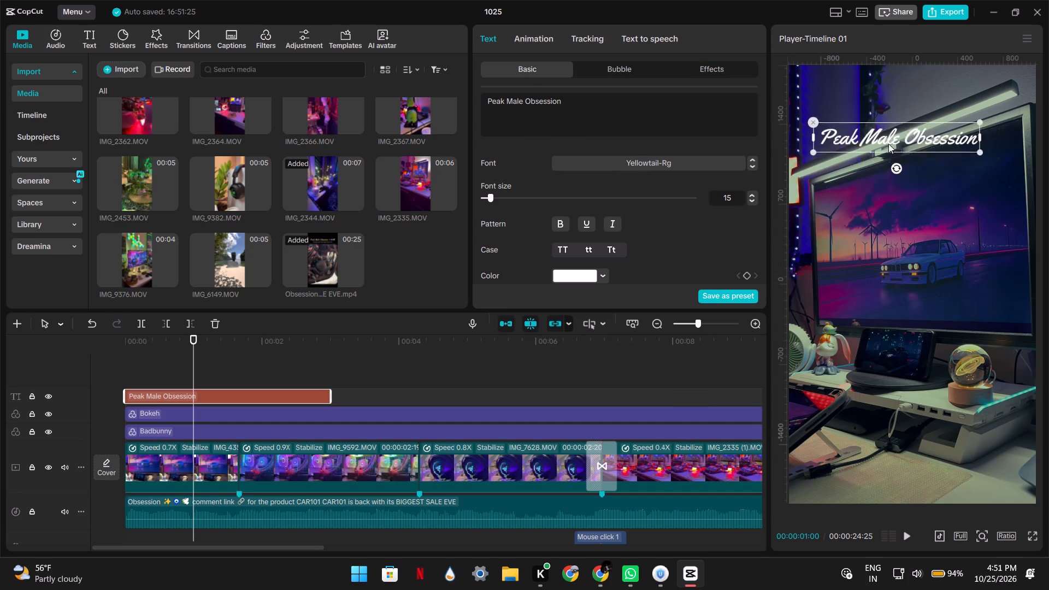
pyautogui.moveTo(888, 144); pyautogui.dragTo(879, 151)
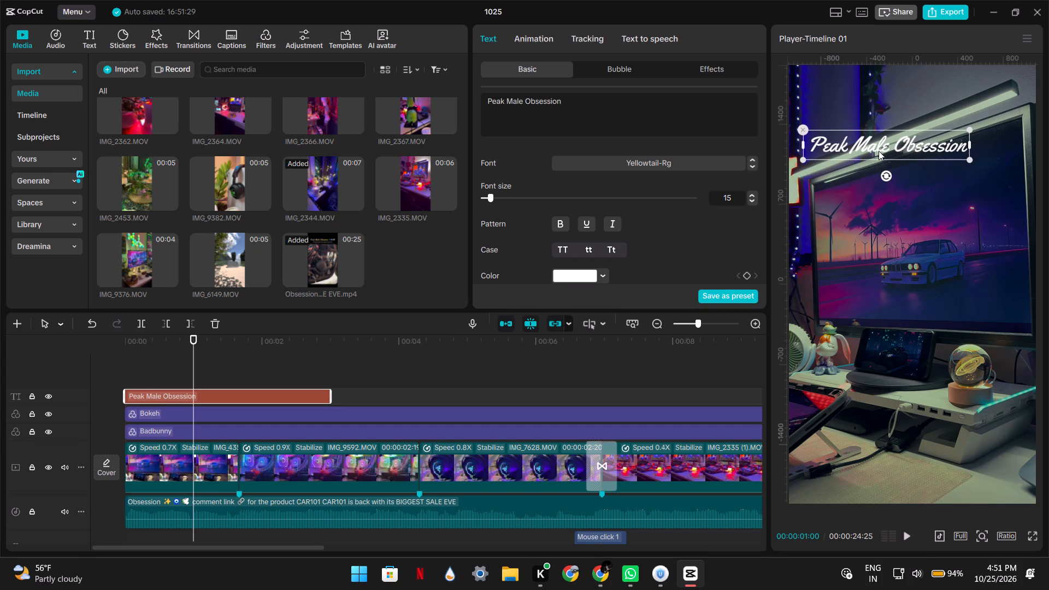
# Preview the Obsession reference video to compare its title placement and background with the project.
pyautogui.doubleClick(326, 253)
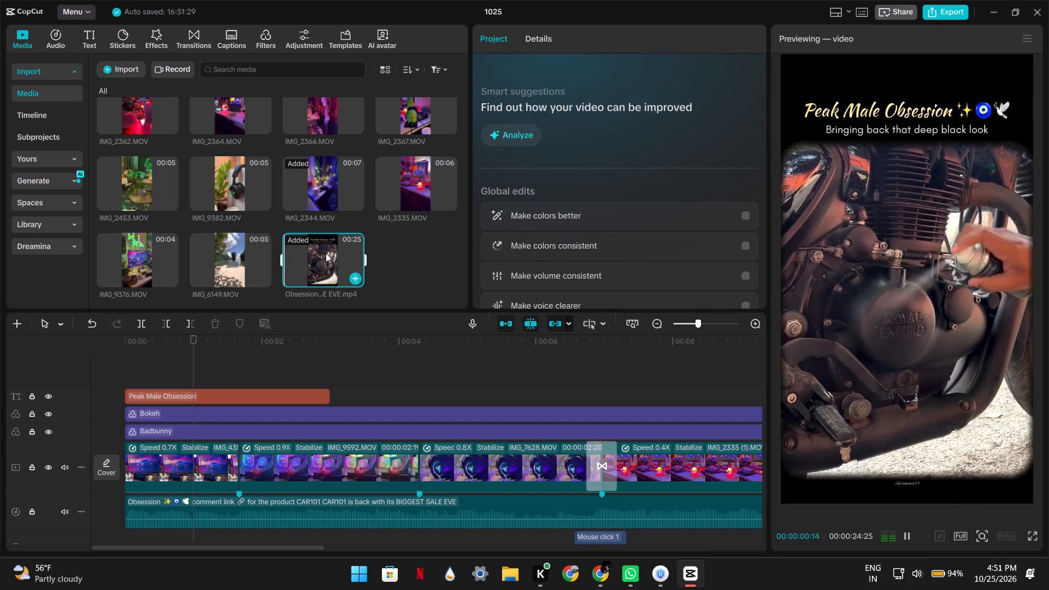
pyautogui.click(326, 253)
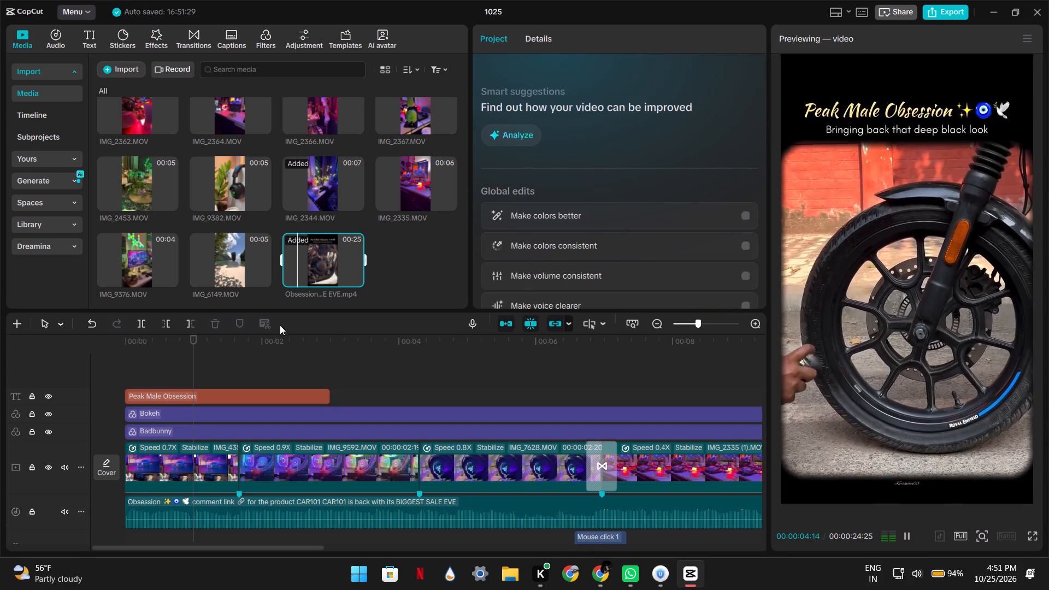
pyautogui.click(162, 376)
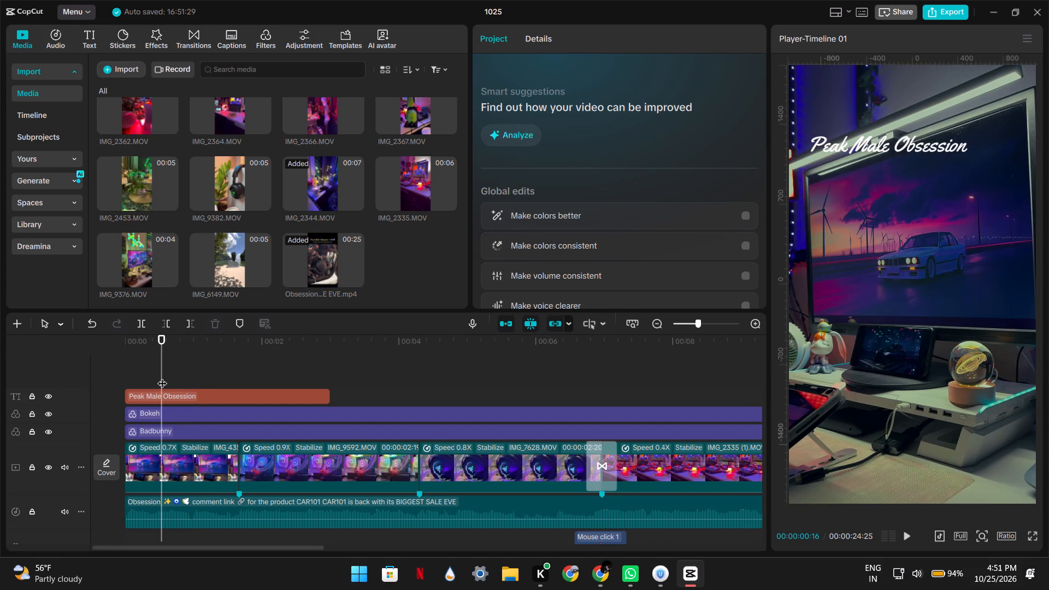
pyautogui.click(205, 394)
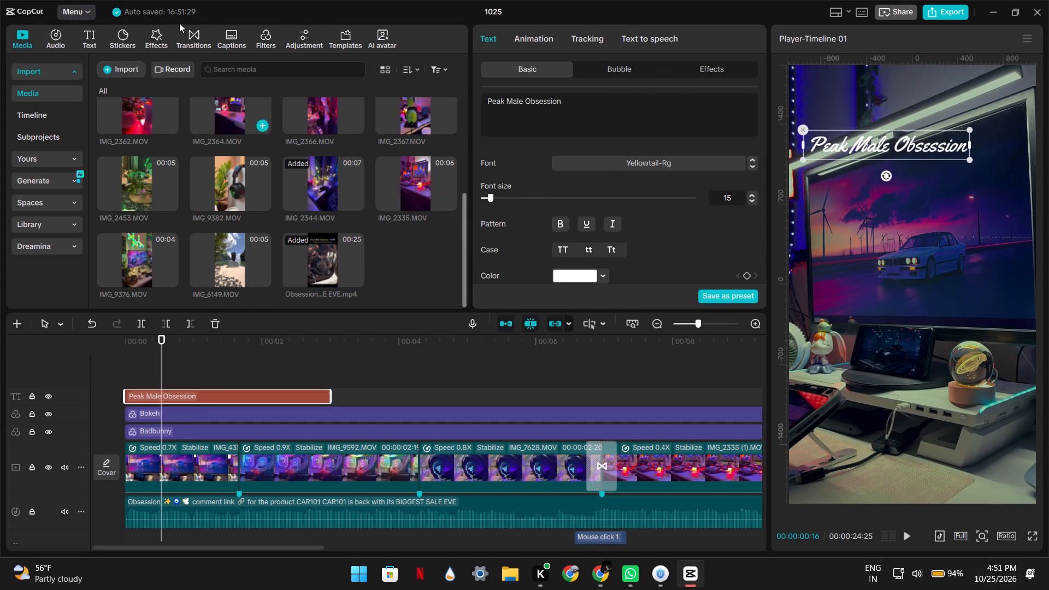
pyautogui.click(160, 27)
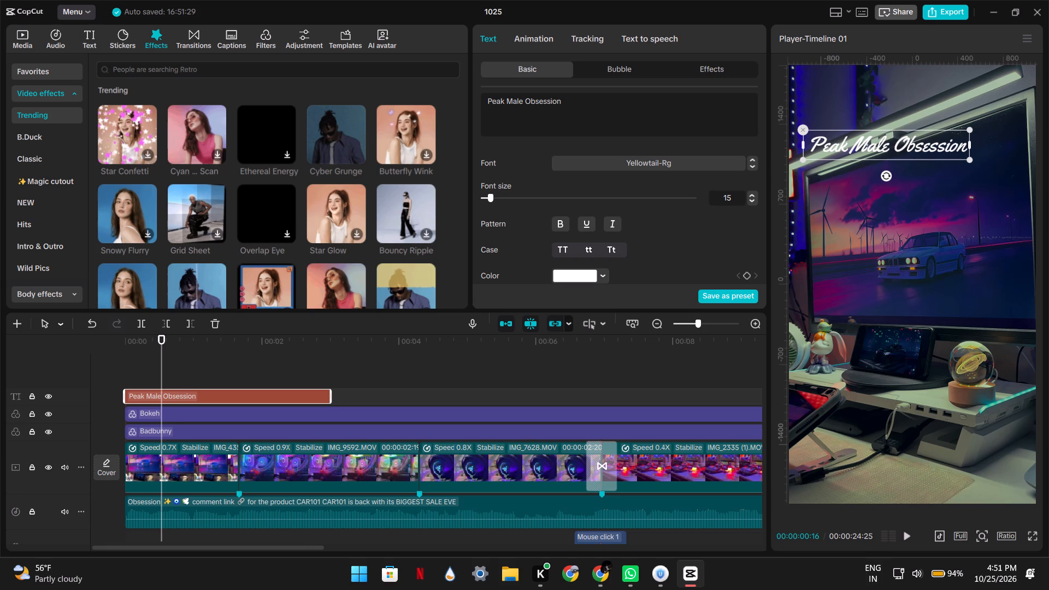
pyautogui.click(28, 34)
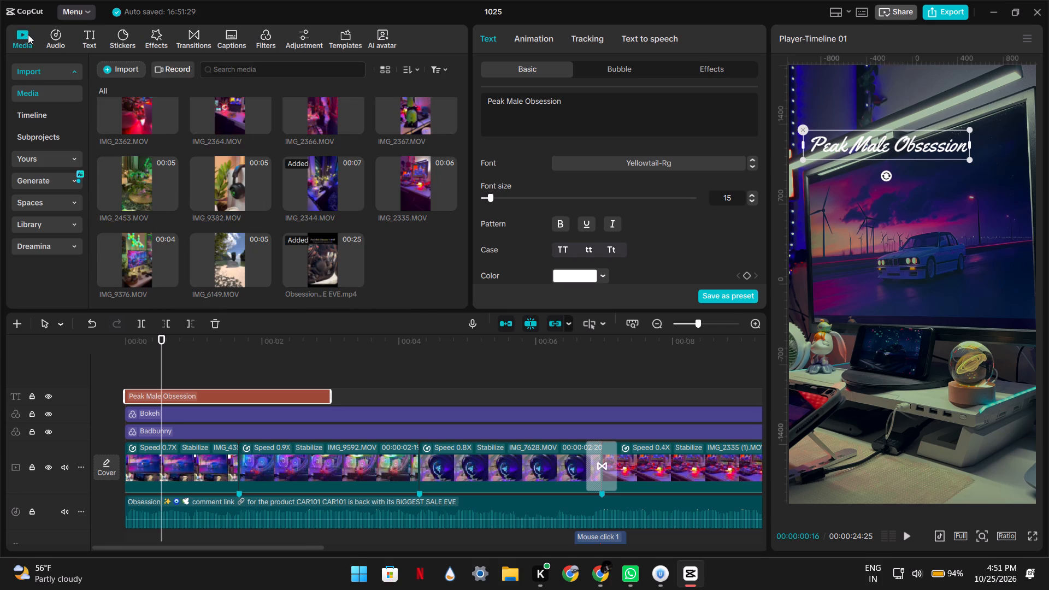
# Preview the Obsession reference video once more to examine its framing and black background.
pyautogui.doubleClick(345, 244)
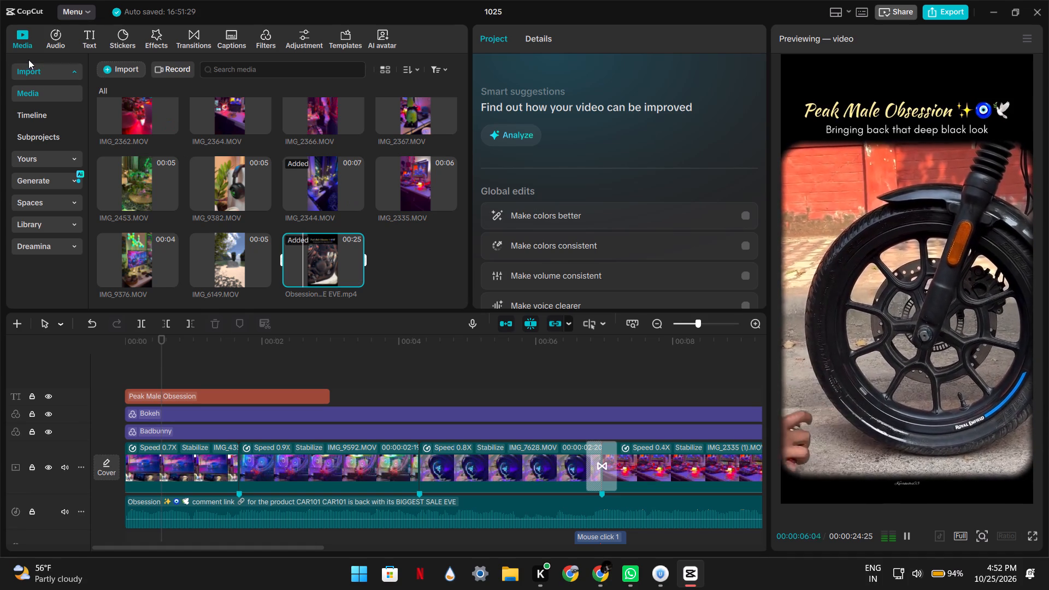
# Insert the plain black stock clip from the trending library at the start of the main video track.
pyautogui.click(56, 230)
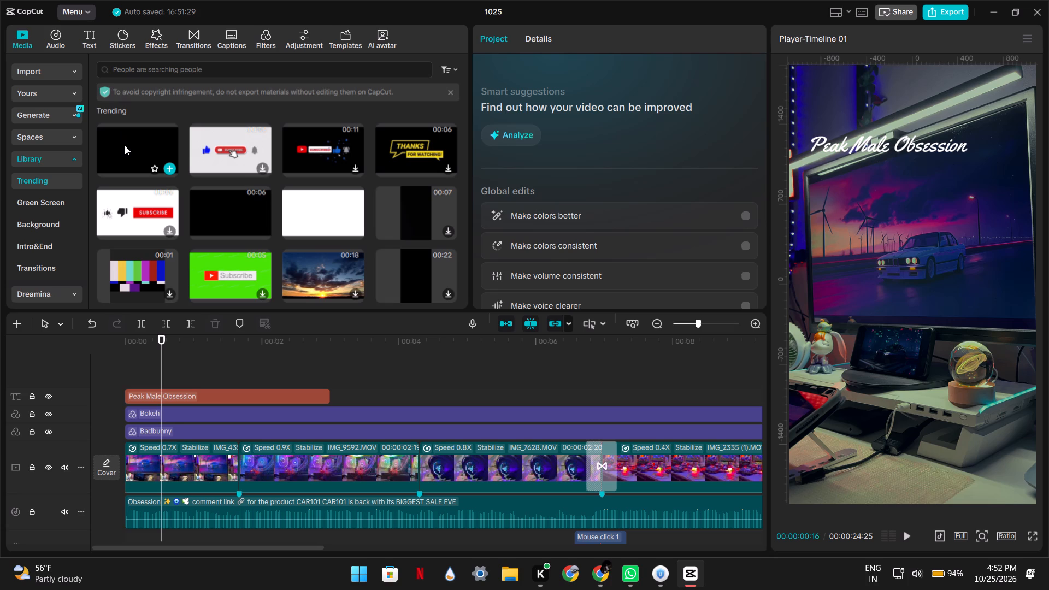
pyautogui.moveTo(129, 150); pyautogui.dragTo(125, 497)
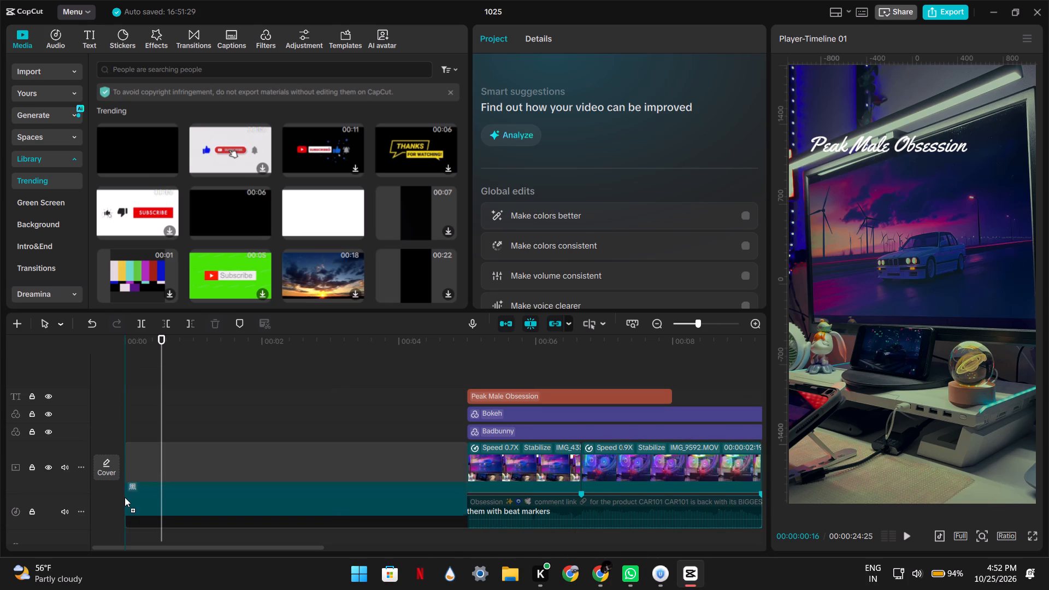
pyautogui.moveTo(125, 497); pyautogui.dragTo(125, 486)
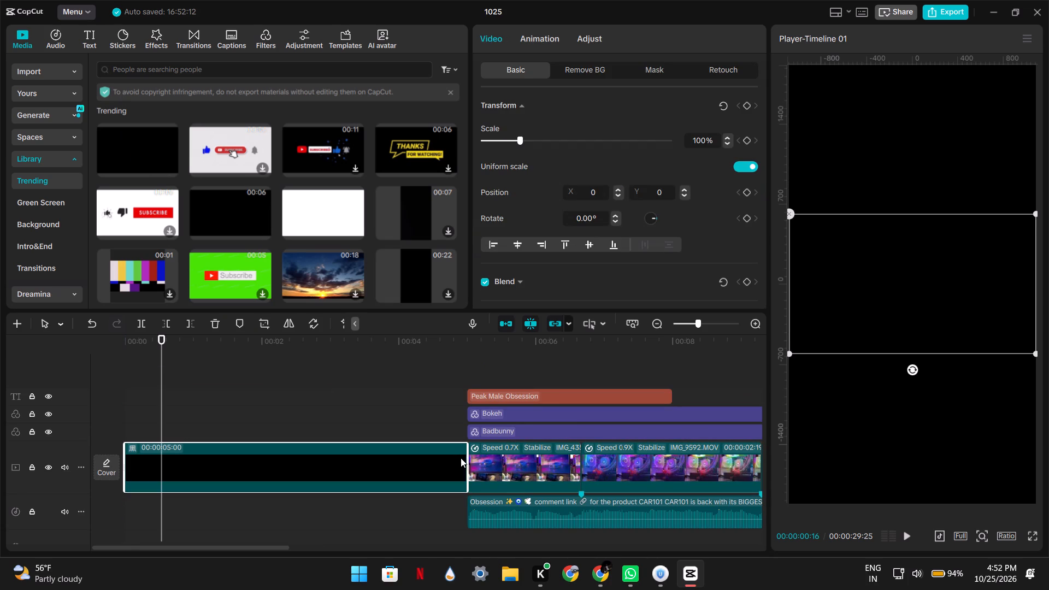
pyautogui.keyDown('ctrl'); pyautogui.scroll(-3, 457, 481); pyautogui.keyUp('ctrl')
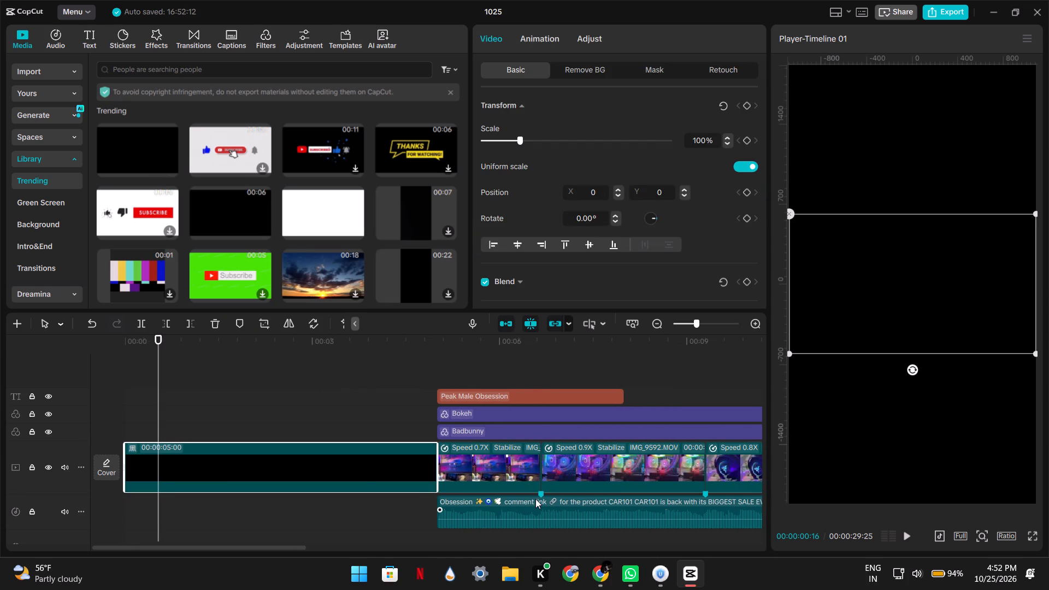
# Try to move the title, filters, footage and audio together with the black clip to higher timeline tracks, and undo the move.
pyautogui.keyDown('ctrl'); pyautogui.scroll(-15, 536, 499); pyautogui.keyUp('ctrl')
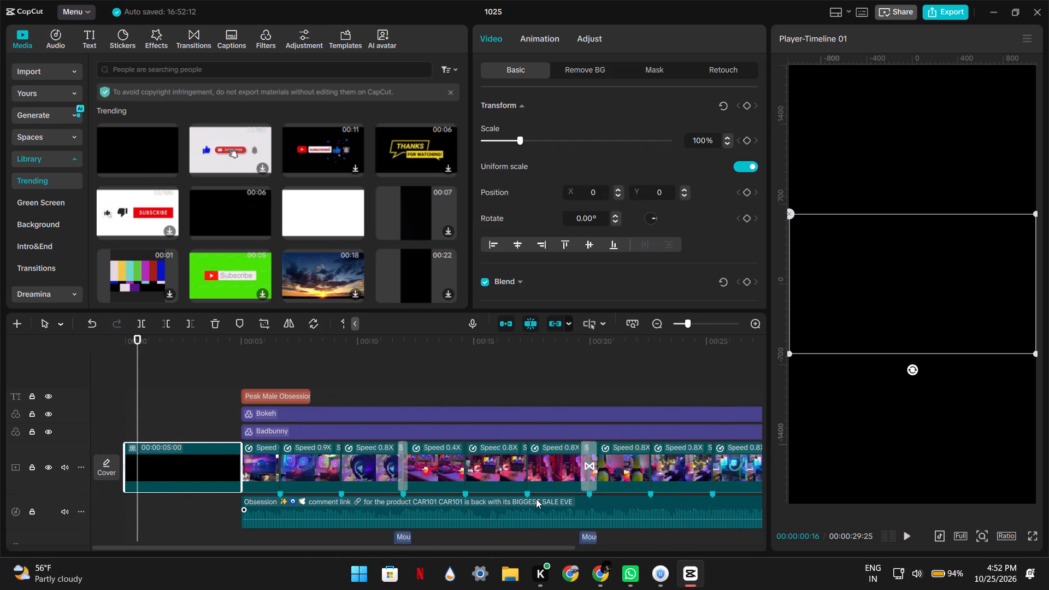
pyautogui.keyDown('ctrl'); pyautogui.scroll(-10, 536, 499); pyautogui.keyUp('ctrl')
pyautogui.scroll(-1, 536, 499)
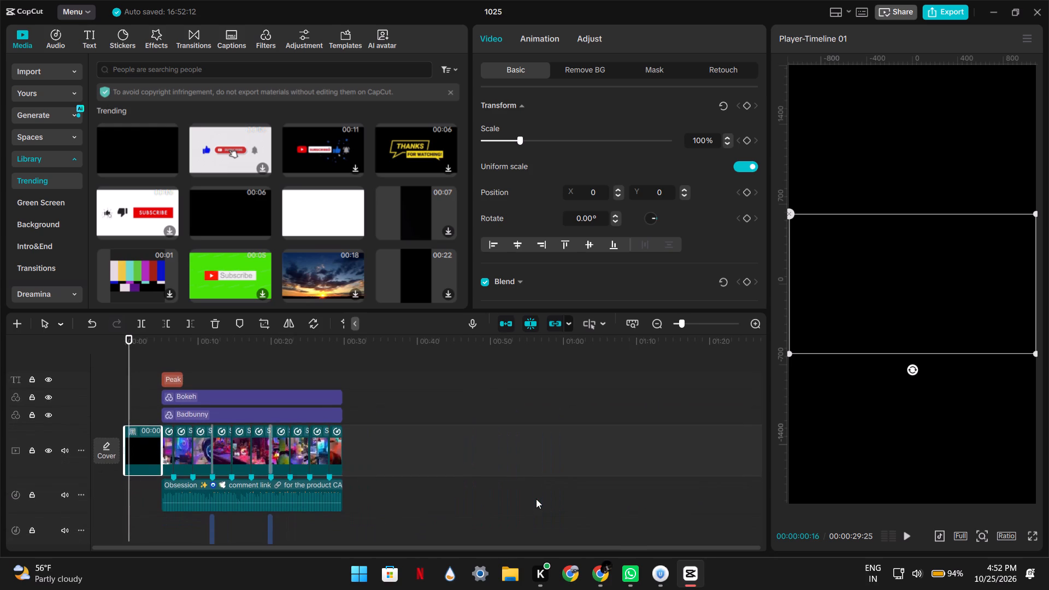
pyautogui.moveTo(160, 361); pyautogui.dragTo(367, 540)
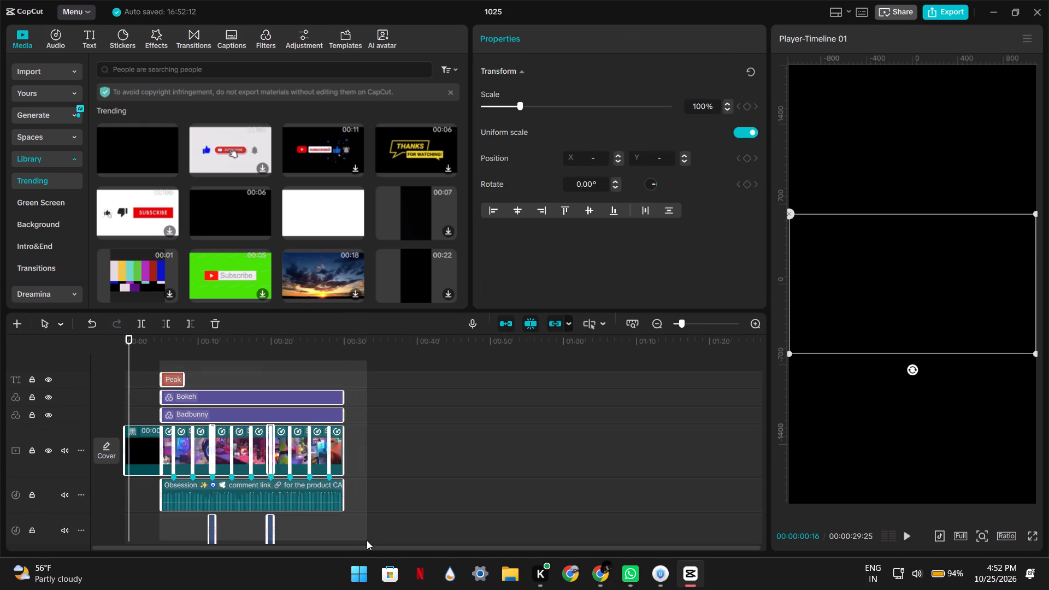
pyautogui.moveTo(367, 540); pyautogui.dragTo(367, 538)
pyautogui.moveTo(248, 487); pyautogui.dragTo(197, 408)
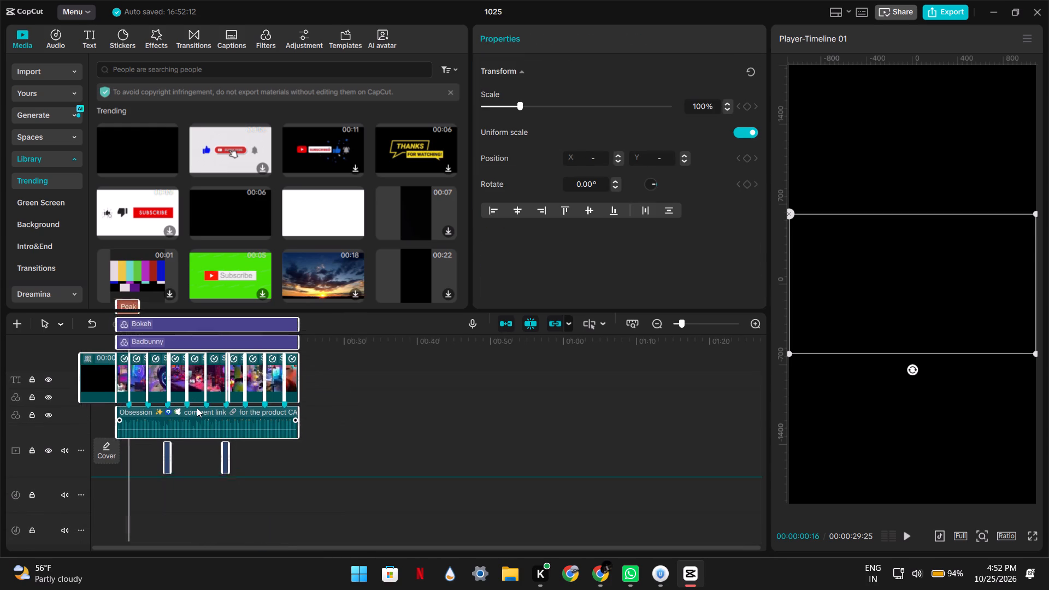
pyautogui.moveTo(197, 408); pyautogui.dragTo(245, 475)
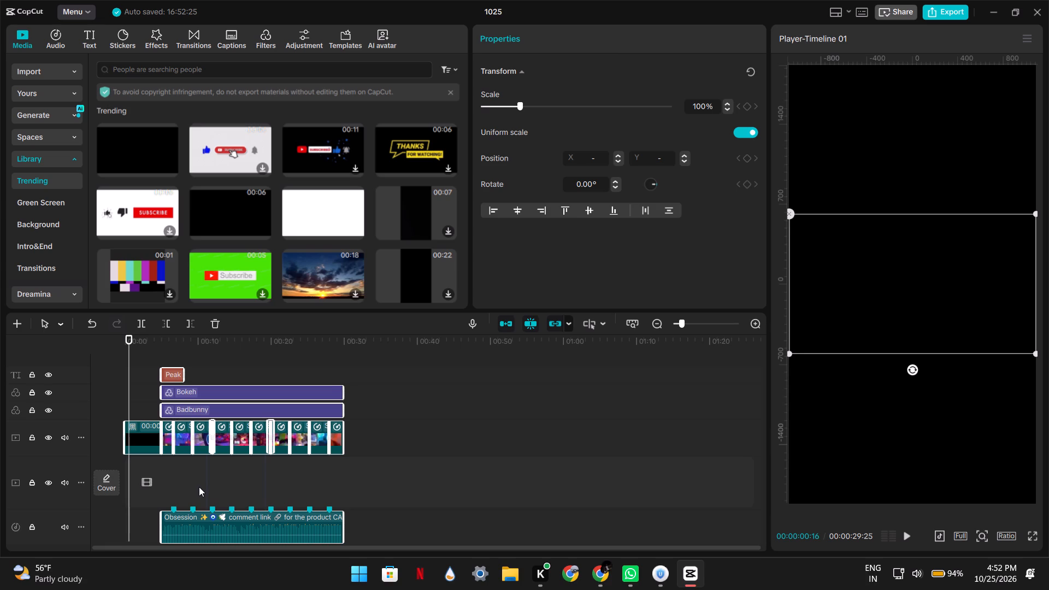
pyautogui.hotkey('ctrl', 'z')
# Select the title, Bokeh and Badbunny filters, footage and audio without the black clip, and move them up and earlier, over the black clip.
pyautogui.click(152, 505)
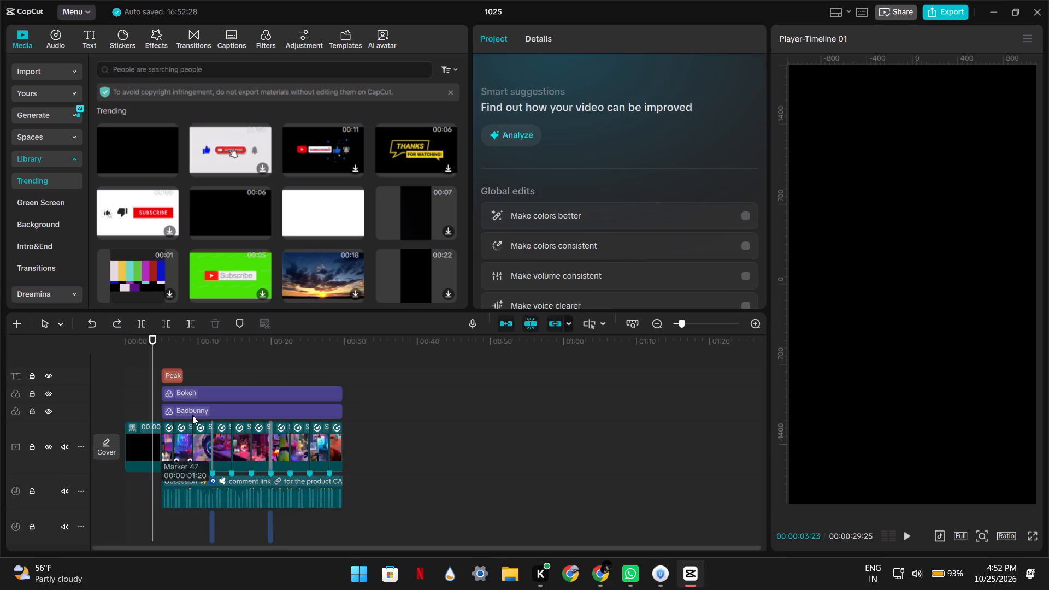
pyautogui.moveTo(174, 357); pyautogui.dragTo(352, 520)
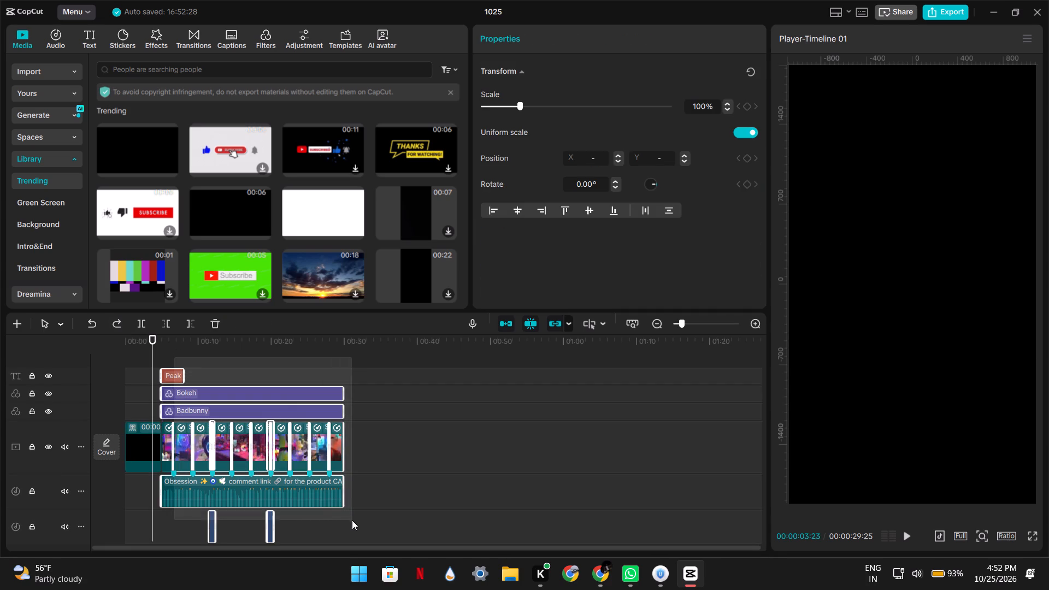
pyautogui.moveTo(352, 520); pyautogui.dragTo(331, 511)
pyautogui.moveTo(331, 511); pyautogui.dragTo(161, 361)
pyautogui.moveTo(163, 360); pyautogui.dragTo(232, 490)
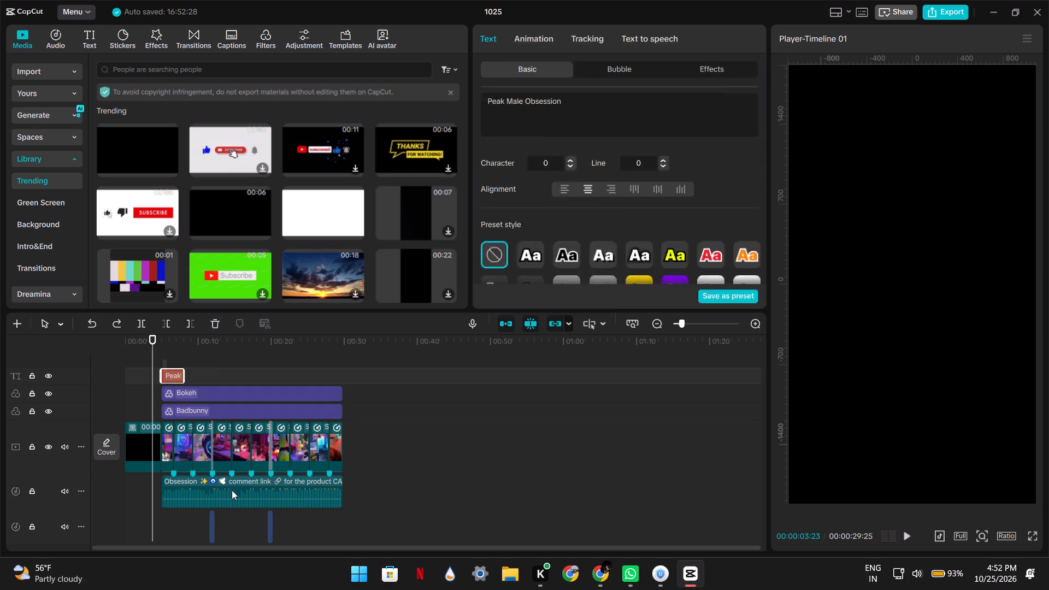
pyautogui.moveTo(232, 490); pyautogui.dragTo(340, 516)
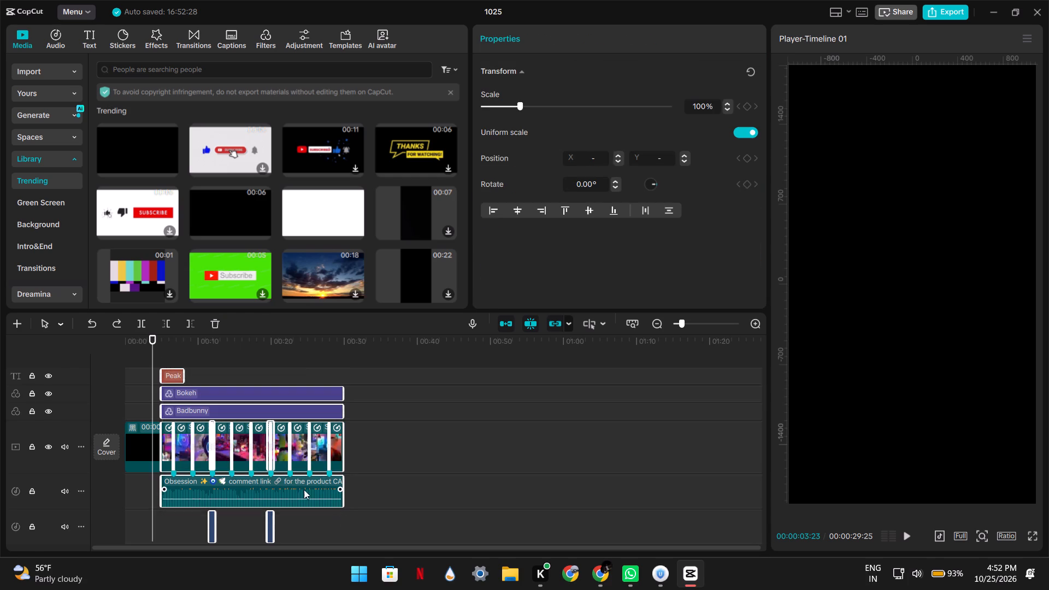
pyautogui.moveTo(287, 482); pyautogui.dragTo(238, 405)
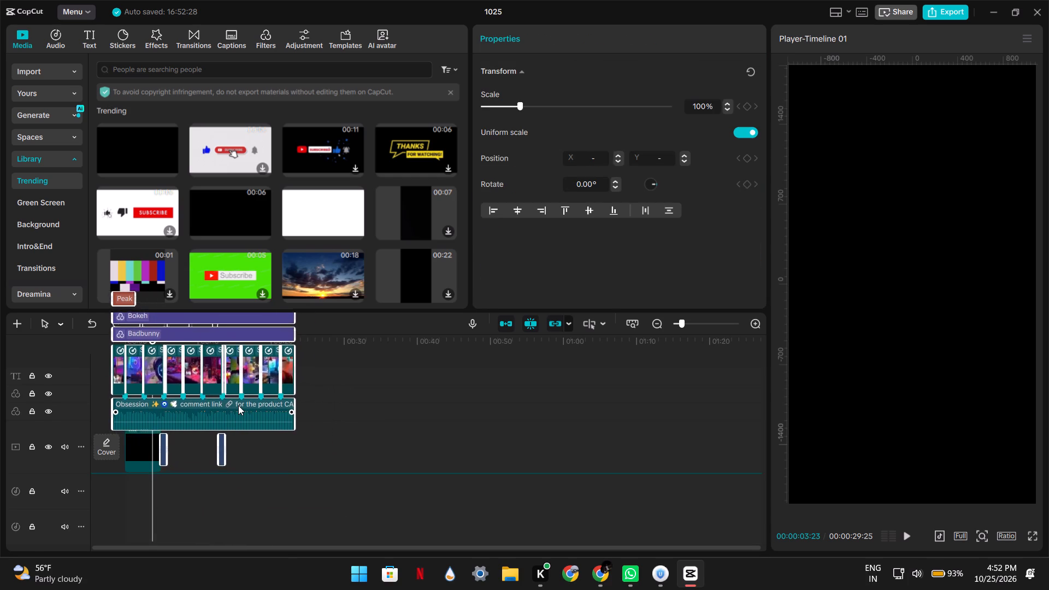
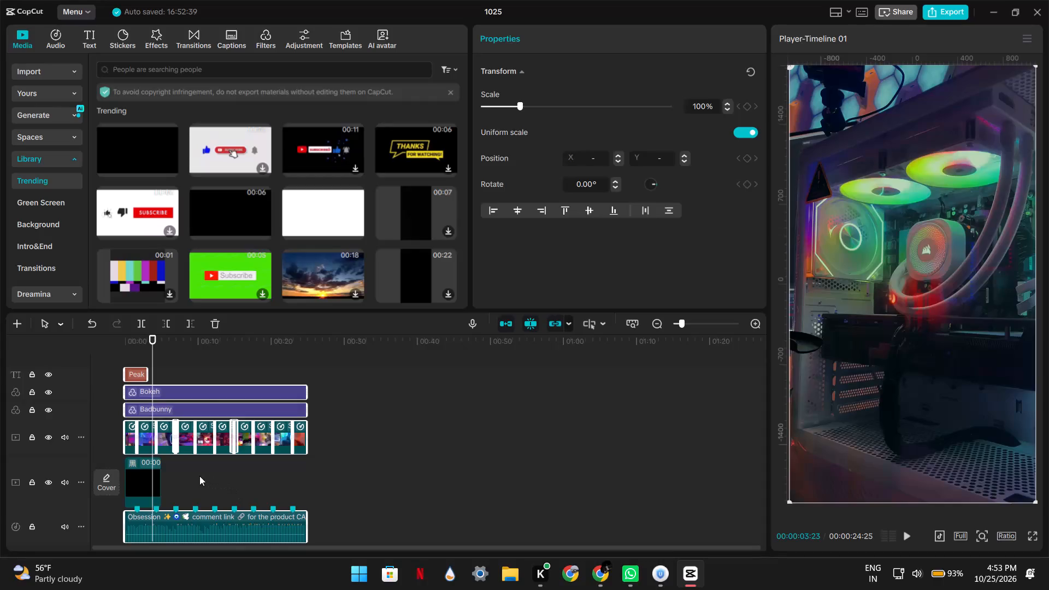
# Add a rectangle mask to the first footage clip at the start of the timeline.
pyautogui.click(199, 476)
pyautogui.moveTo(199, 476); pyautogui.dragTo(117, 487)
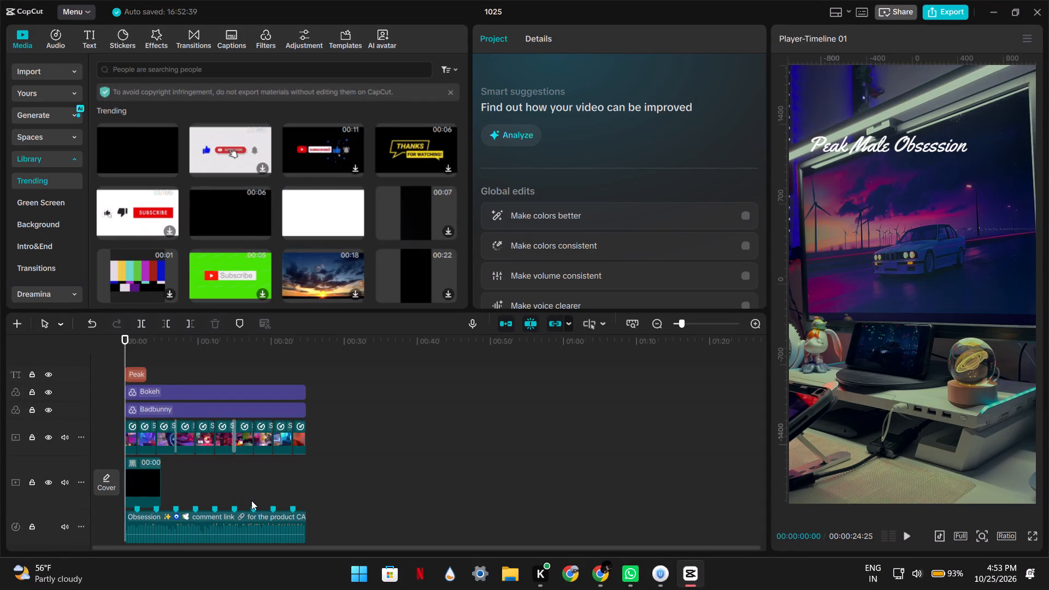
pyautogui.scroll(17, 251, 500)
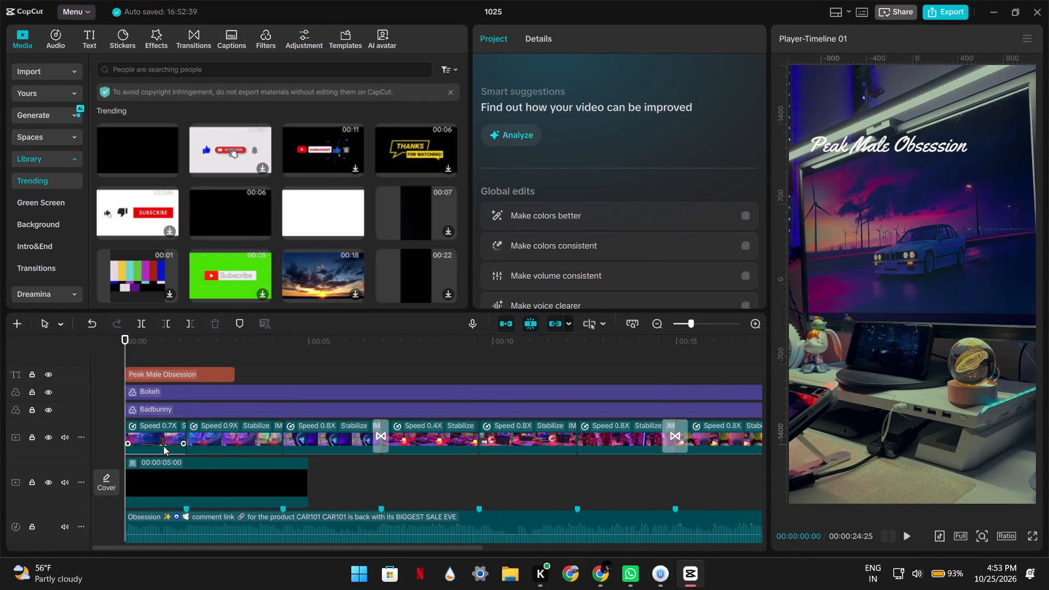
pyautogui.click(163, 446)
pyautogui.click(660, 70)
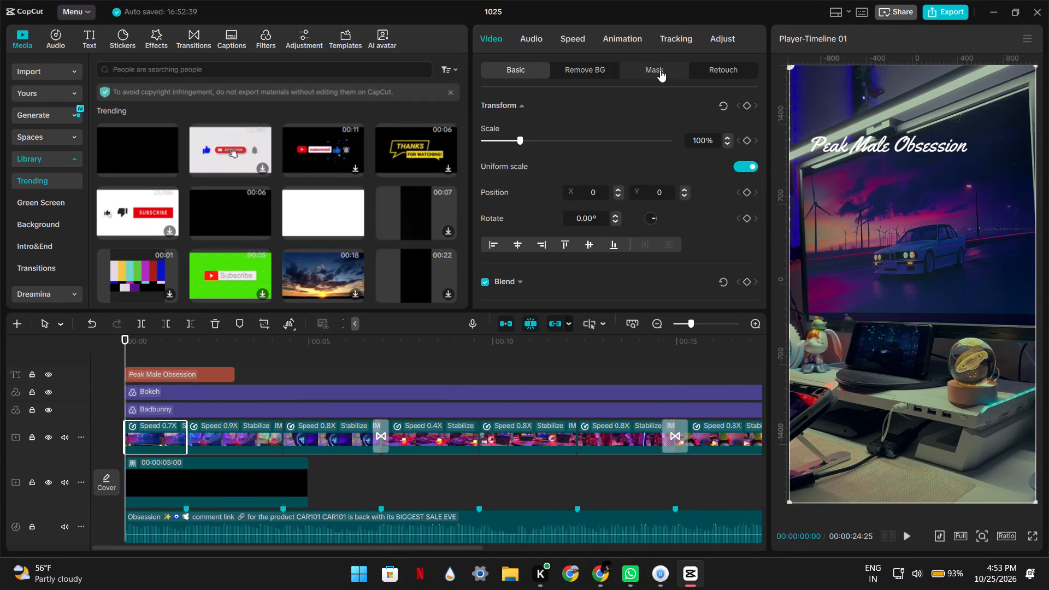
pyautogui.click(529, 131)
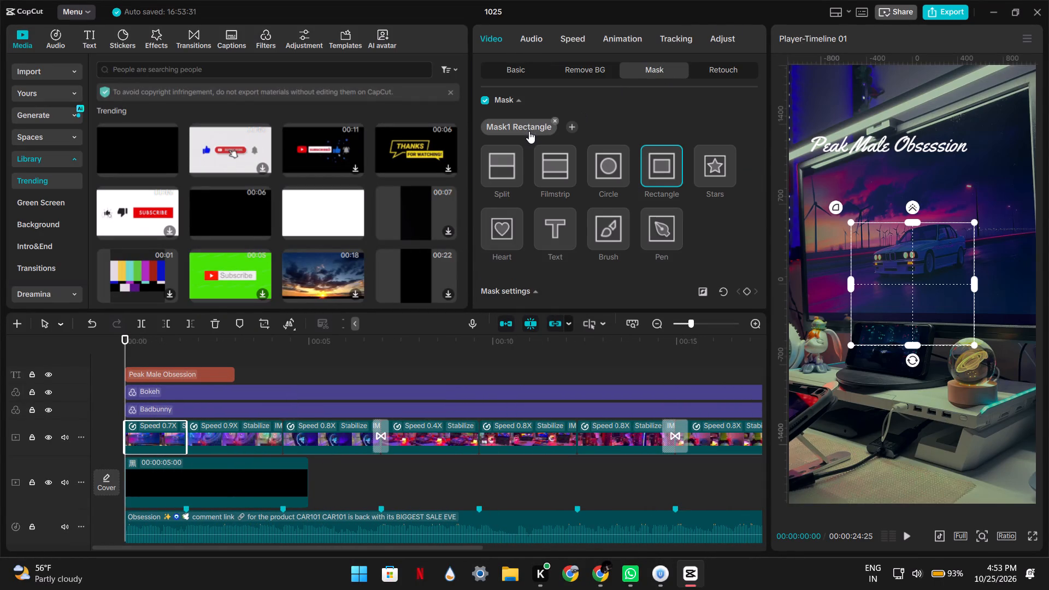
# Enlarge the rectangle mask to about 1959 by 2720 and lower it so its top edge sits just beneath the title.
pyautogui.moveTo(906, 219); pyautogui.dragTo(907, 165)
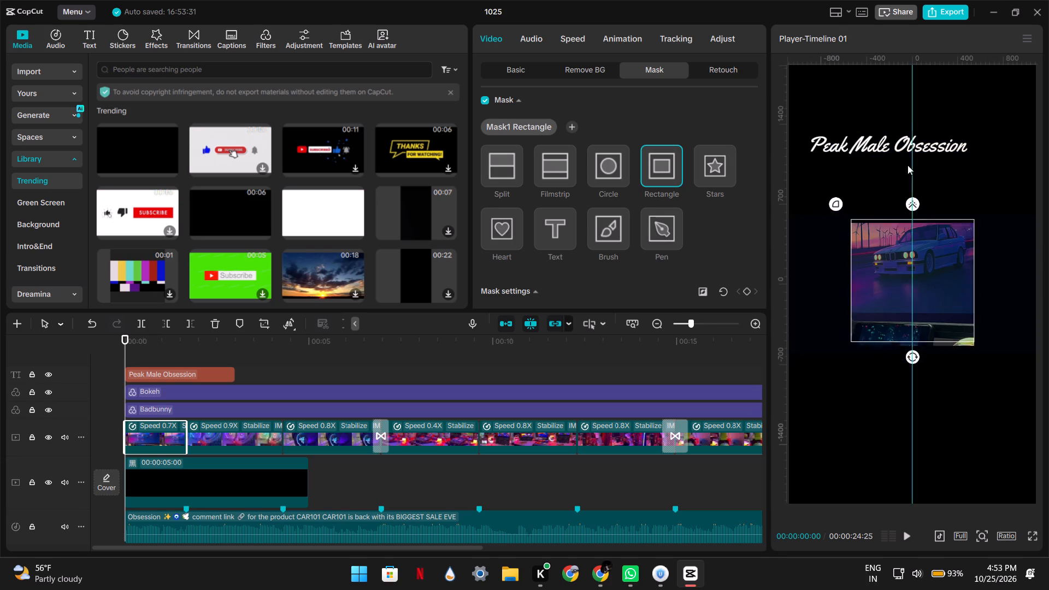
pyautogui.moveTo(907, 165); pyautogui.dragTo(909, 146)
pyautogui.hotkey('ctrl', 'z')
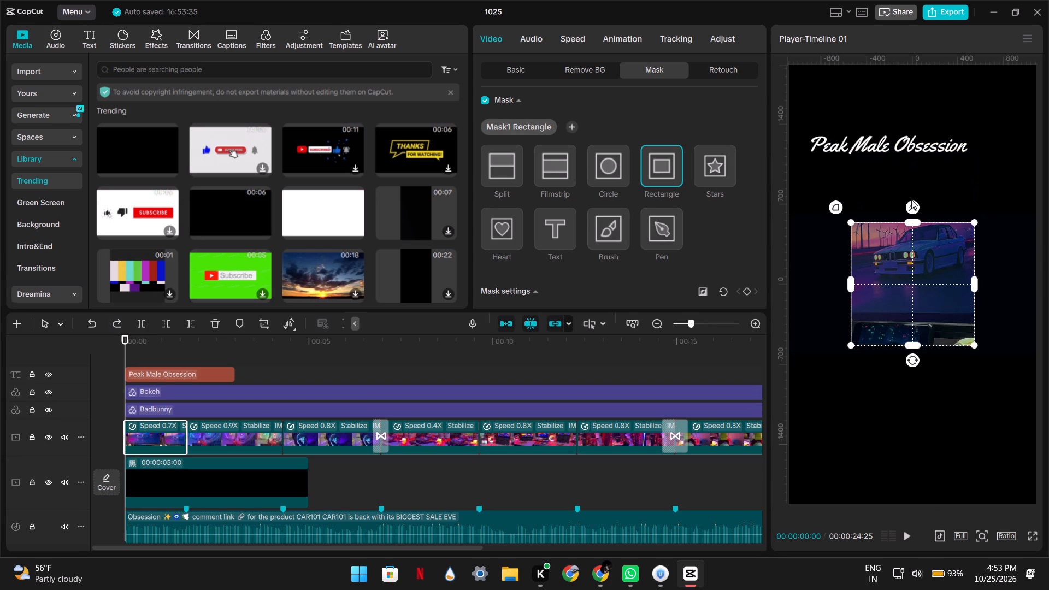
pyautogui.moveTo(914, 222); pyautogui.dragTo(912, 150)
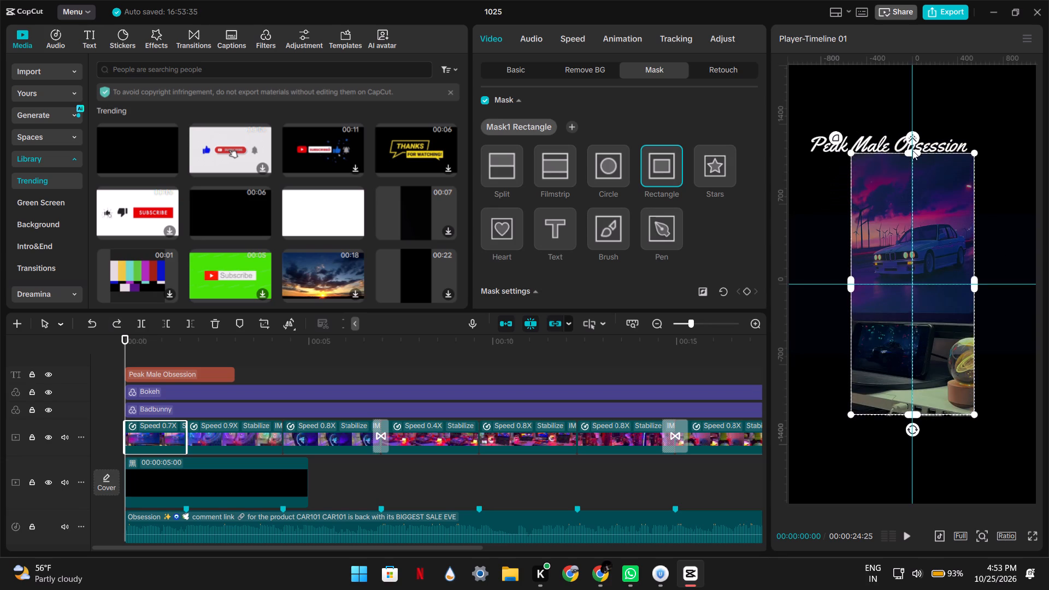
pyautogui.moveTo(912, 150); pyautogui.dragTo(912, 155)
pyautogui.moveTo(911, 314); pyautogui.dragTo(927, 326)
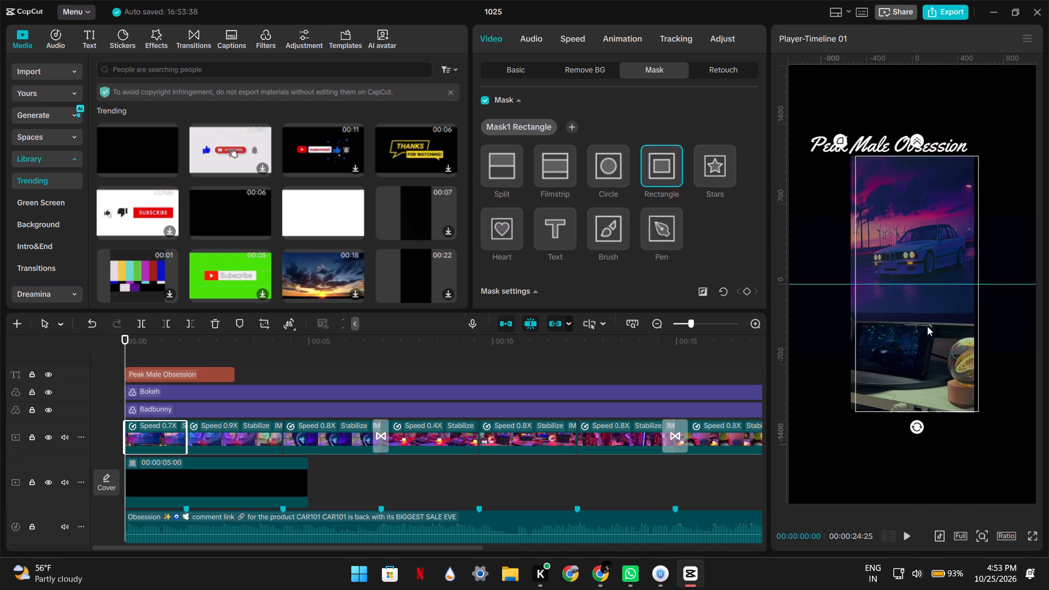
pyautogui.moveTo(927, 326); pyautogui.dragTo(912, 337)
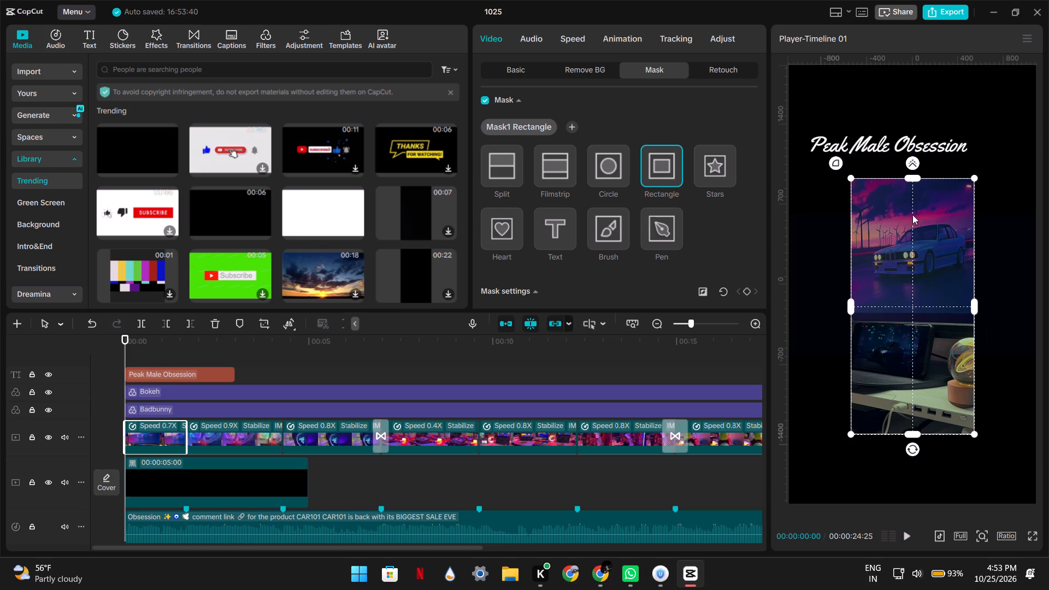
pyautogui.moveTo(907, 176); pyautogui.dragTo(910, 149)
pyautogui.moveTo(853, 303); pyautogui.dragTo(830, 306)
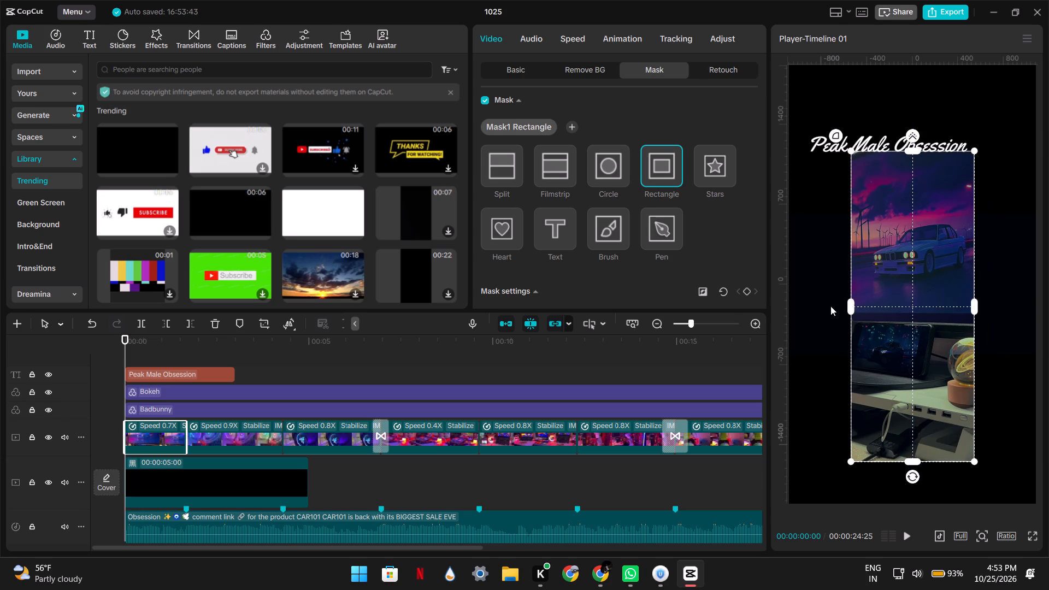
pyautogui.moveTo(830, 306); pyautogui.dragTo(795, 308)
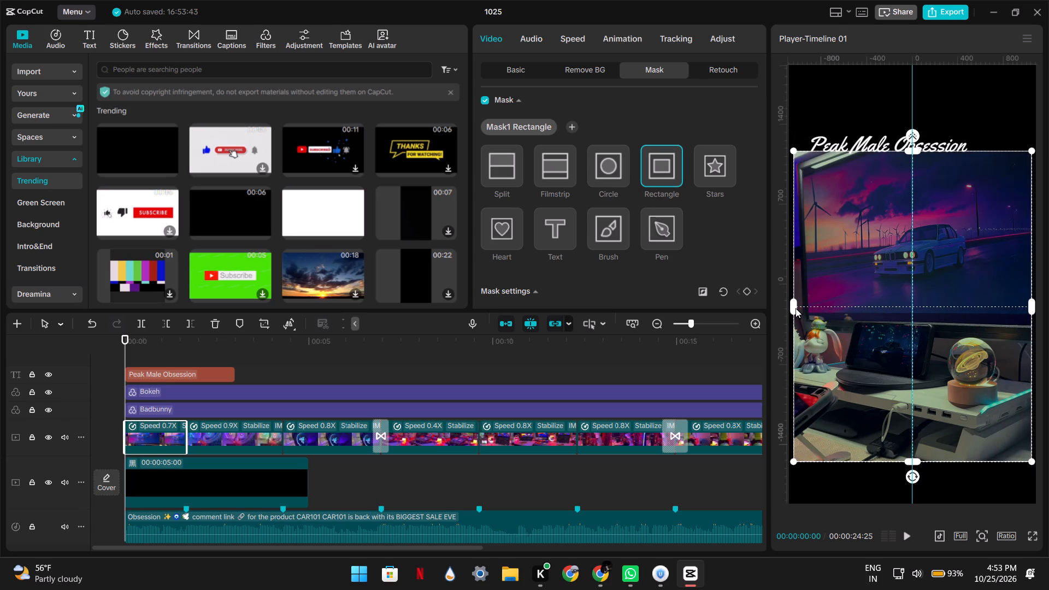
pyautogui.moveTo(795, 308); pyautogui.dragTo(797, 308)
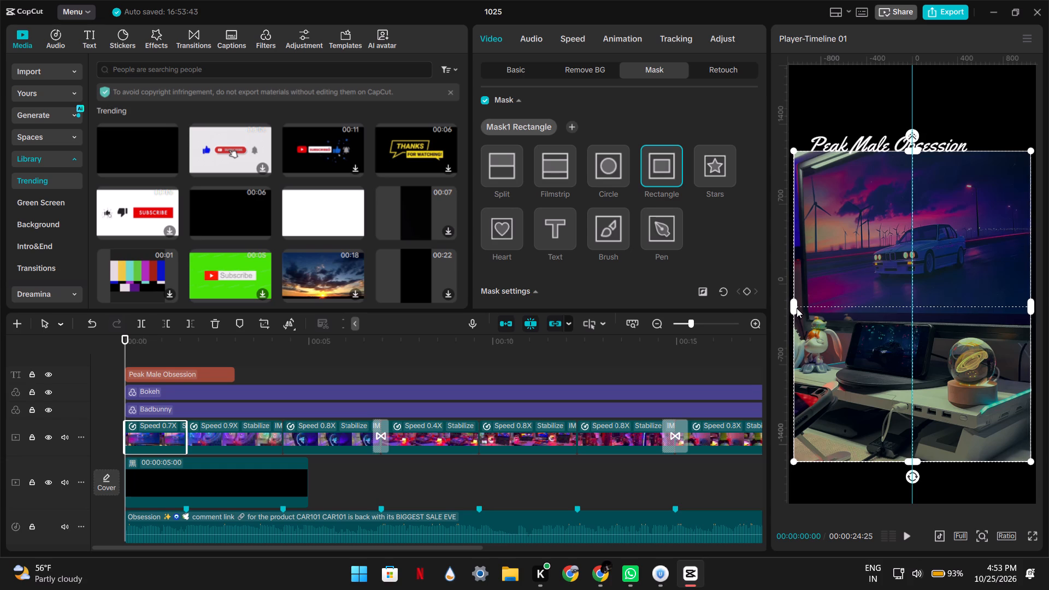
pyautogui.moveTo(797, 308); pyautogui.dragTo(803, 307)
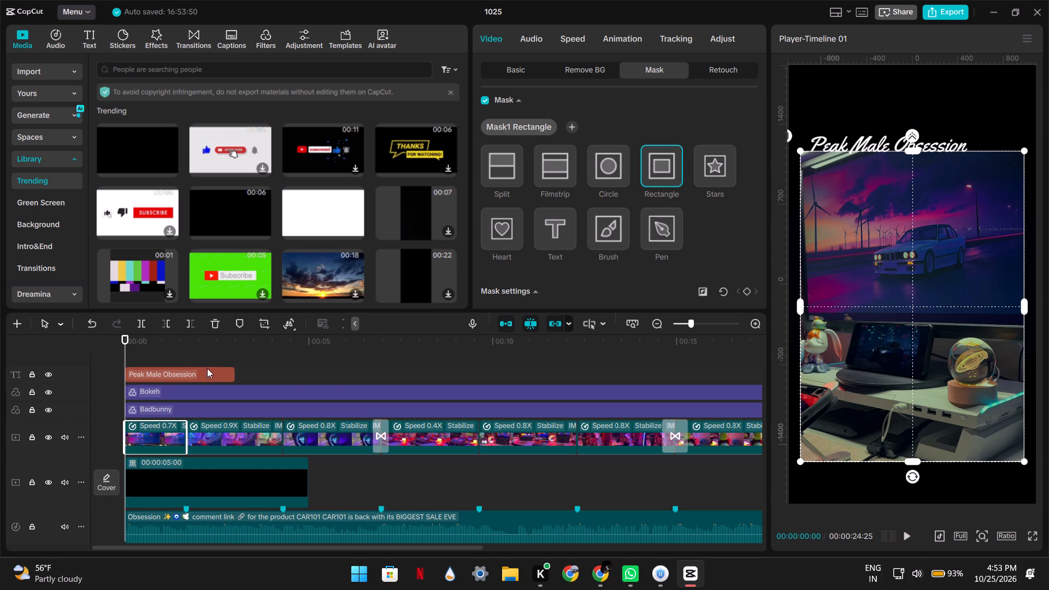
# Play the opening of the video to check the masked framing against the black background.
pyautogui.click(191, 357)
pyautogui.moveTo(191, 357); pyautogui.dragTo(70, 364)
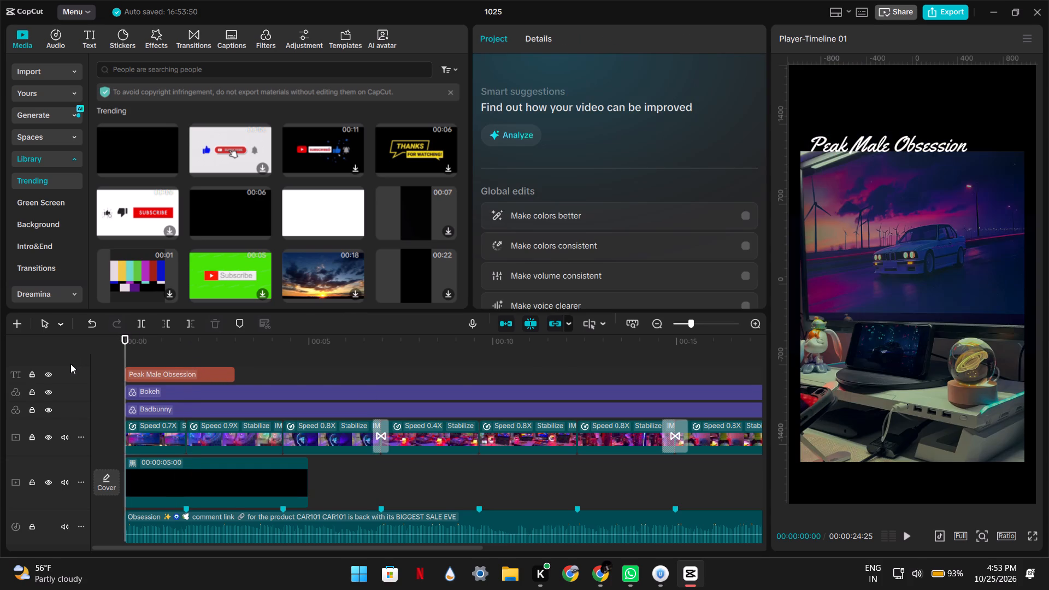
pyautogui.press('space')
pyautogui.press('space')
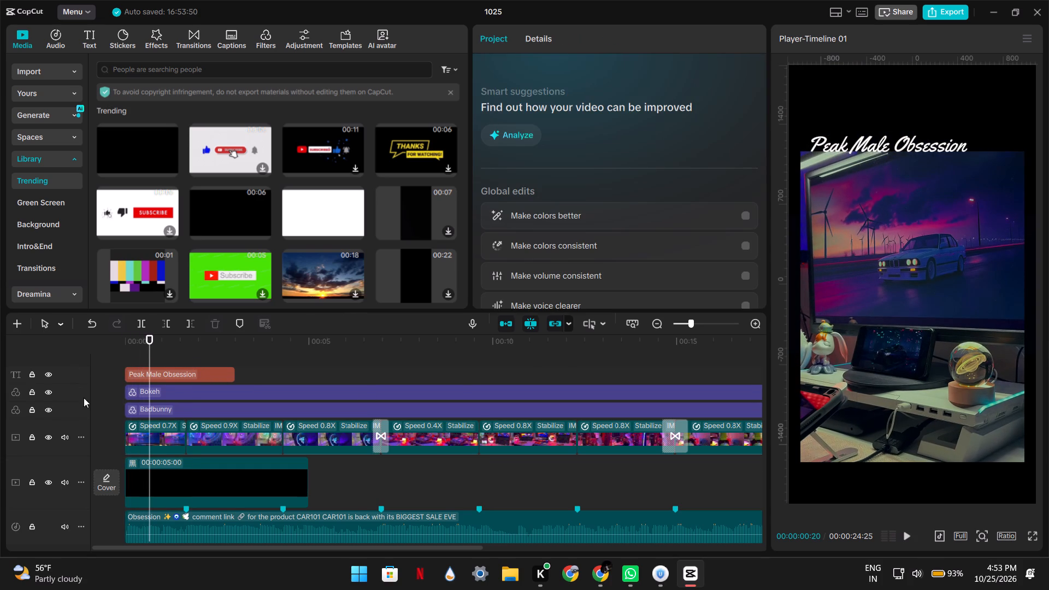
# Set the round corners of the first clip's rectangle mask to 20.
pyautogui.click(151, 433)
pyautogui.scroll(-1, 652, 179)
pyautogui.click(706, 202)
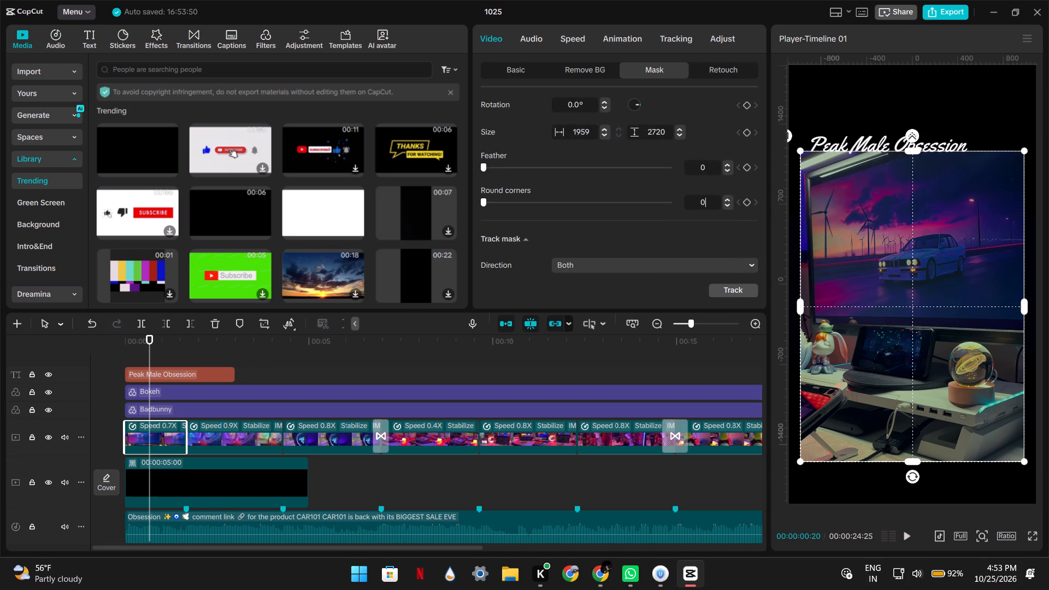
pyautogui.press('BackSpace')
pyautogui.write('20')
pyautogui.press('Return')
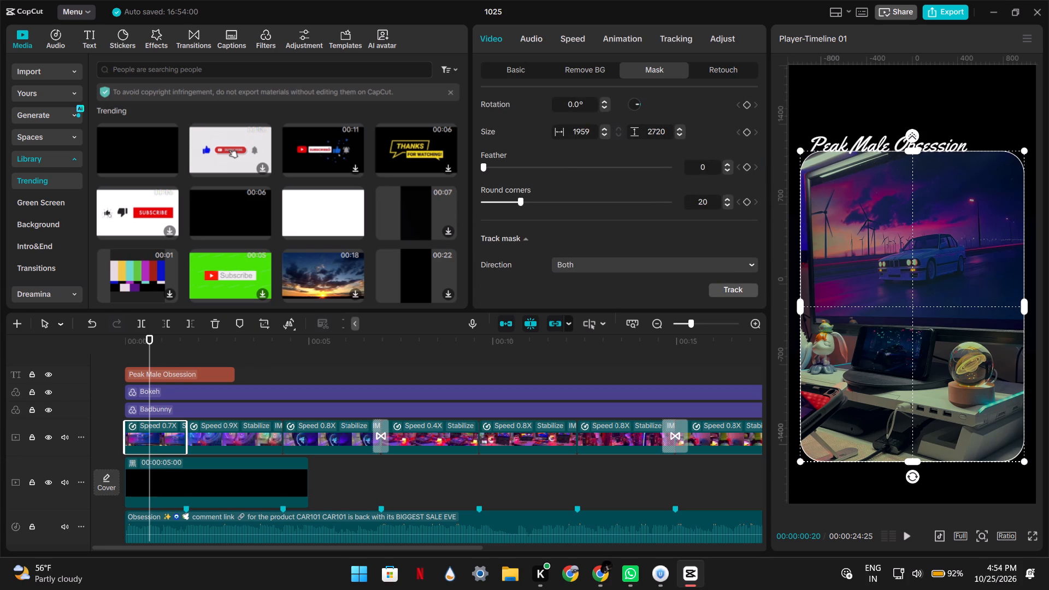
# Scrub and play the opening again to check the rounded frame around the first clip.
pyautogui.click(182, 351)
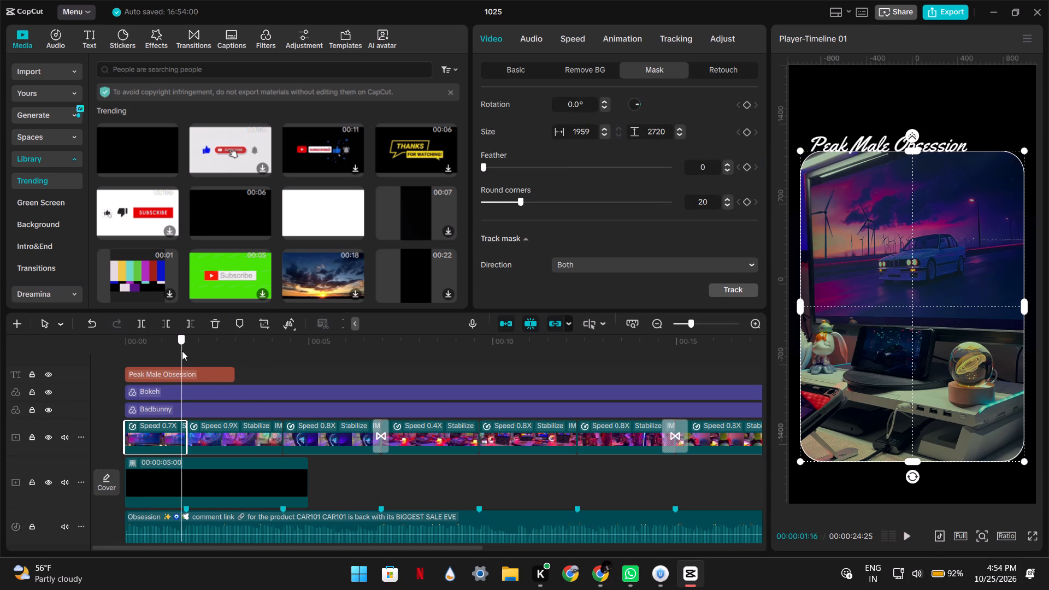
pyautogui.moveTo(182, 351); pyautogui.dragTo(157, 355)
pyautogui.click(239, 364)
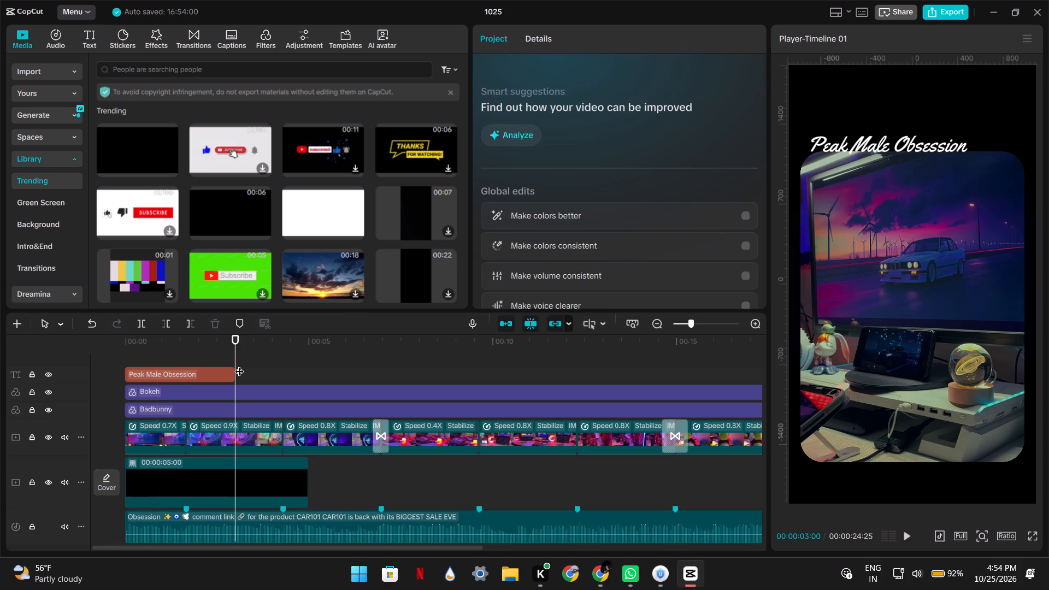
pyautogui.moveTo(239, 364); pyautogui.dragTo(74, 371)
pyautogui.press('space')
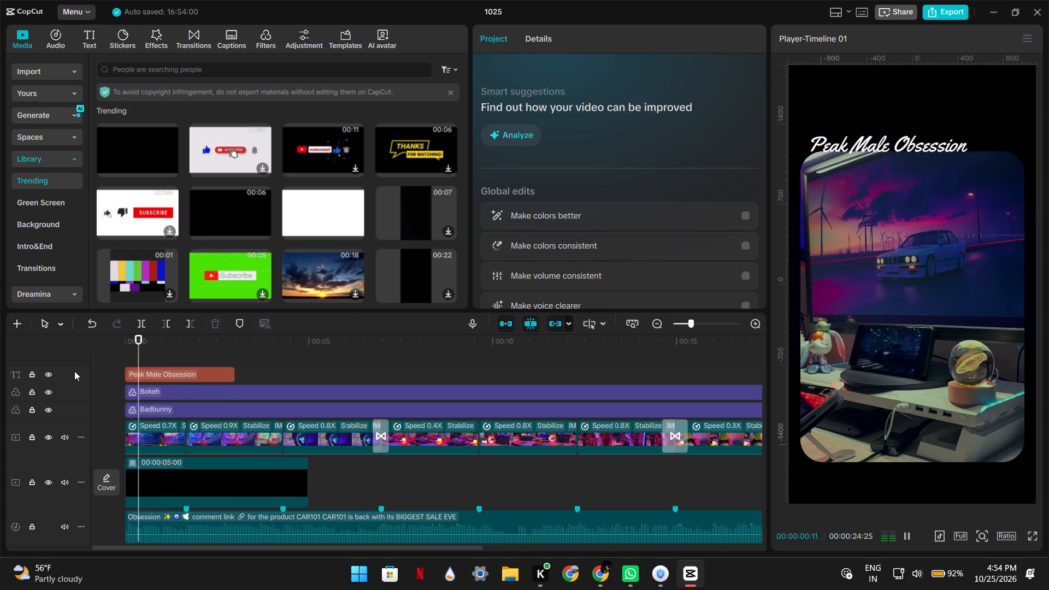
pyautogui.press('space')
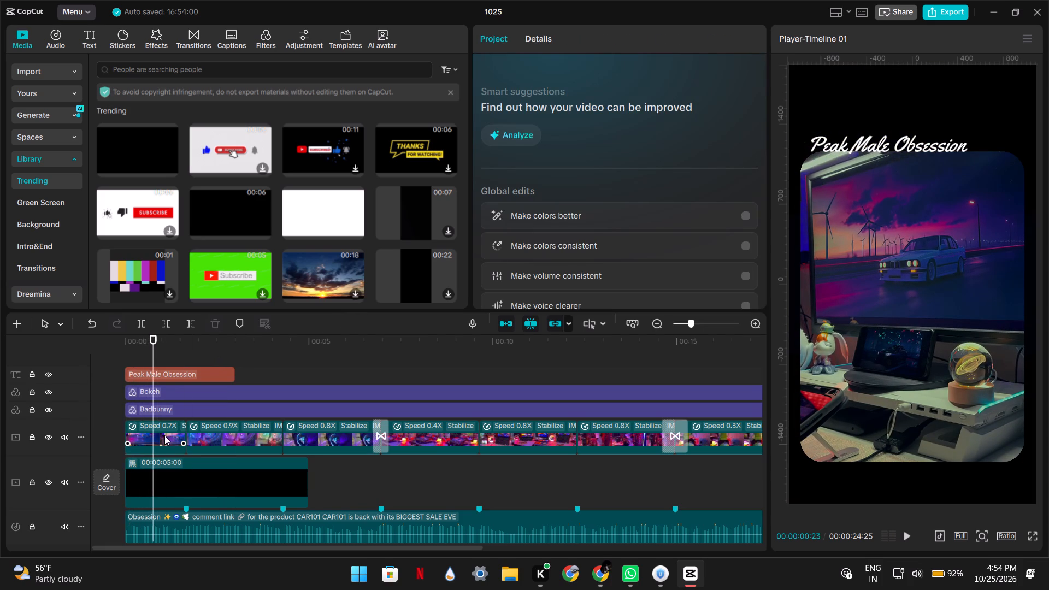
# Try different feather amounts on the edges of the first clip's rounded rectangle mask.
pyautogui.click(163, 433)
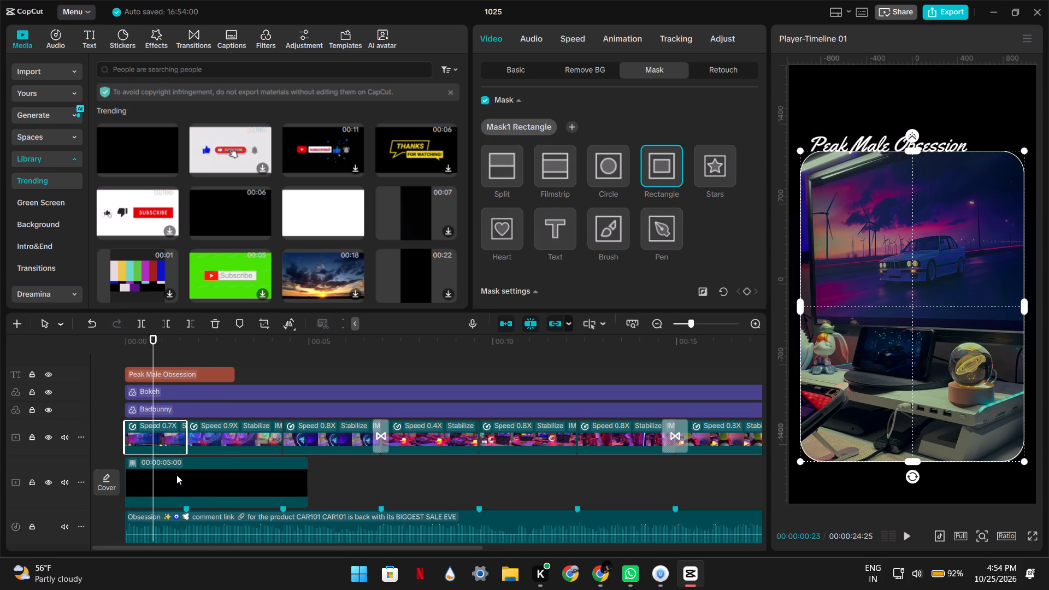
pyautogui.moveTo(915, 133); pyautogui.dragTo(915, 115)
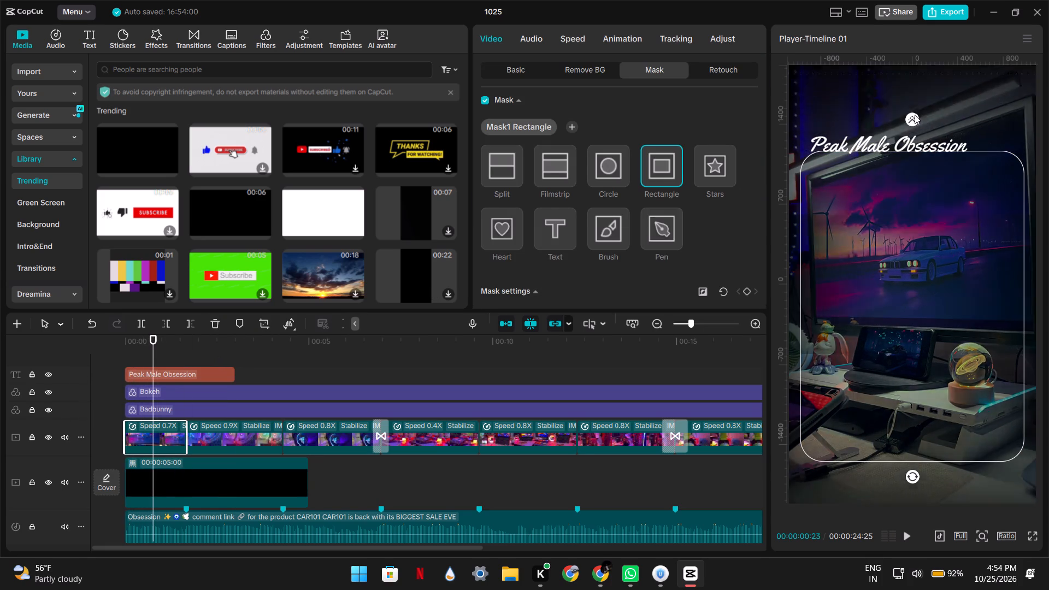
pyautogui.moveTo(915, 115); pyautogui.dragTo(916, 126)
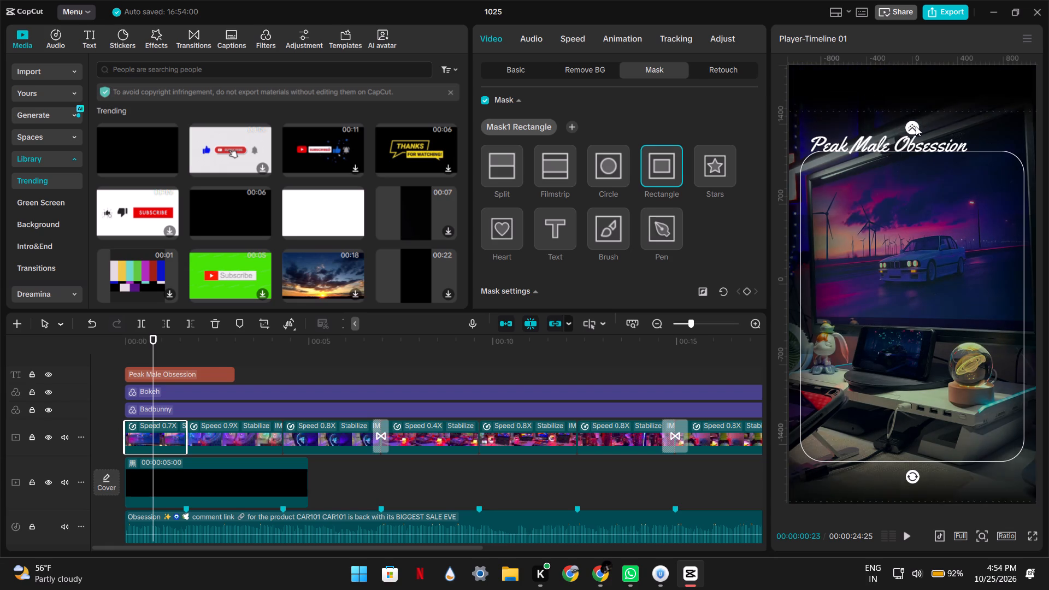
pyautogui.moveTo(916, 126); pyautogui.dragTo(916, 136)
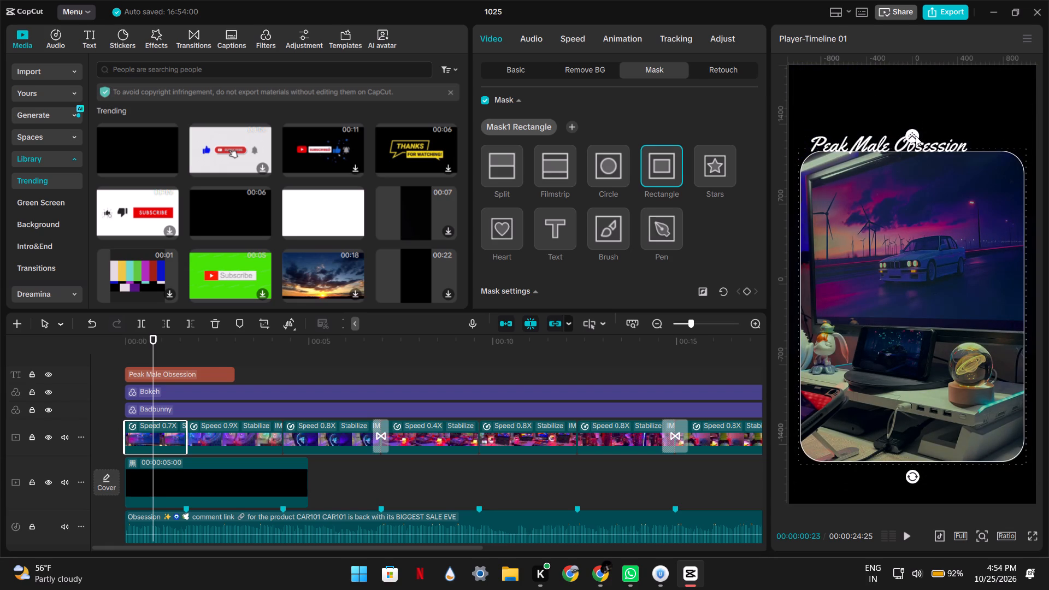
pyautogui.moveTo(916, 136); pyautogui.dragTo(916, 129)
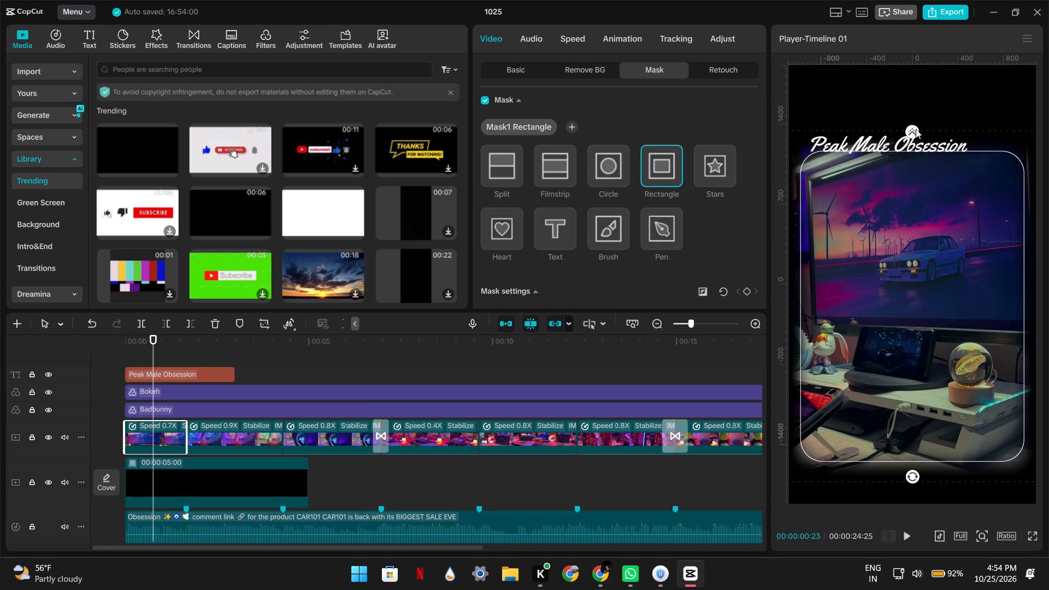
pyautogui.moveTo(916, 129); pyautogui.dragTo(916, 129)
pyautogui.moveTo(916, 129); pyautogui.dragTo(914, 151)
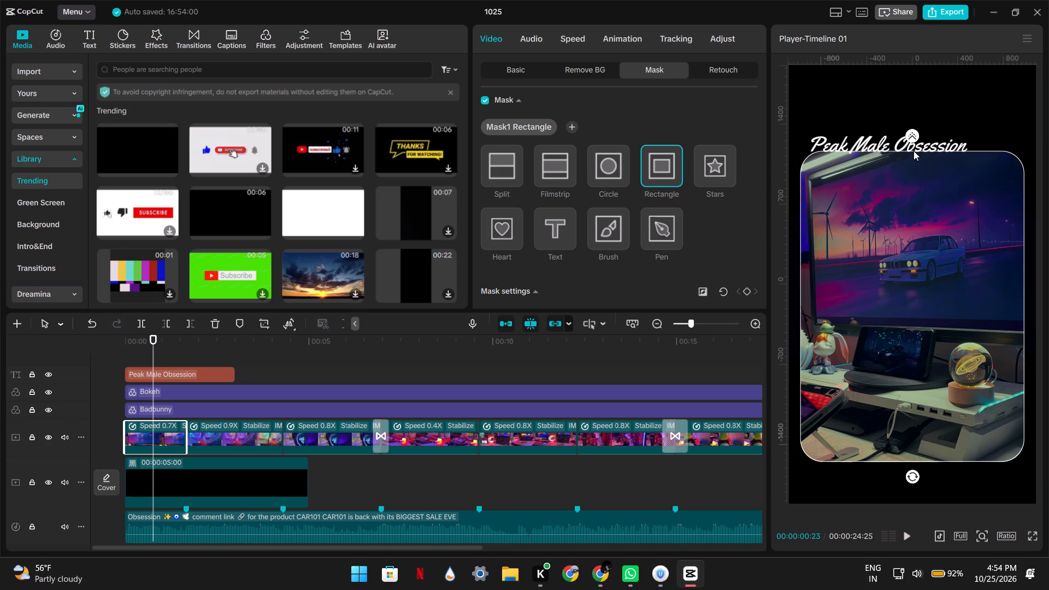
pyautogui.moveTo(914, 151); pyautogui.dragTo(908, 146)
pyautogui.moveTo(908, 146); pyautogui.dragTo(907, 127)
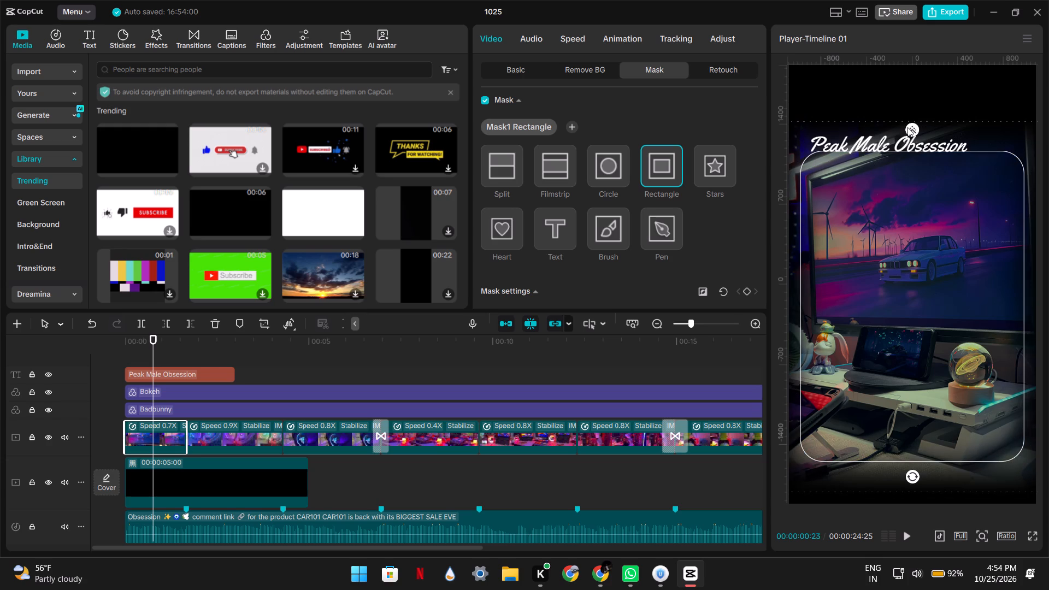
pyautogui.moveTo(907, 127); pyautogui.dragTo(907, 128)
# Undo the first clip's mask edits, the layered track move and the black clip insertion, back to footage on the main track.
pyautogui.hotkey('ctrl', 'z')
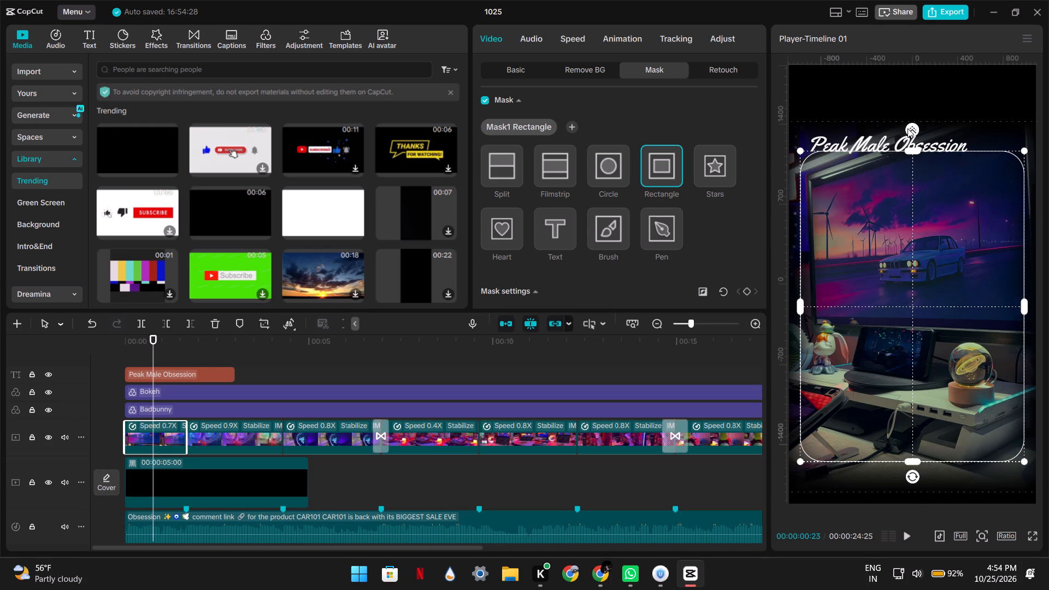
pyautogui.hotkey('ctrl', 'z')
pyautogui.hotkey('ctrl', 'z')
pyautogui.hotkey('ctrl', 'z')
pyautogui.hotkey('ctrl', 'z')
pyautogui.hotkey('ctrl', 'z')
pyautogui.hotkey('ctrl', 'z')
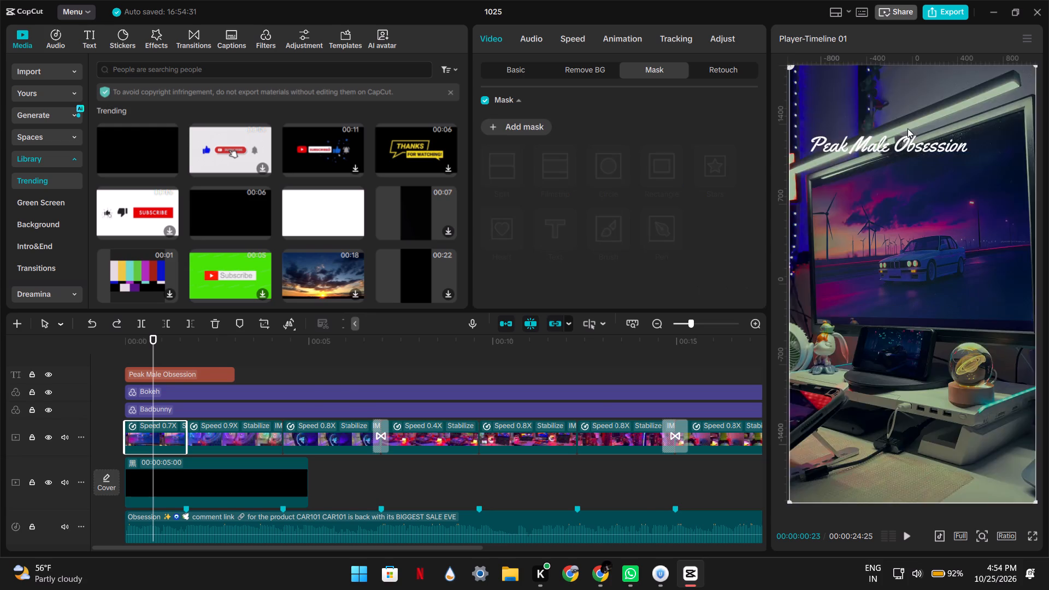
pyautogui.hotkey('ctrl', 'z')
pyautogui.hotkey('ctrl', 'z')
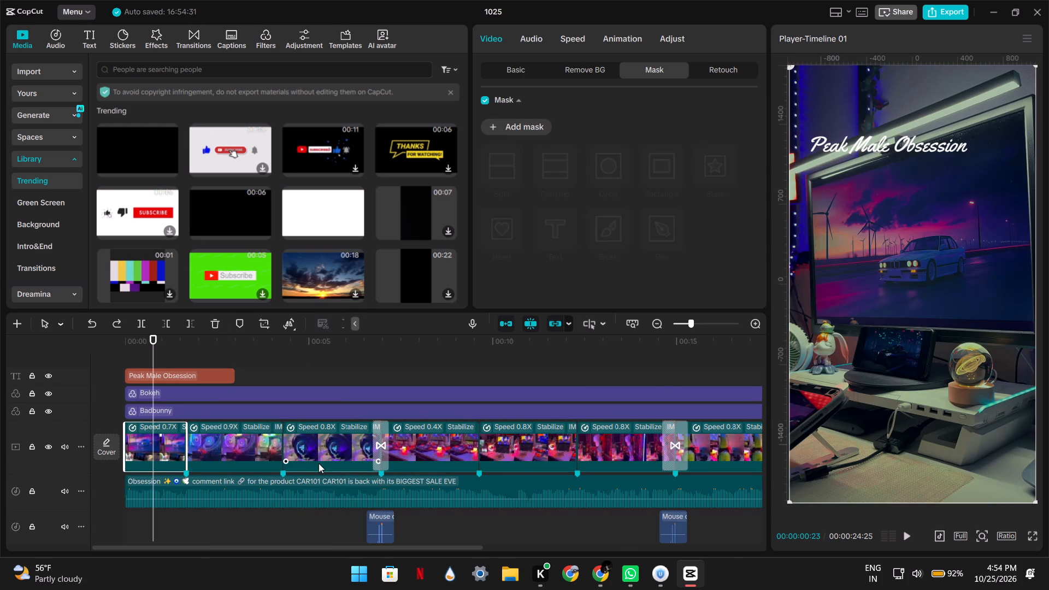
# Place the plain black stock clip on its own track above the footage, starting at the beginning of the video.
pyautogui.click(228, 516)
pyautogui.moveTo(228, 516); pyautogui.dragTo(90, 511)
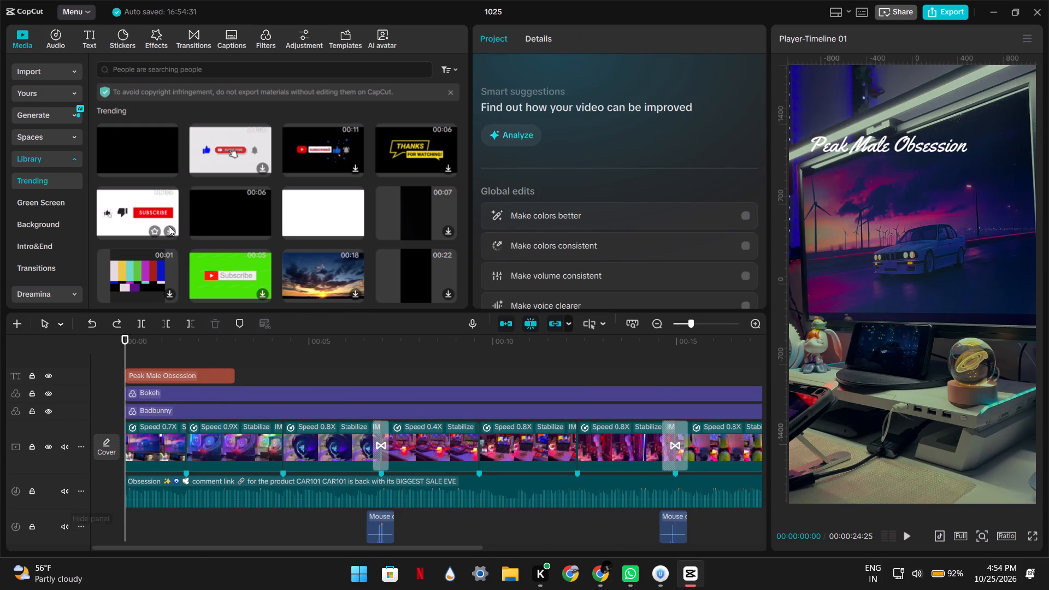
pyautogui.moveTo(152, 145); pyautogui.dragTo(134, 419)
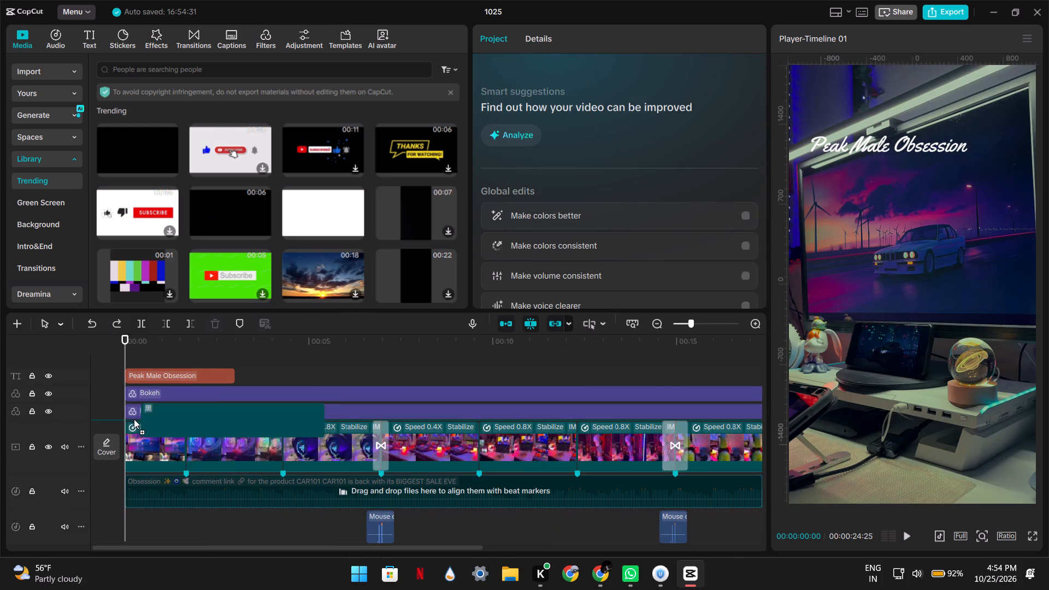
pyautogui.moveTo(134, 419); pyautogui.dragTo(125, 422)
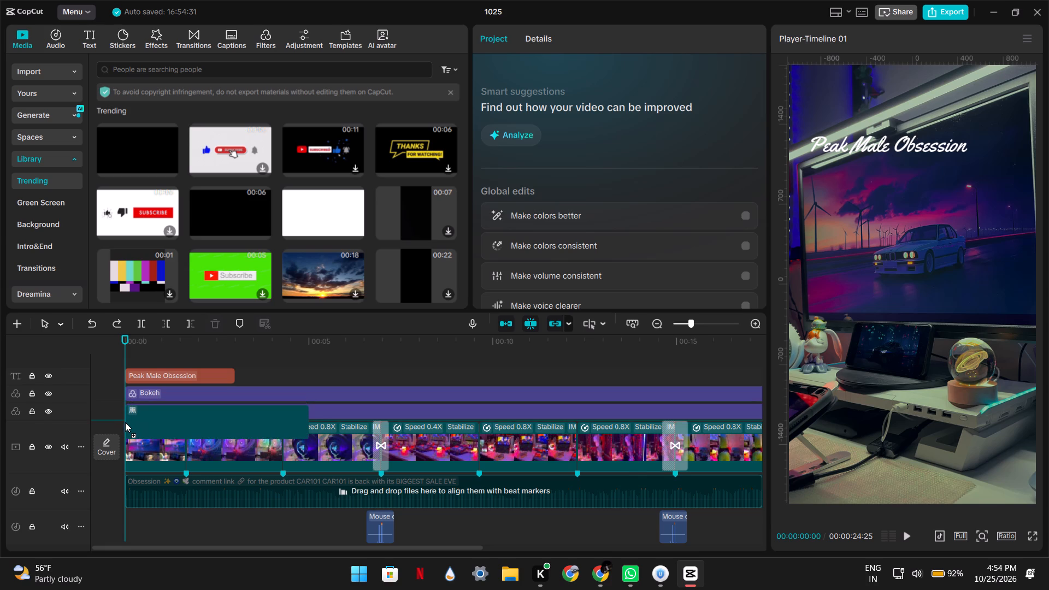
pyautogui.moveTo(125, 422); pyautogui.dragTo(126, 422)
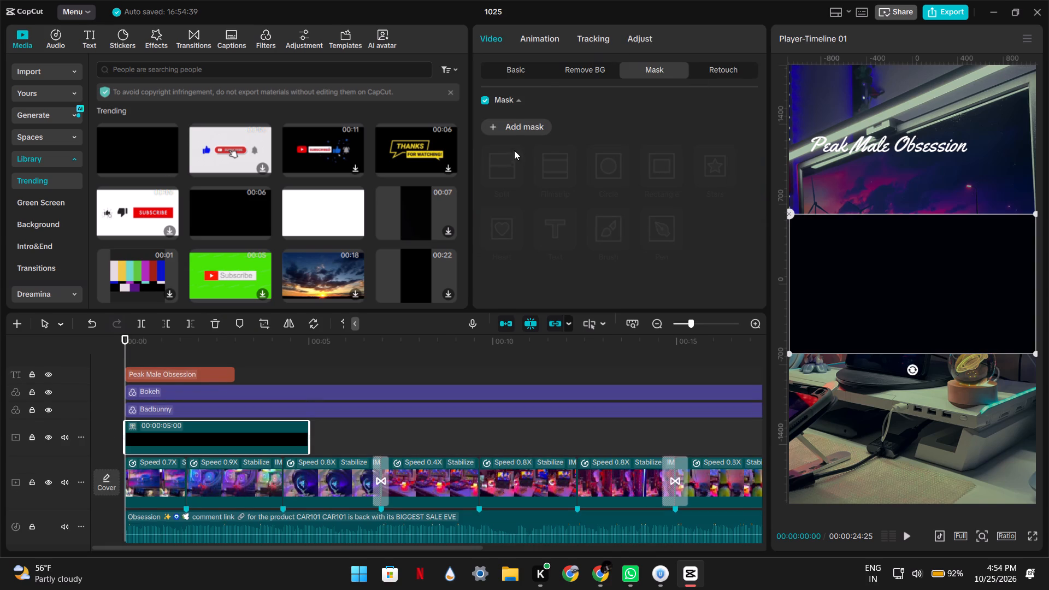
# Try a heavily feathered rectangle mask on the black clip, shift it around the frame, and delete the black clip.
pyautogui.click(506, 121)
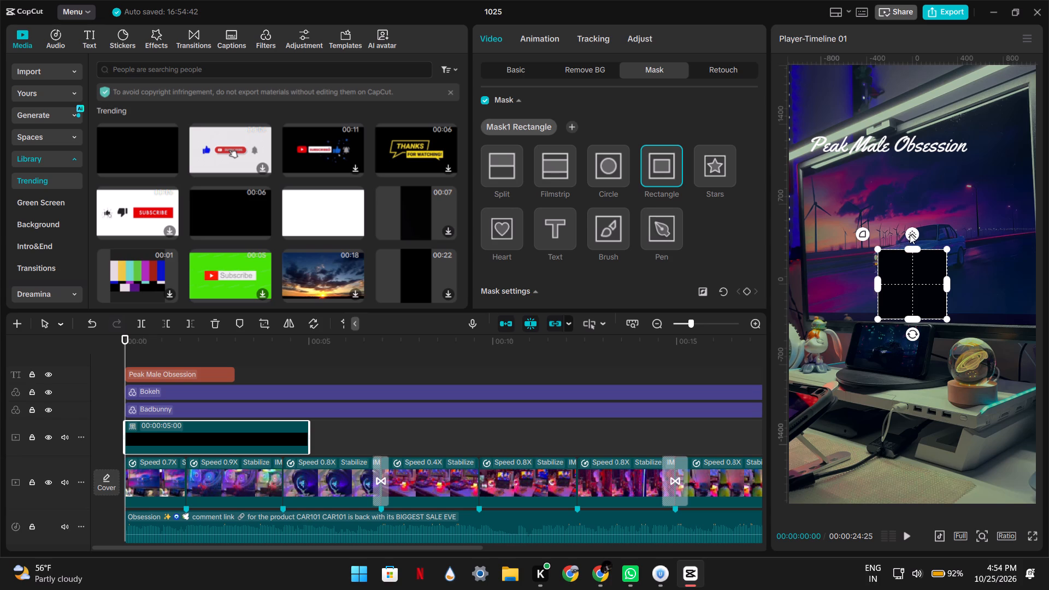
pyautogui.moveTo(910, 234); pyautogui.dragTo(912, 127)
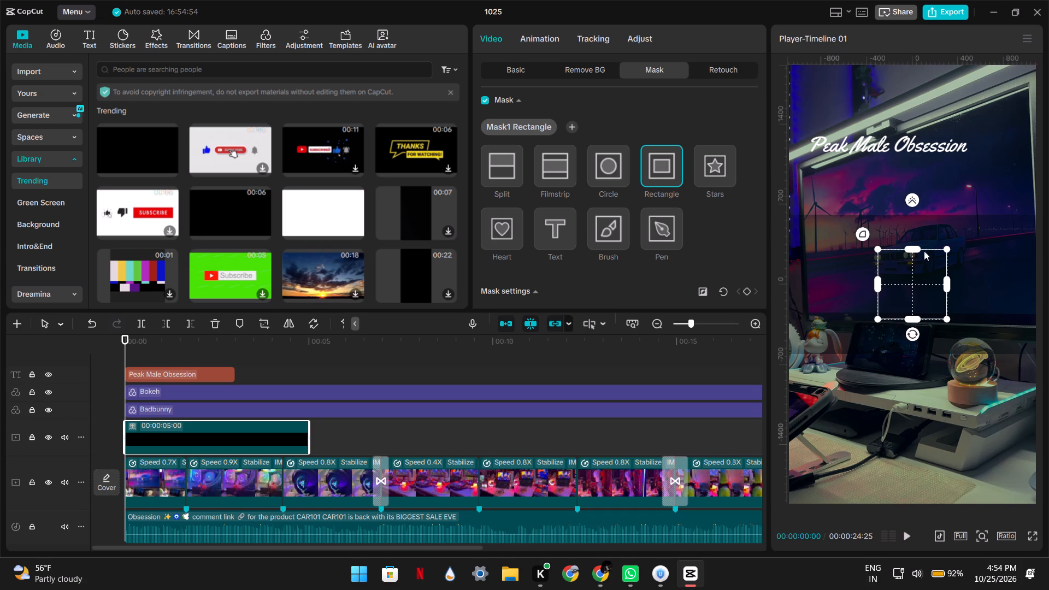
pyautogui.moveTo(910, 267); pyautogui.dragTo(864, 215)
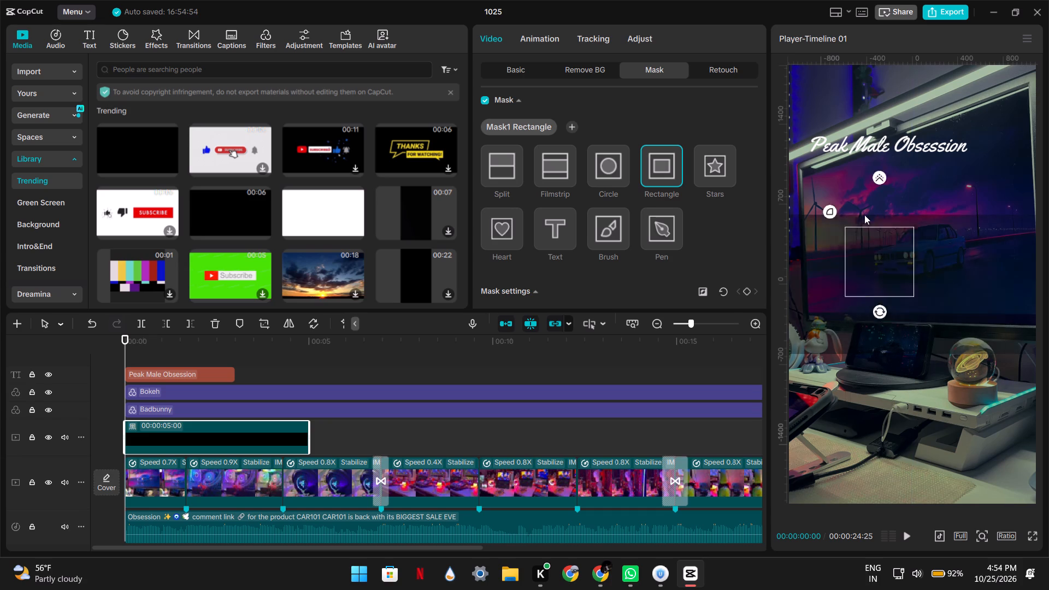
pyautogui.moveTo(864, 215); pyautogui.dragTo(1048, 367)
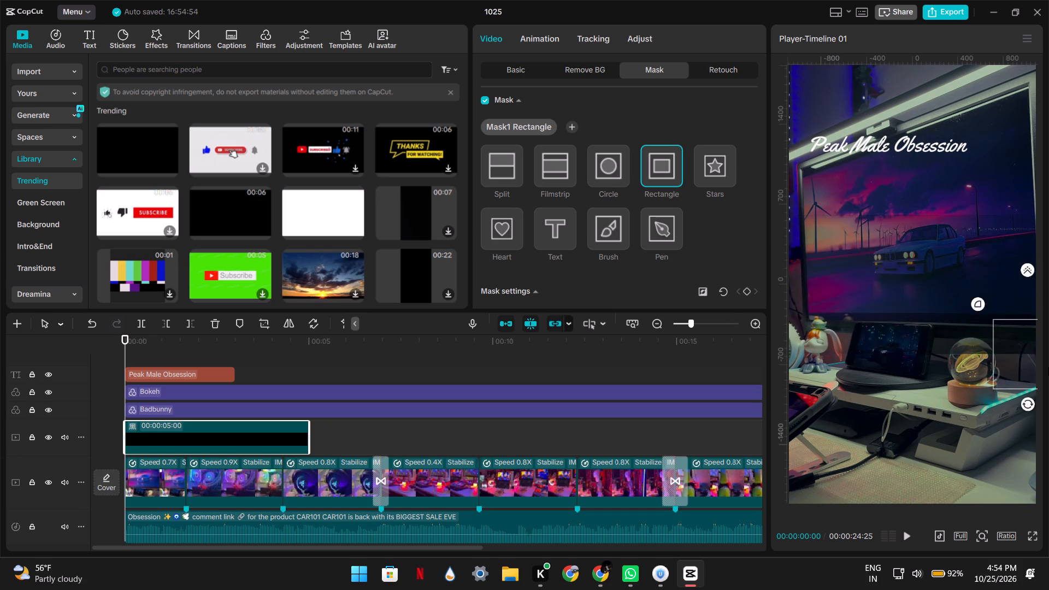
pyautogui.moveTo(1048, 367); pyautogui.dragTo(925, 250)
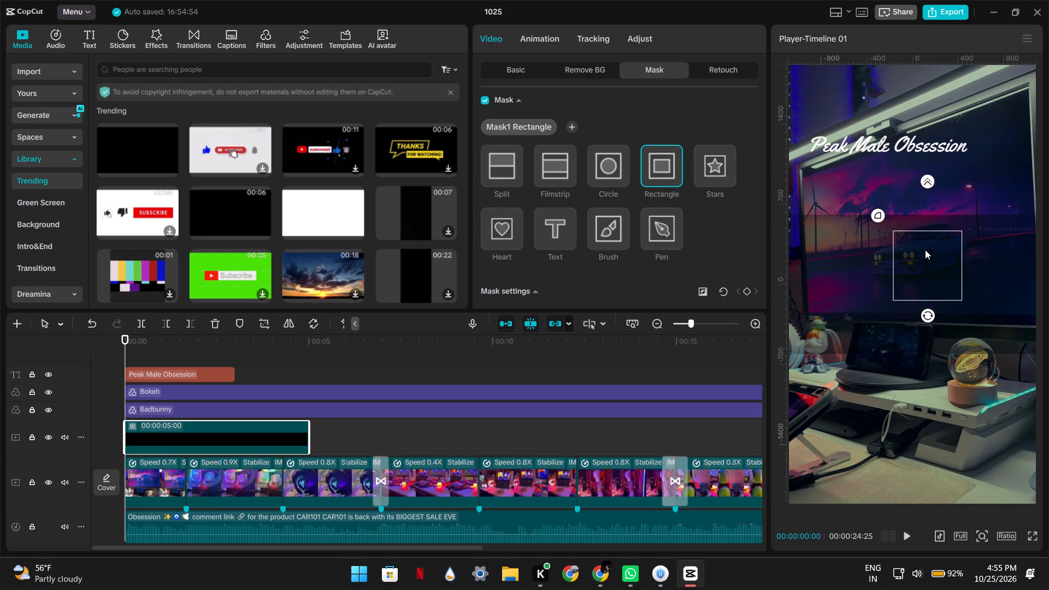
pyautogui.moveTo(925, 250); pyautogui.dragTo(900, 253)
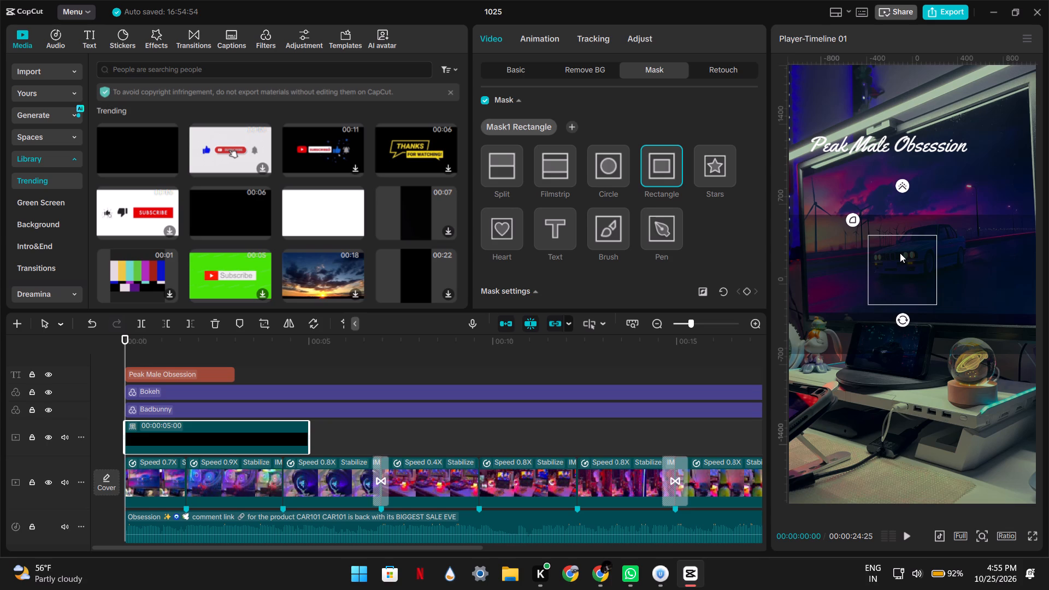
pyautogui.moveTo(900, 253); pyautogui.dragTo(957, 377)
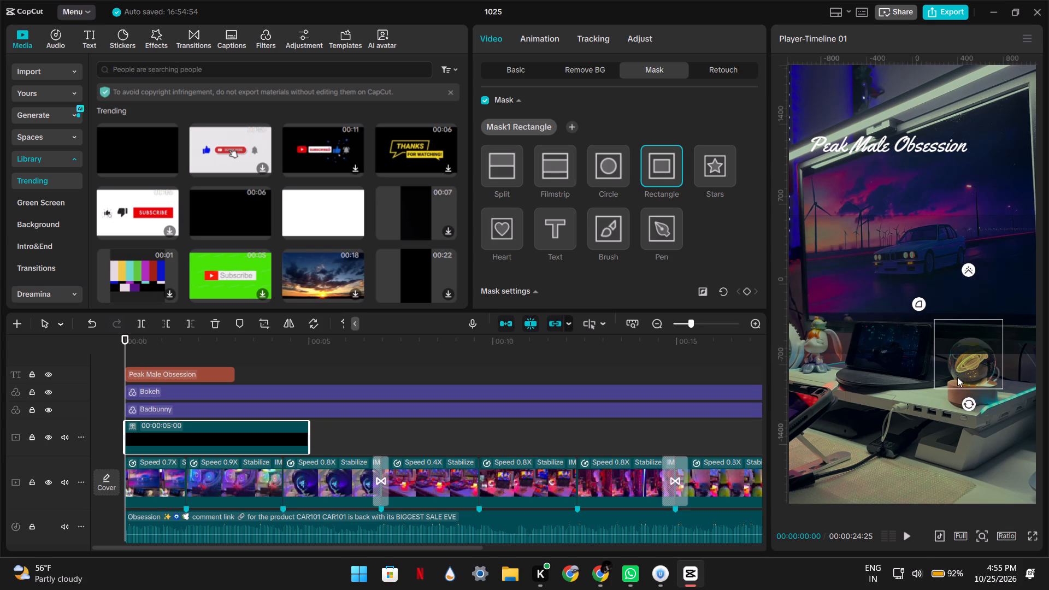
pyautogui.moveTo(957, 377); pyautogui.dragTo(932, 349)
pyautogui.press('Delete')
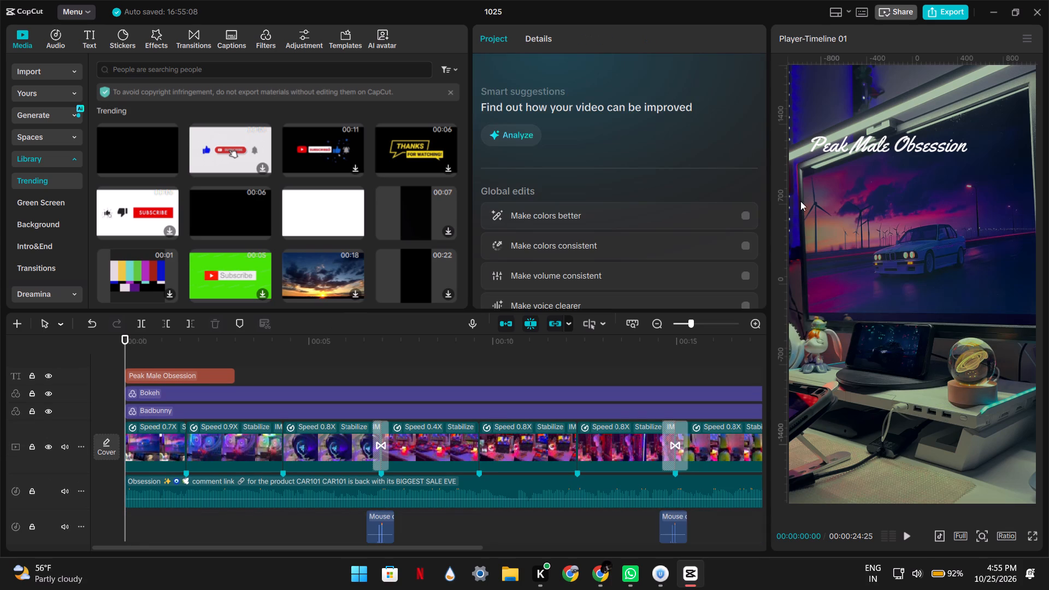
# Browse the trending video effects and preview Overlap Eye and Chalky Noise on the footage.
pyautogui.click(150, 33)
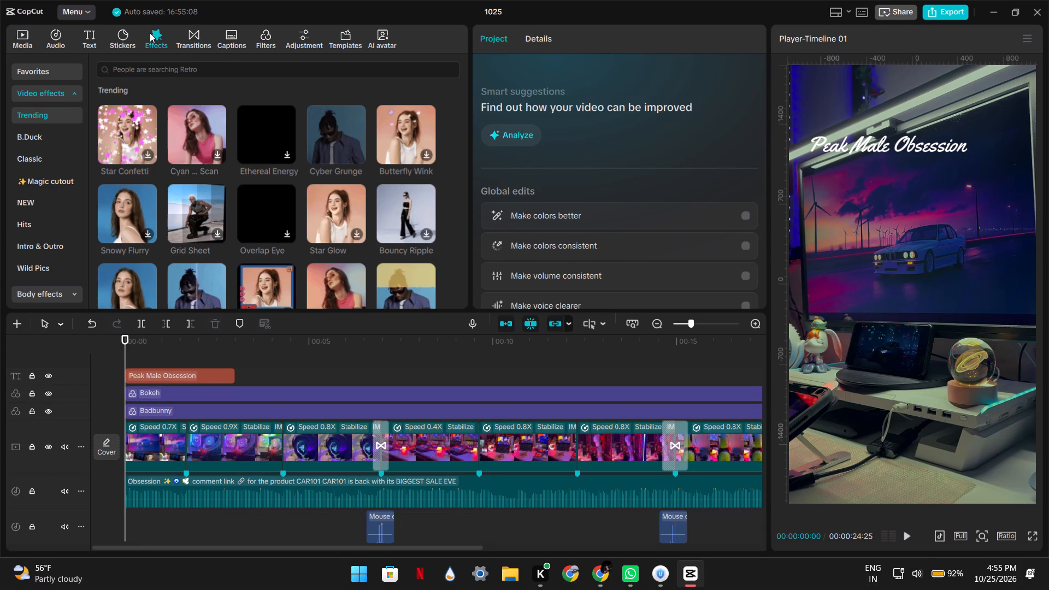
pyautogui.doubleClick(274, 204)
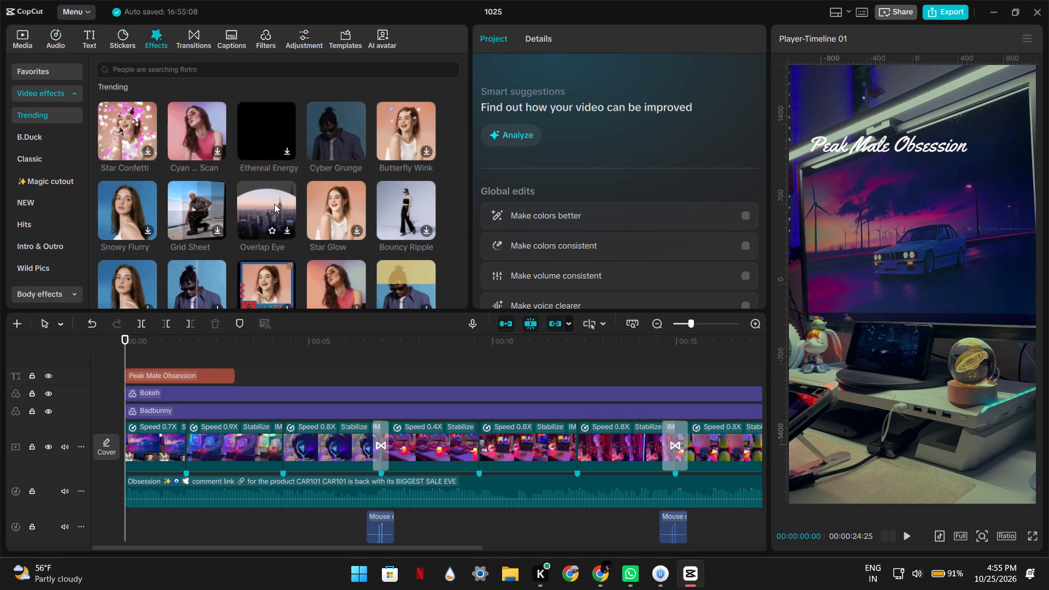
pyautogui.scroll(-1, 274, 204)
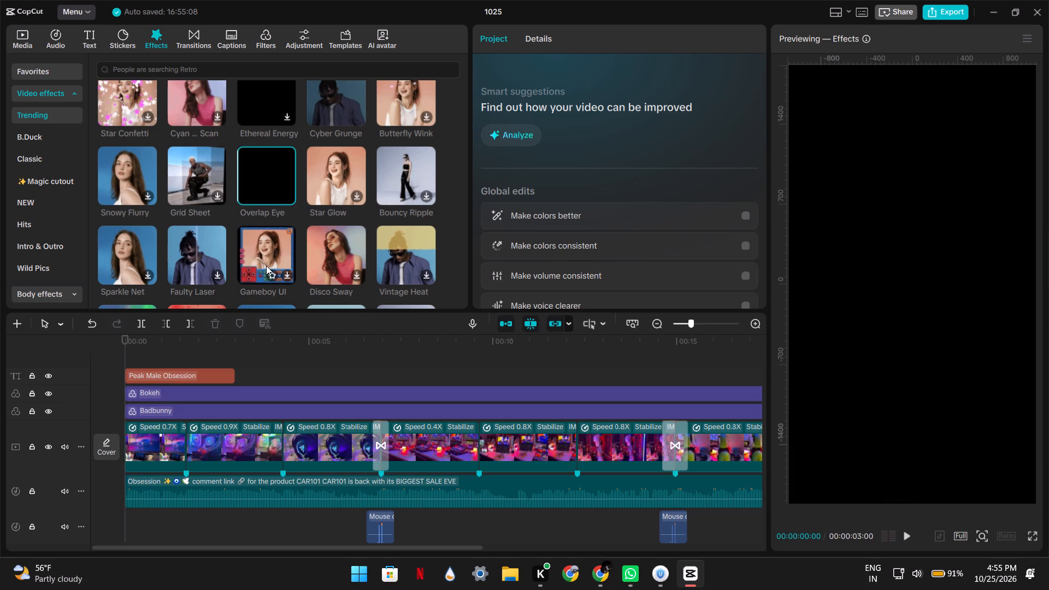
pyautogui.scroll(-1, 352, 174)
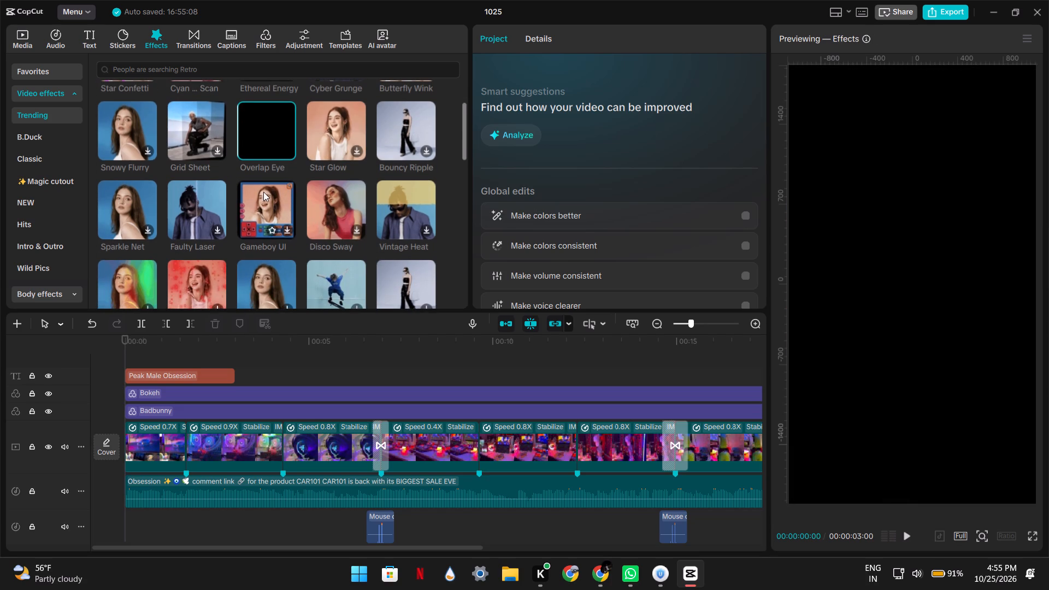
pyautogui.scroll(-1, 204, 216)
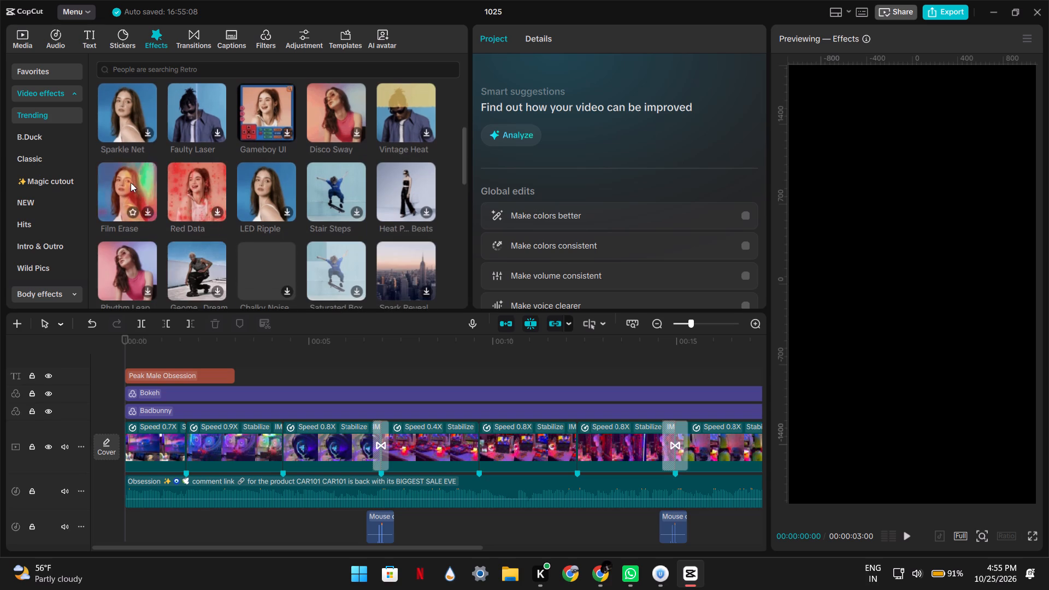
pyautogui.scroll(-1, 220, 276)
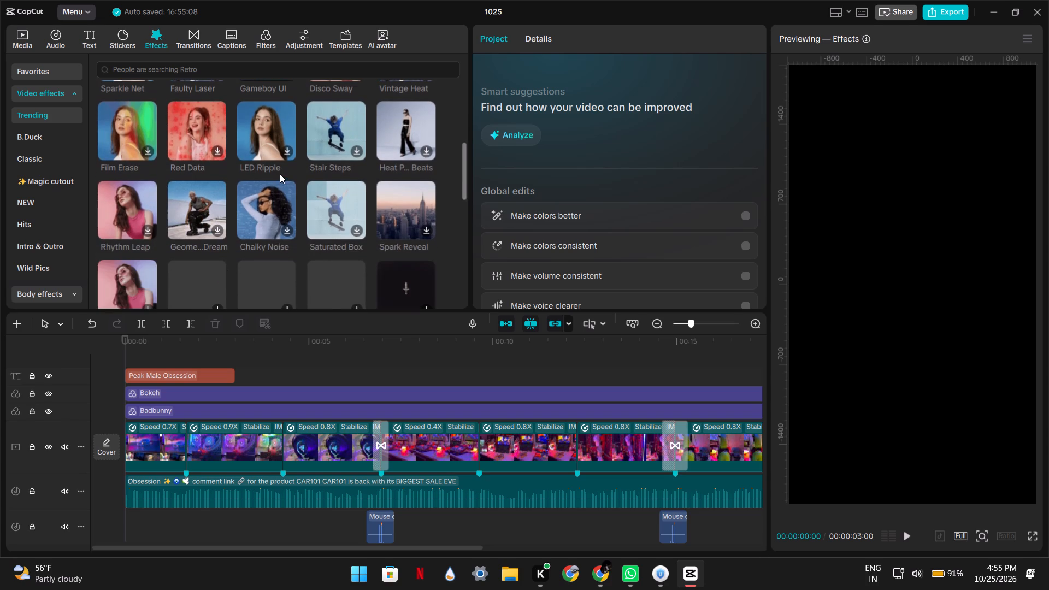
pyautogui.doubleClick(282, 205)
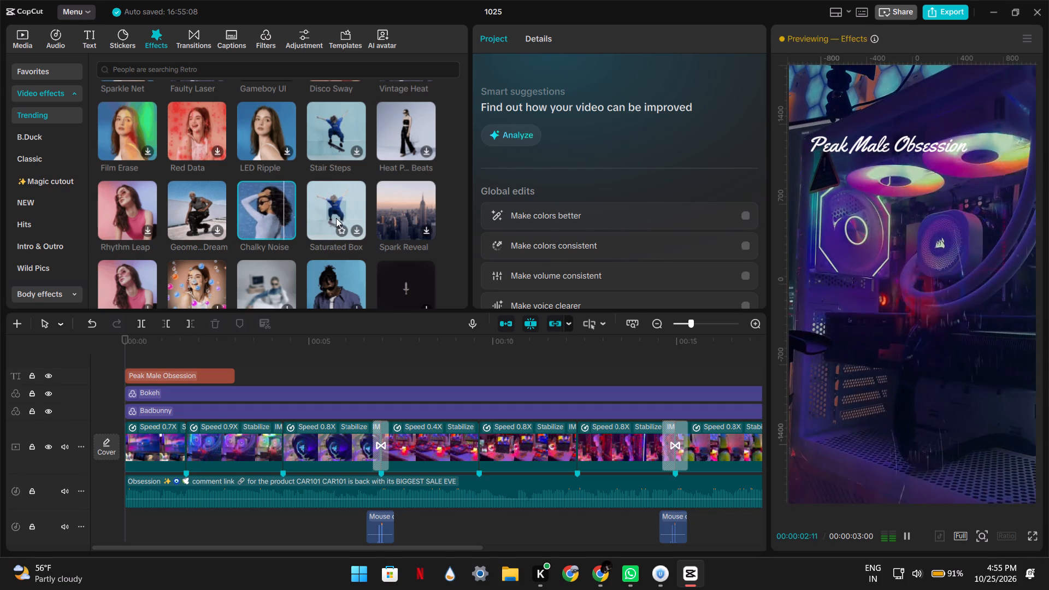
# Look further through the trending video effects for a framing look and preview HUD Target on the footage.
pyautogui.scroll(-1, 394, 213)
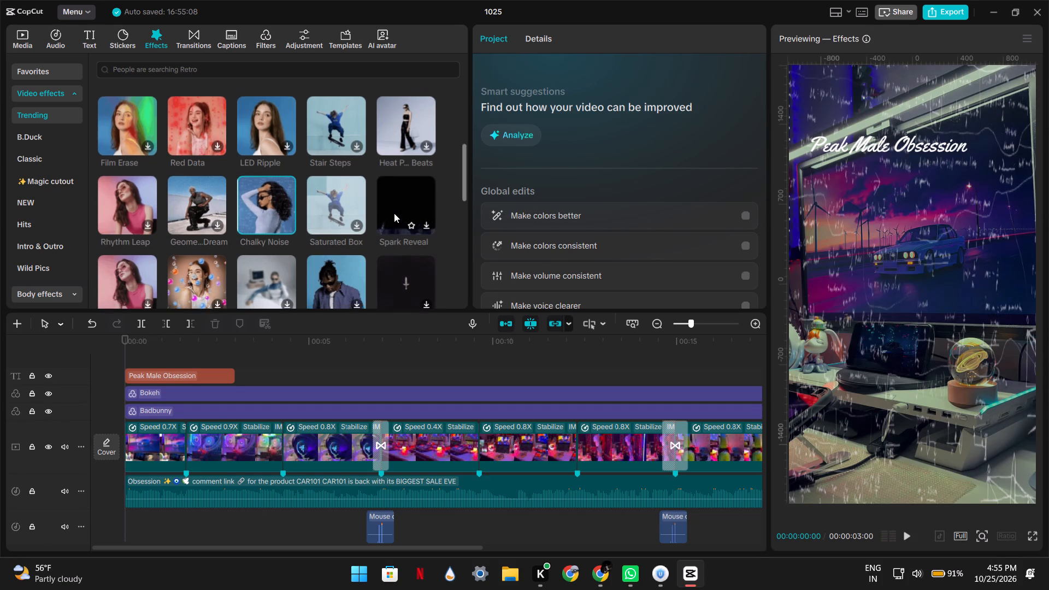
pyautogui.scroll(-3, 394, 213)
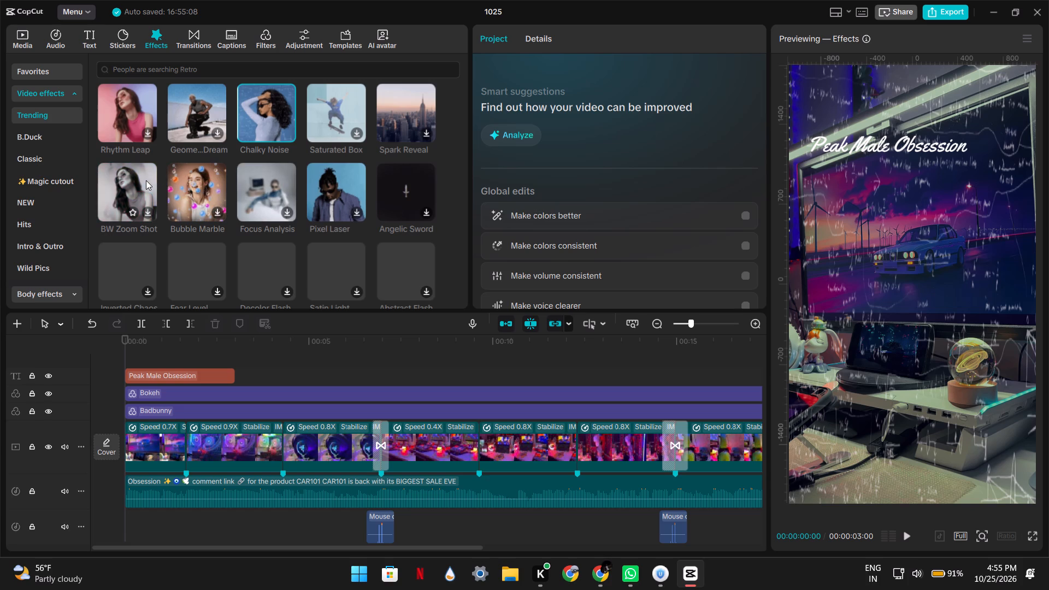
pyautogui.scroll(-1, 146, 180)
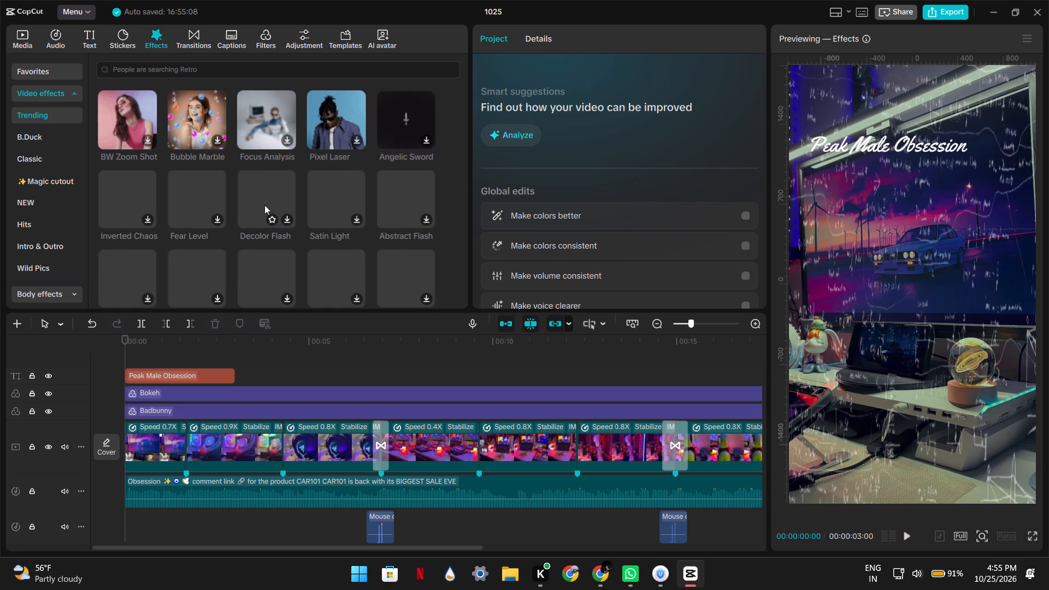
pyautogui.scroll(-1, 264, 205)
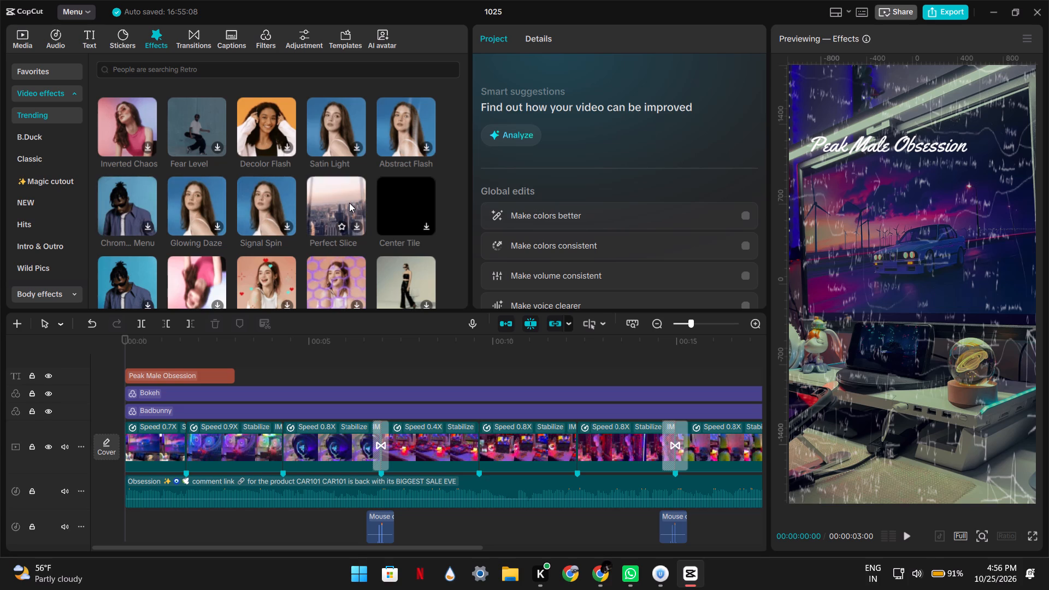
pyautogui.scroll(-1, 402, 203)
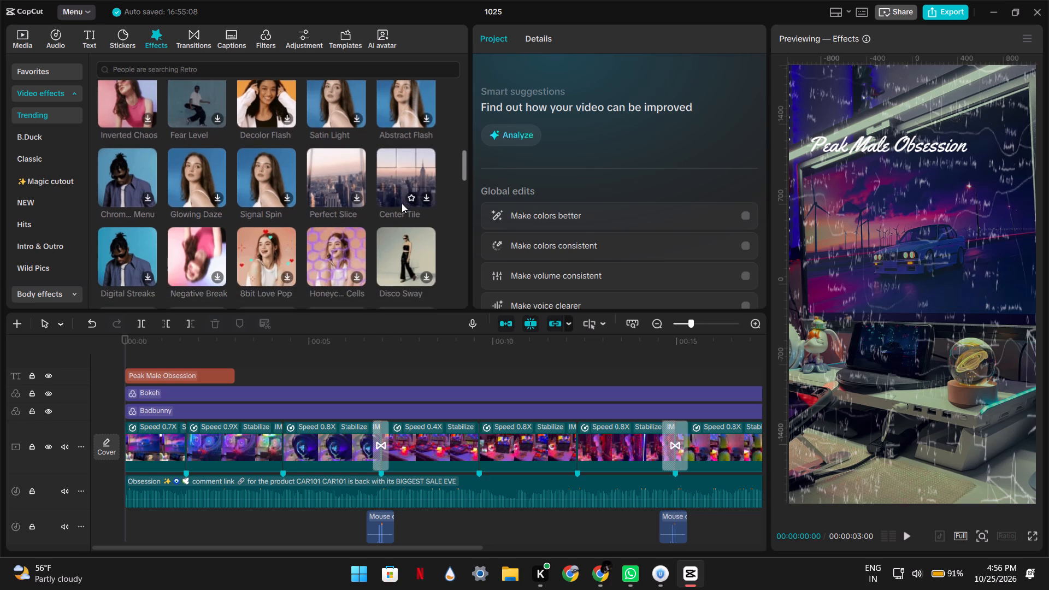
pyautogui.scroll(-1, 402, 203)
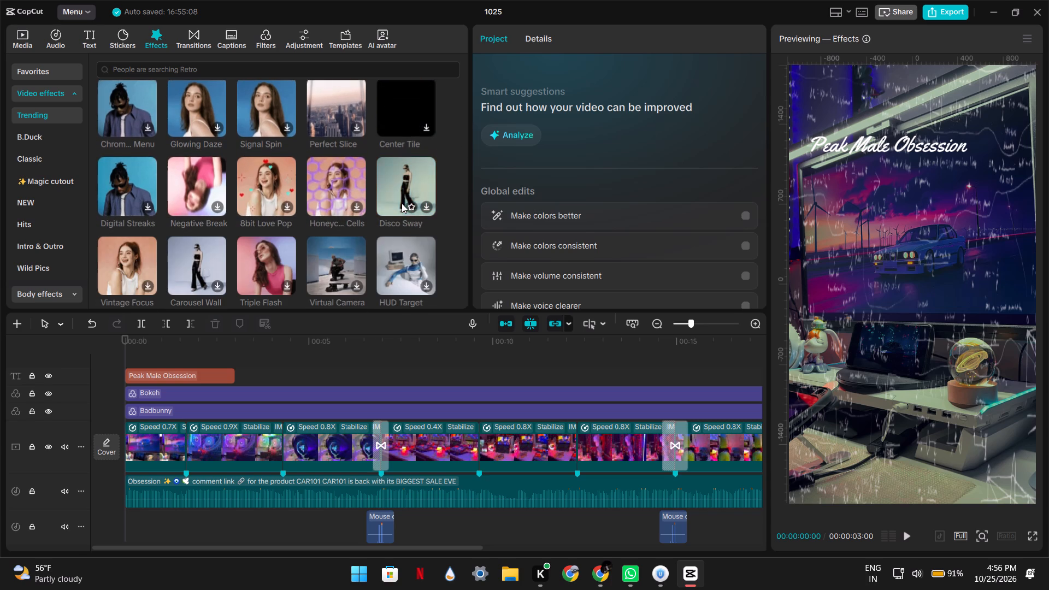
pyautogui.doubleClick(406, 259)
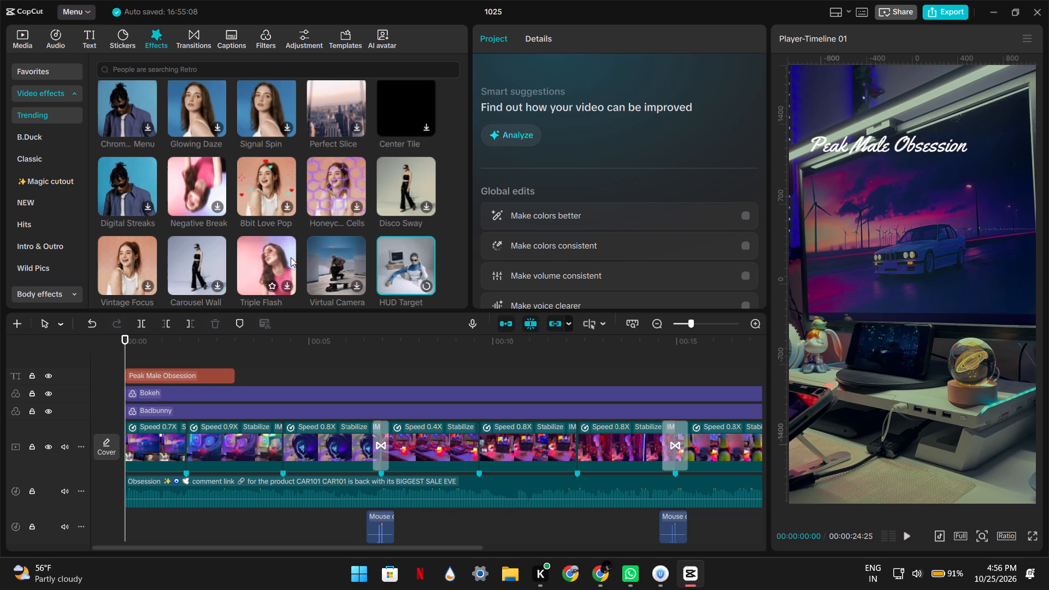
pyautogui.scroll(-1, 291, 257)
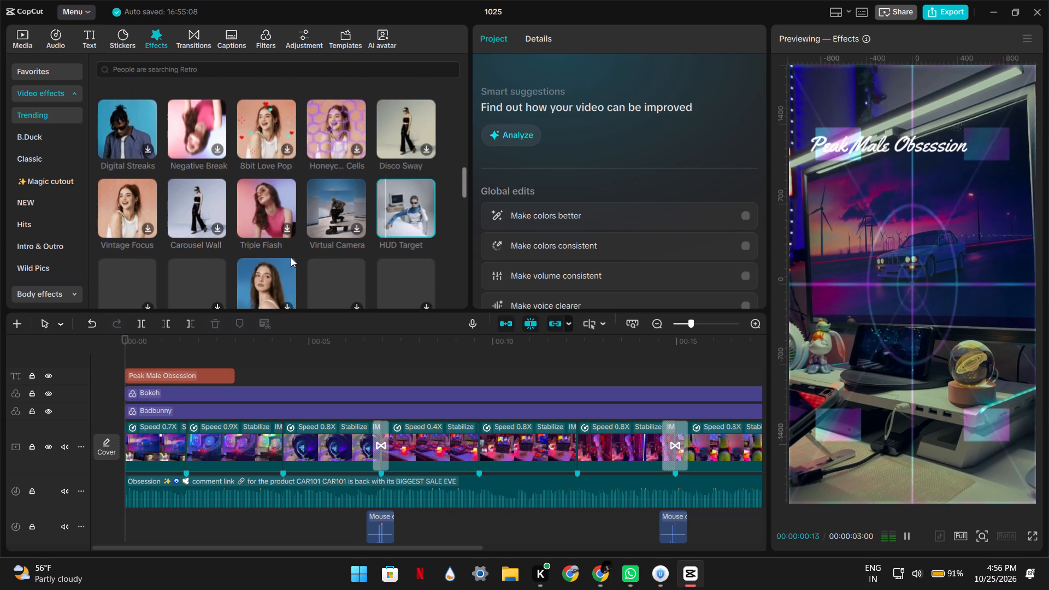
pyautogui.scroll(-1, 291, 257)
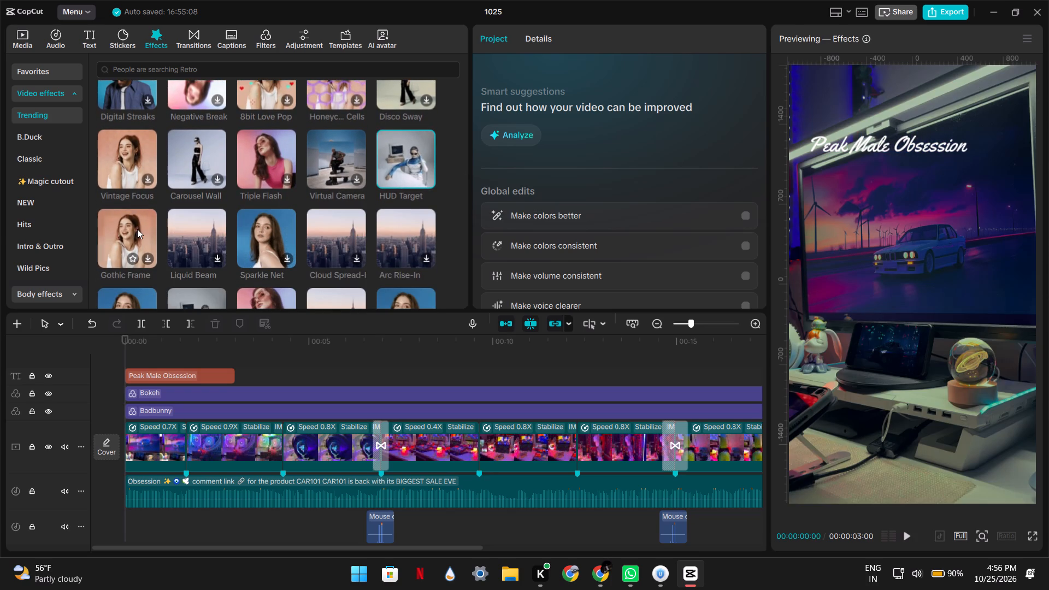
# Search the effects for "black feathers".
pyautogui.click(148, 67)
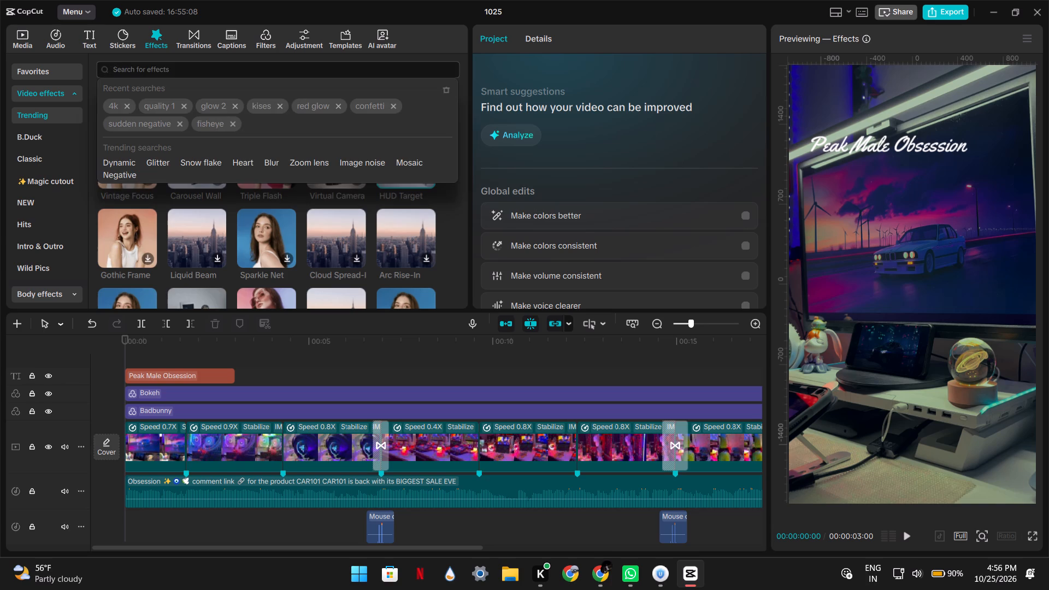
pyautogui.press('b')
pyautogui.write('LACK')
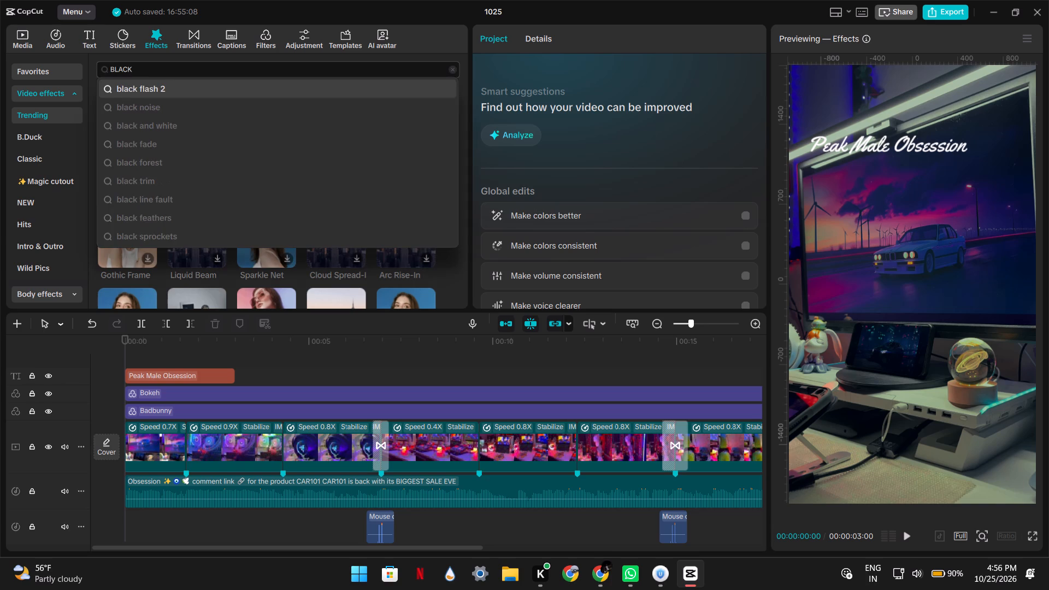
pyautogui.click(138, 209)
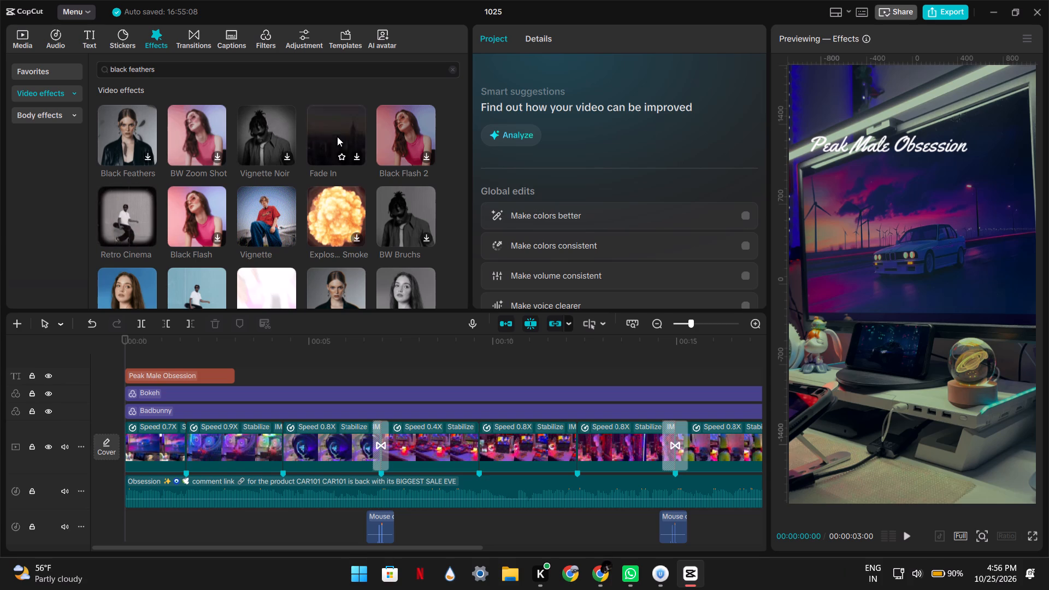
# Replace the effects search term and search the video effects for "cinema".
pyautogui.click(259, 72)
pyautogui.press('BackSpace')
pyautogui.press('BackSpace')
pyautogui.press('BackSpace')
pyautogui.press('BackSpace')
pyautogui.press('BackSpace')
pyautogui.press('BackSpace')
pyautogui.press('BackSpace')
pyautogui.press('BackSpace')
pyautogui.press('BackSpace')
pyautogui.press('BackSpace')
pyautogui.press('BackSpace')
pyautogui.press('BackSpace')
pyautogui.press('BackSpace')
pyautogui.press('BackSpace')
pyautogui.press('BackSpace')
pyautogui.press('BackSpace')
pyautogui.press('BackSpace')
pyautogui.press('BackSpace')
pyautogui.press('BackSpace')
pyautogui.press('BackSpace')
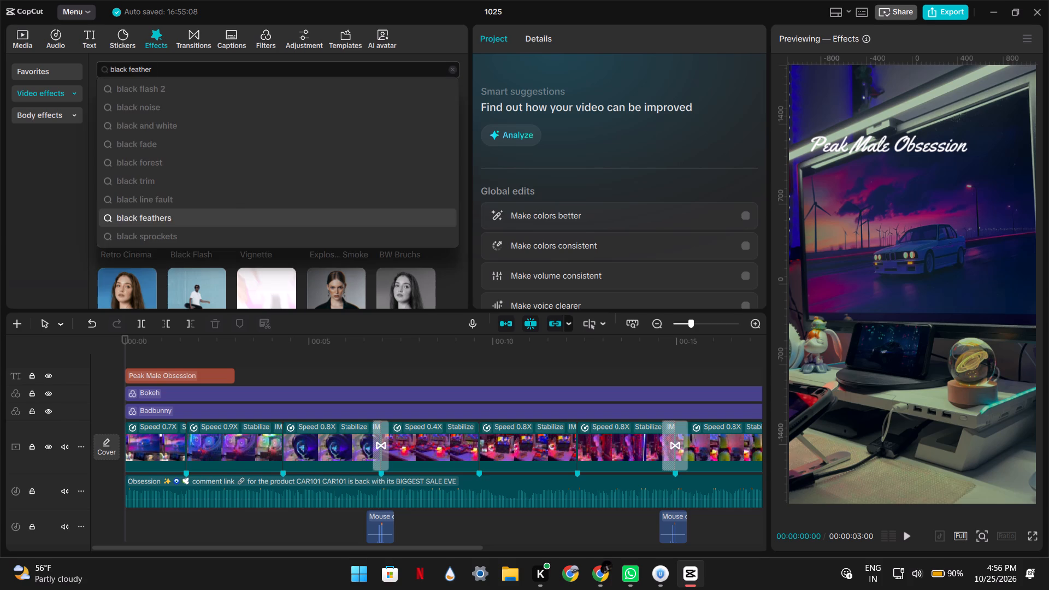
pyautogui.write('cinema')
pyautogui.press('Return')
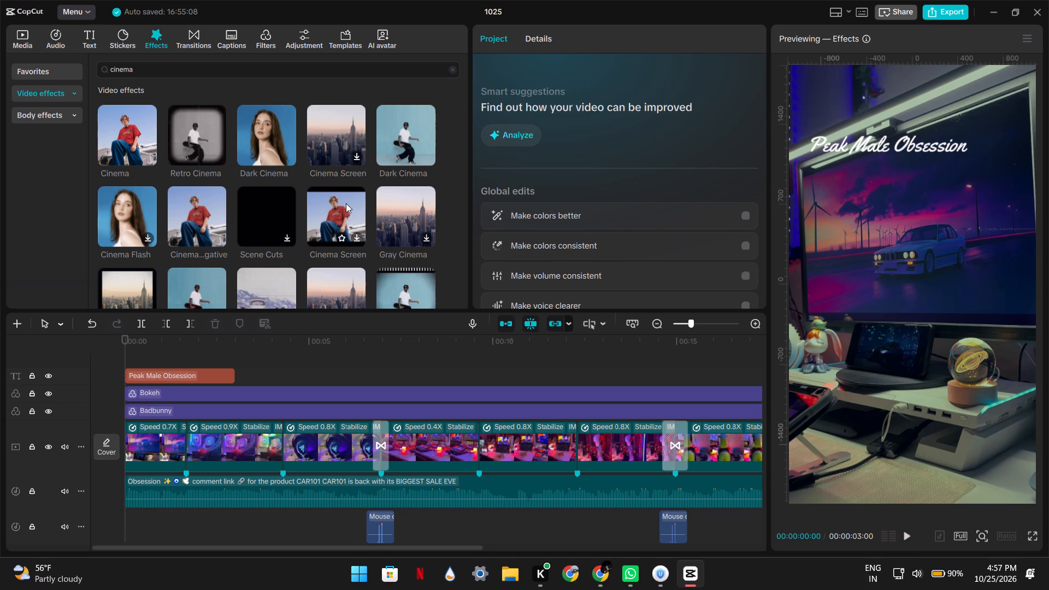
# Browse the cinema effects for a dark framing look and preview Cinema View on the footage.
pyautogui.scroll(-1, 406, 214)
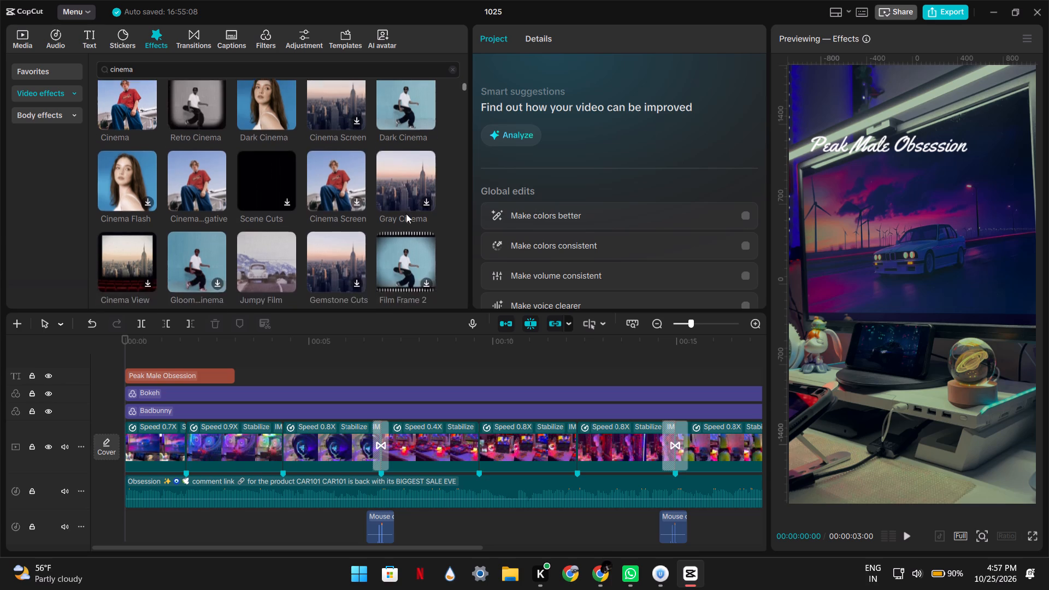
pyautogui.scroll(-1, 406, 214)
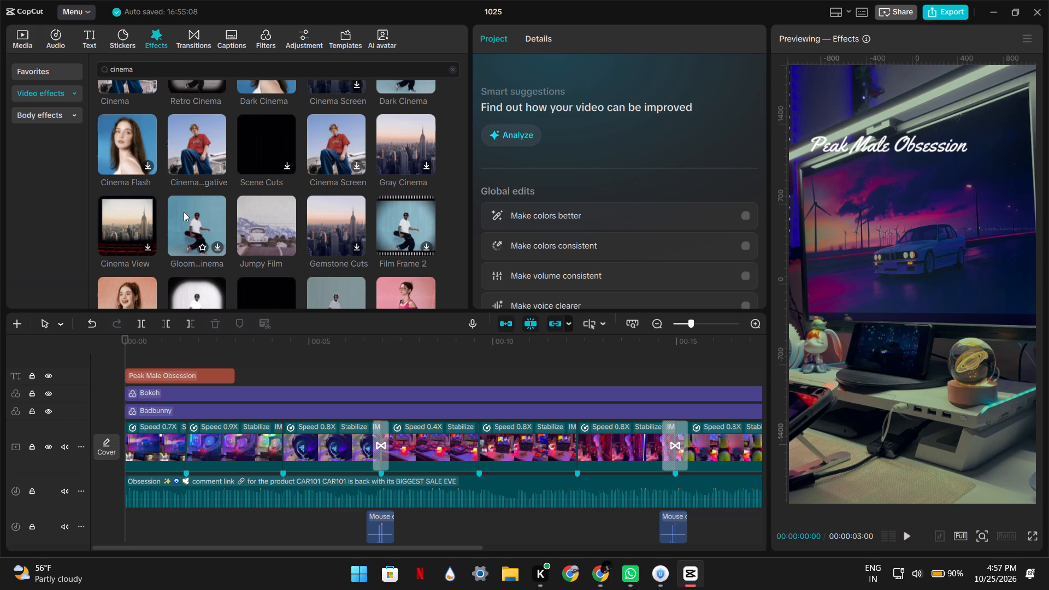
pyautogui.doubleClick(131, 212)
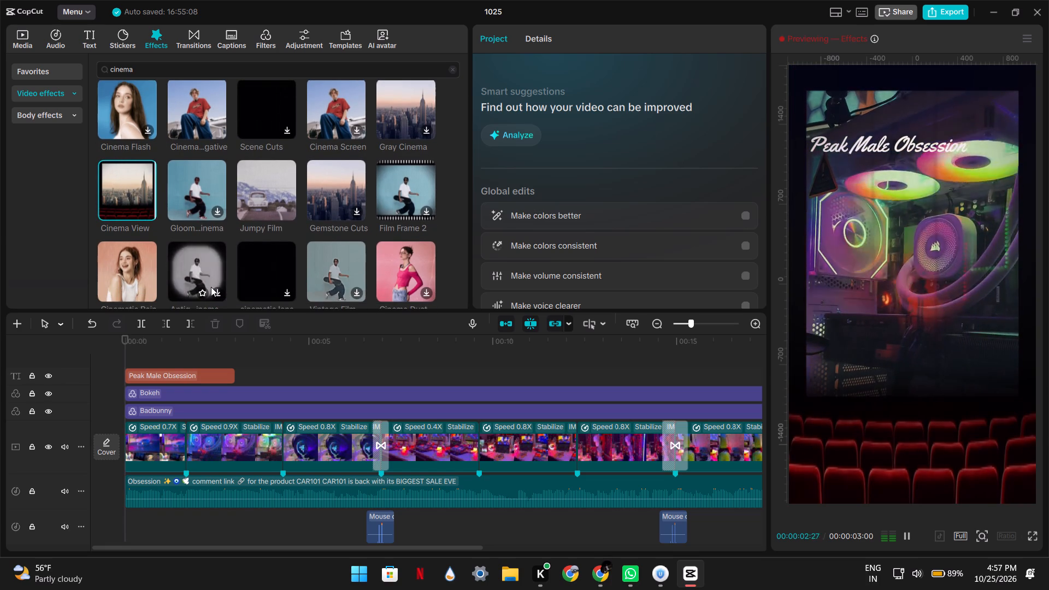
pyautogui.scroll(-1, 210, 264)
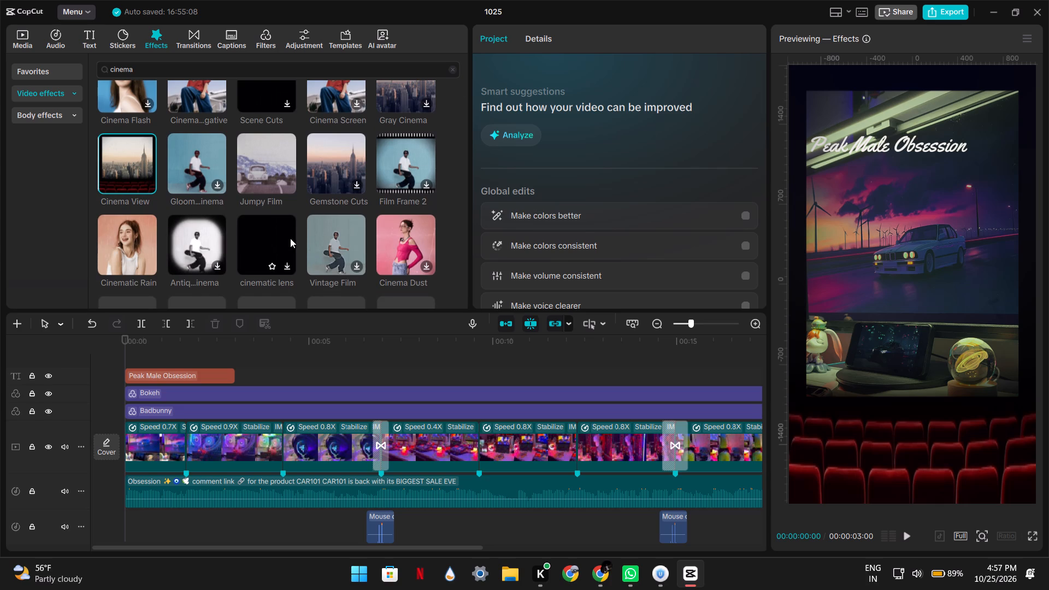
pyautogui.scroll(-1, 133, 238)
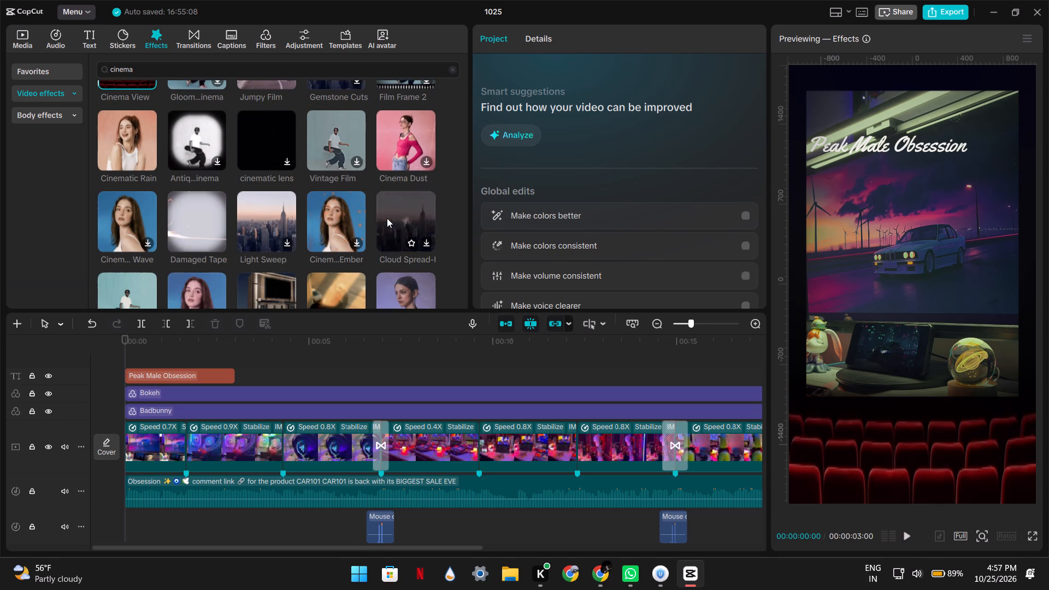
pyautogui.scroll(-1, 387, 218)
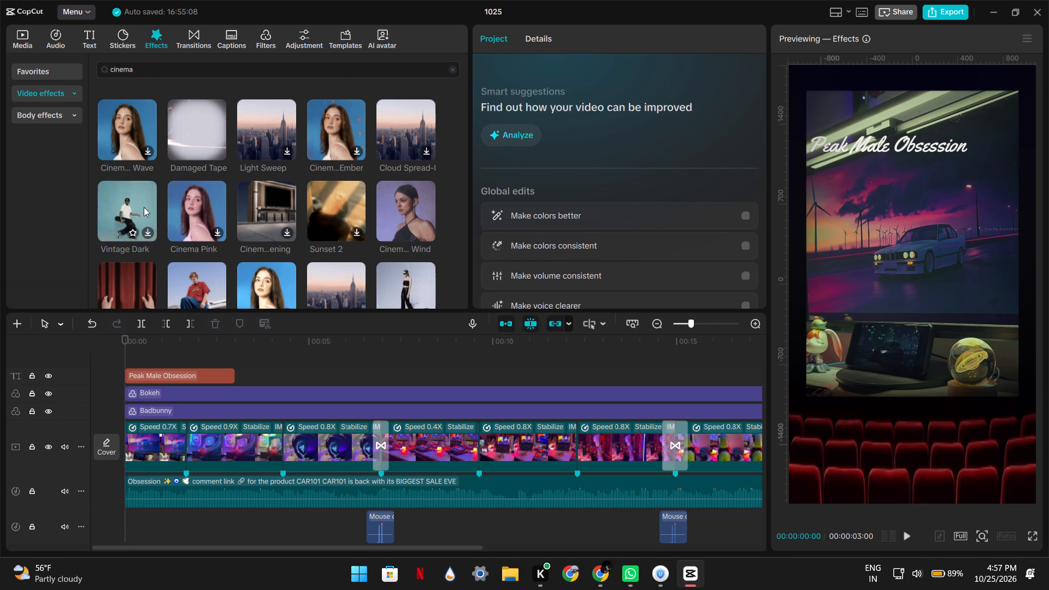
pyautogui.scroll(-1, 136, 207)
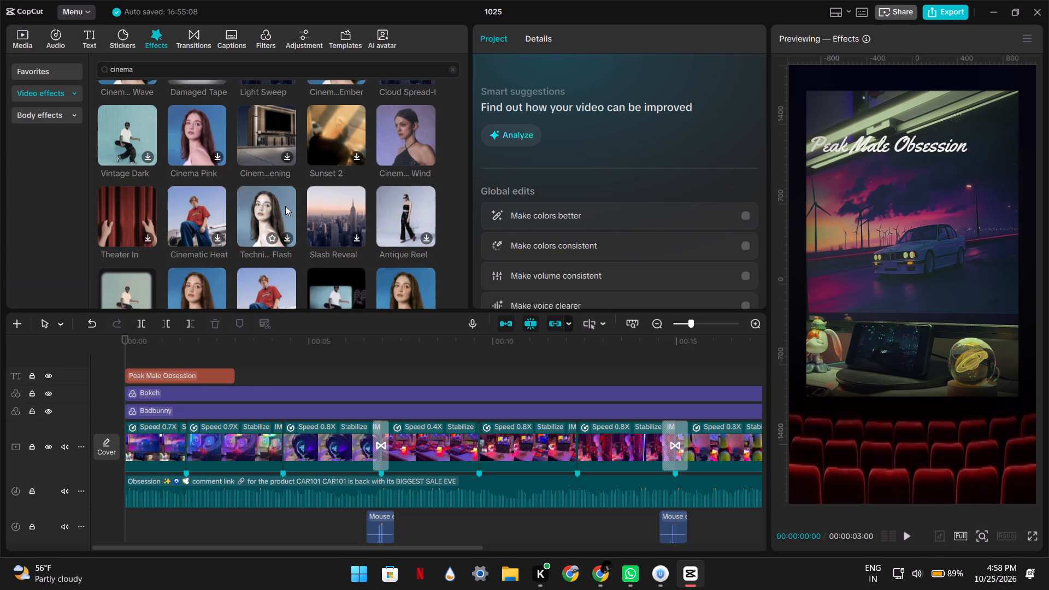
pyautogui.scroll(-1, 344, 213)
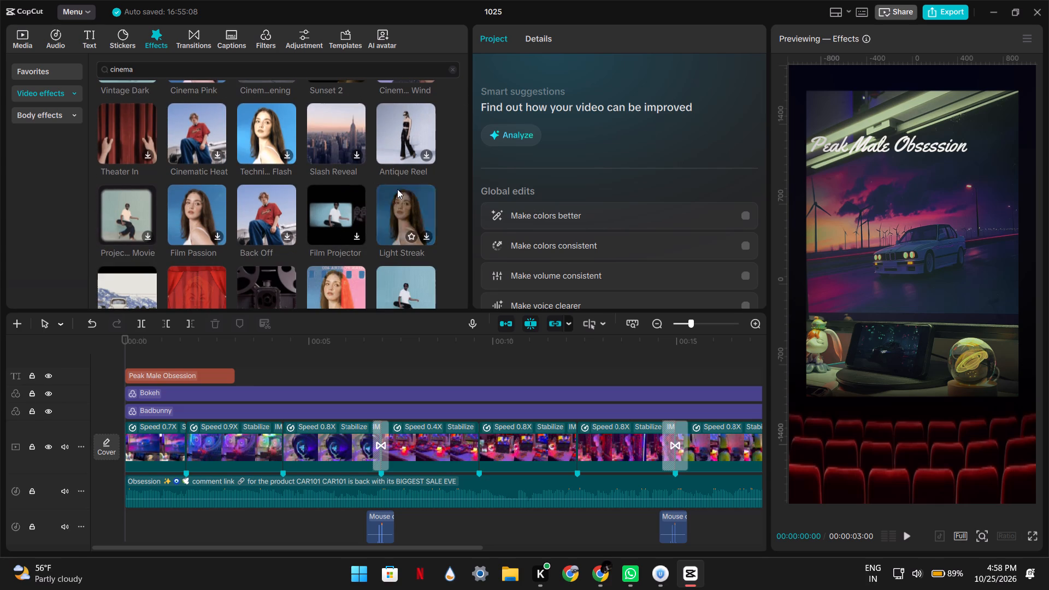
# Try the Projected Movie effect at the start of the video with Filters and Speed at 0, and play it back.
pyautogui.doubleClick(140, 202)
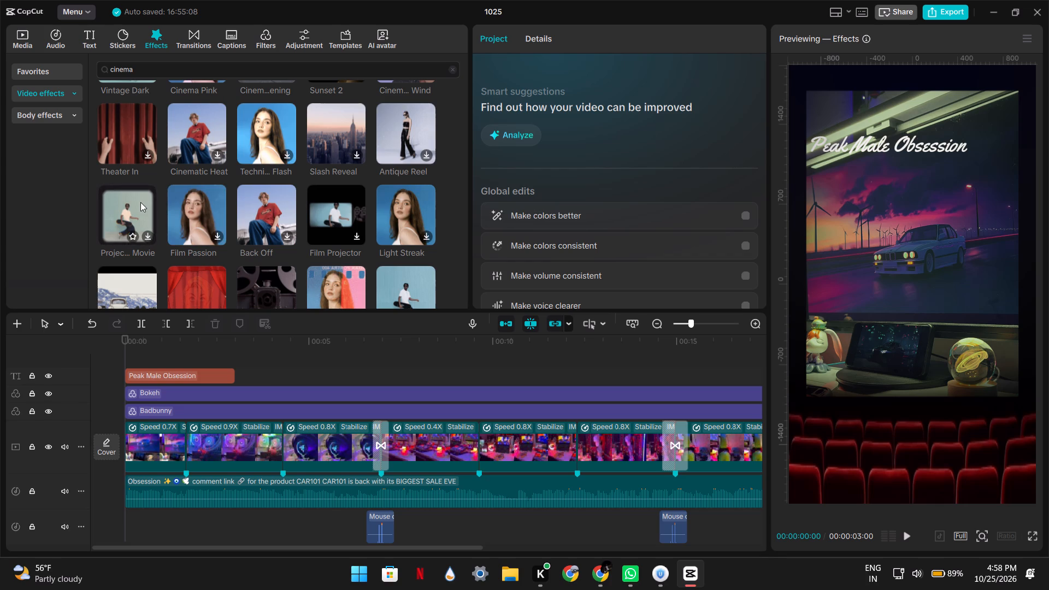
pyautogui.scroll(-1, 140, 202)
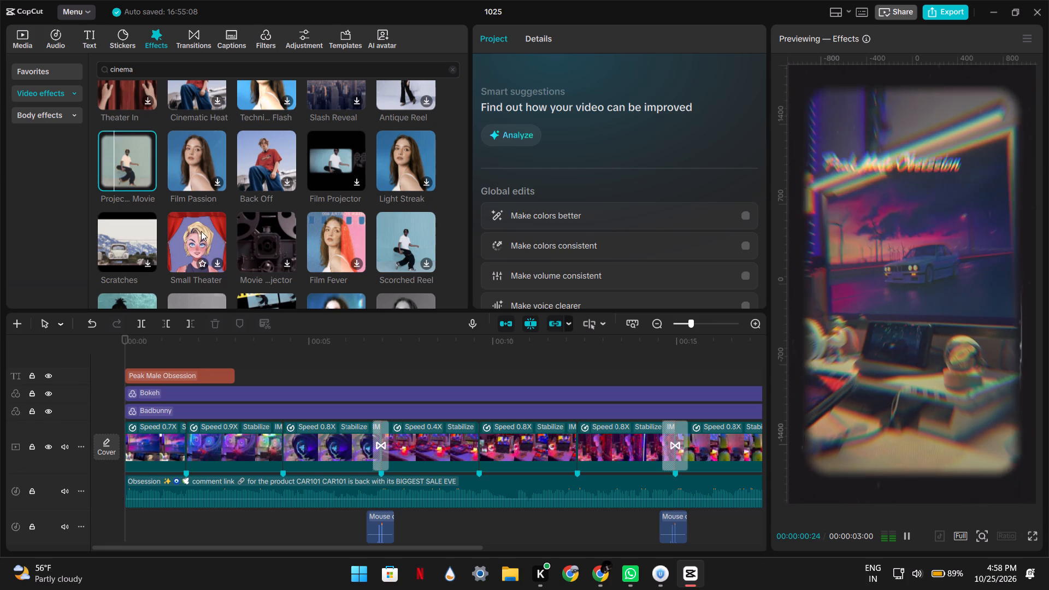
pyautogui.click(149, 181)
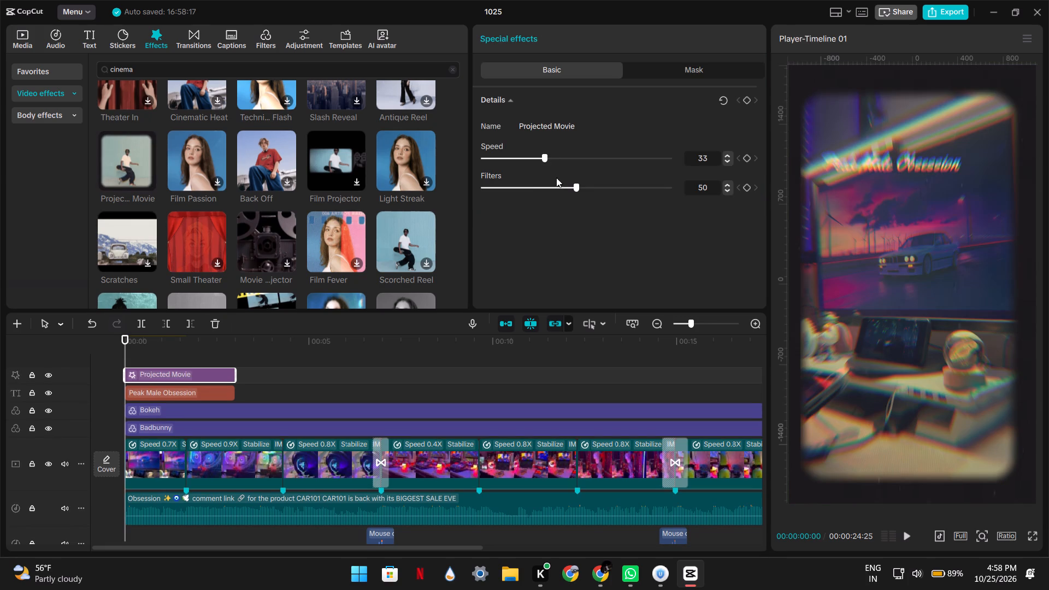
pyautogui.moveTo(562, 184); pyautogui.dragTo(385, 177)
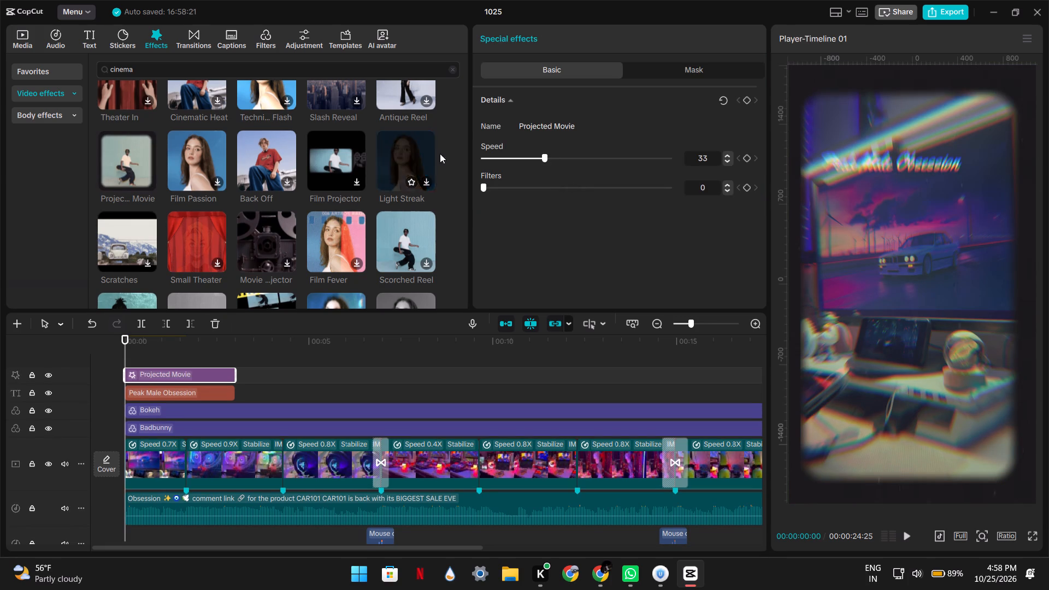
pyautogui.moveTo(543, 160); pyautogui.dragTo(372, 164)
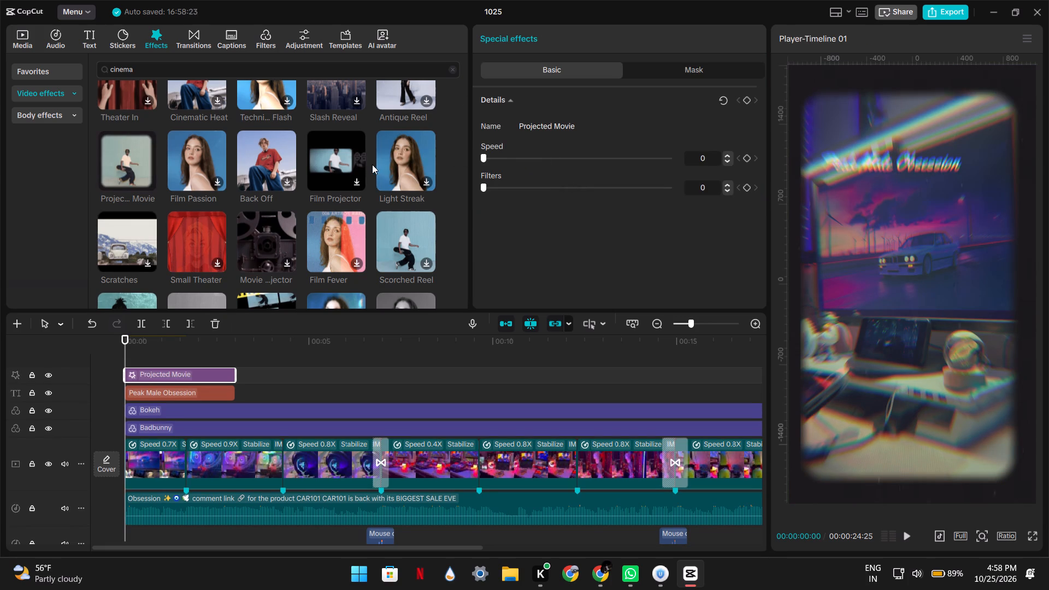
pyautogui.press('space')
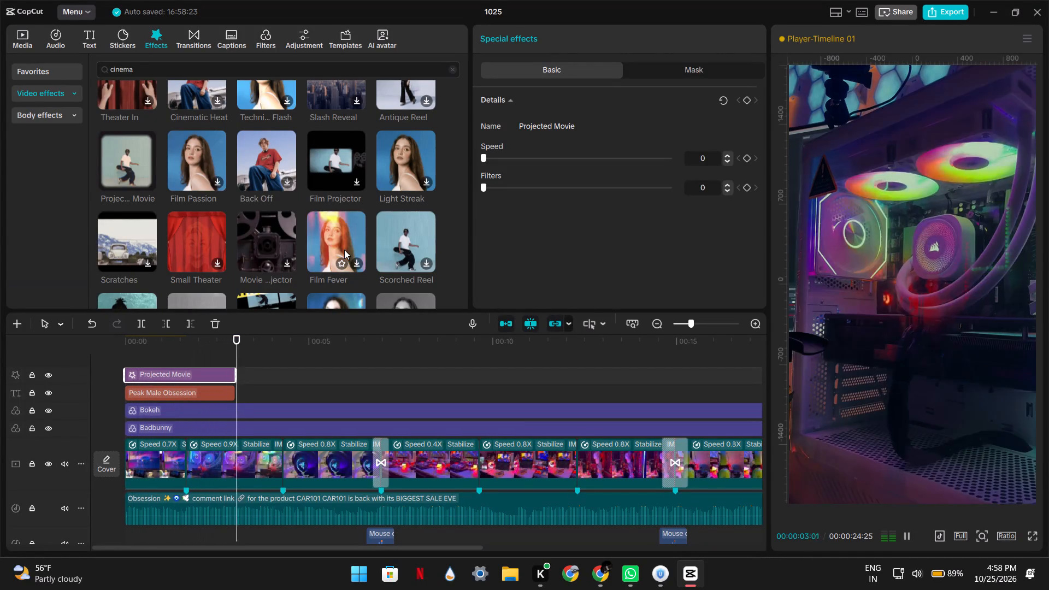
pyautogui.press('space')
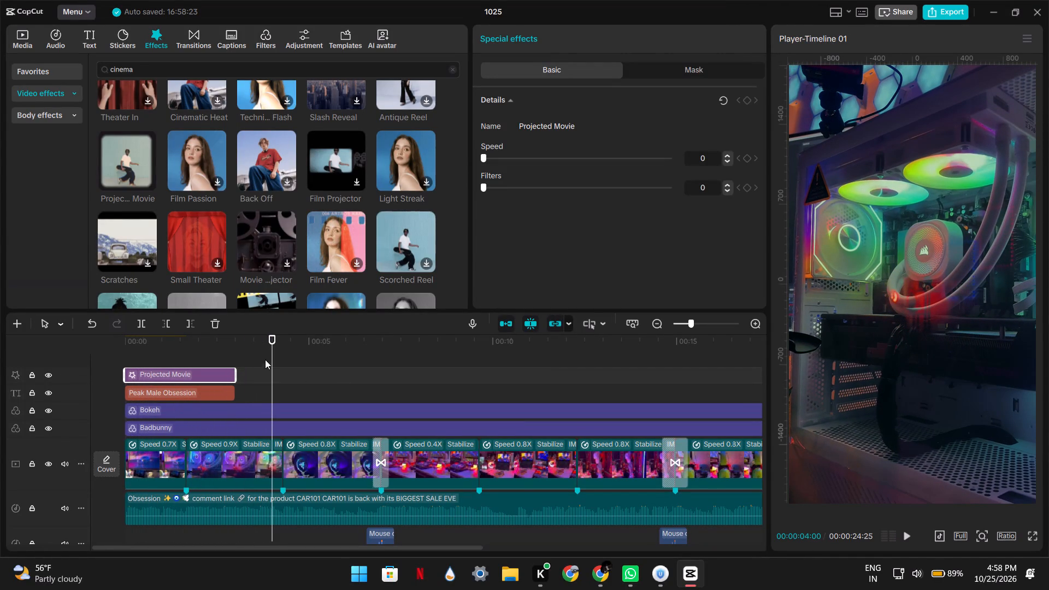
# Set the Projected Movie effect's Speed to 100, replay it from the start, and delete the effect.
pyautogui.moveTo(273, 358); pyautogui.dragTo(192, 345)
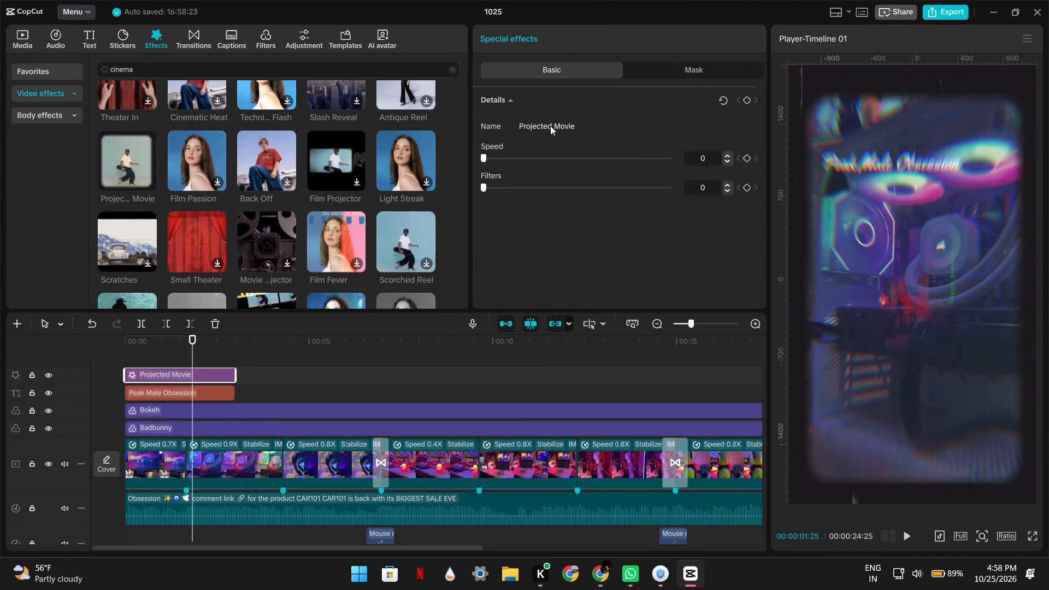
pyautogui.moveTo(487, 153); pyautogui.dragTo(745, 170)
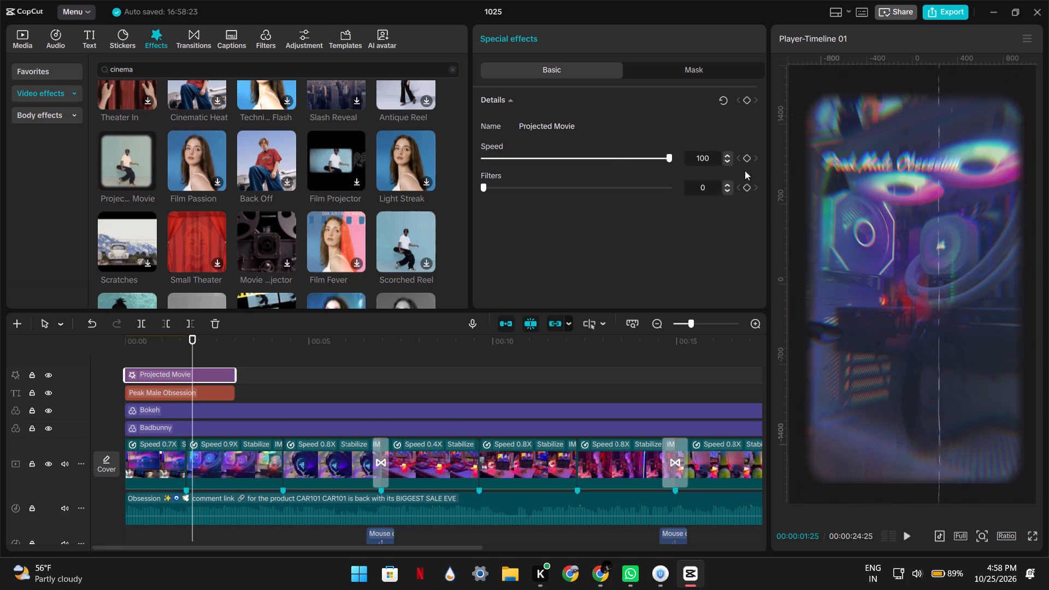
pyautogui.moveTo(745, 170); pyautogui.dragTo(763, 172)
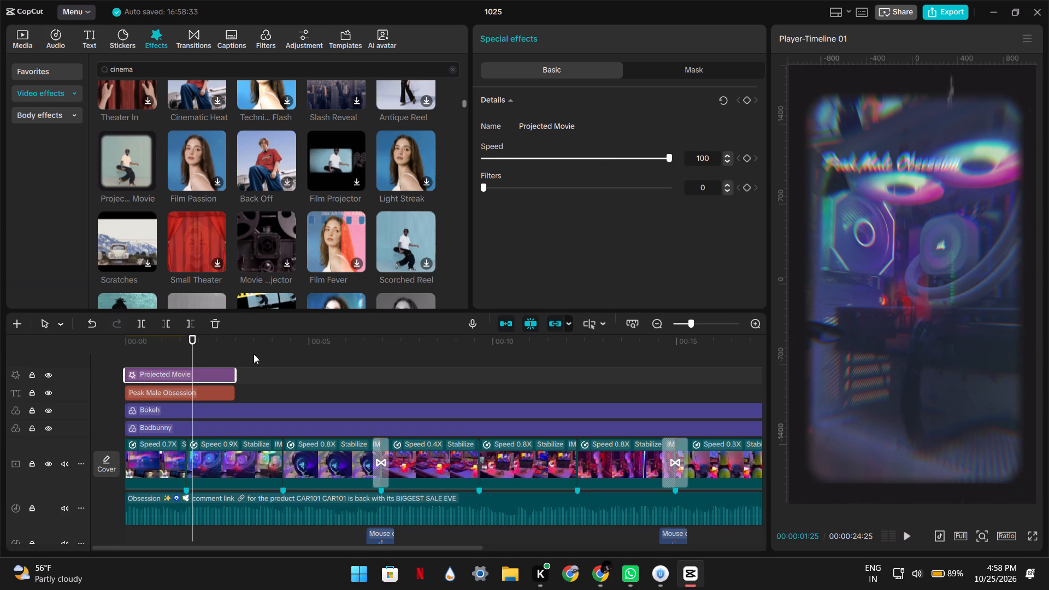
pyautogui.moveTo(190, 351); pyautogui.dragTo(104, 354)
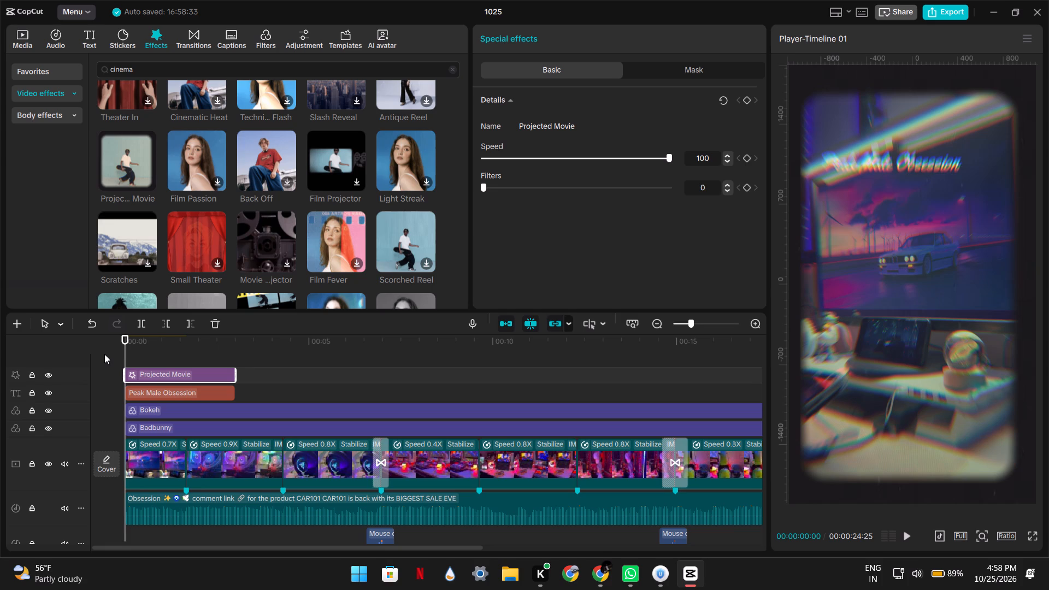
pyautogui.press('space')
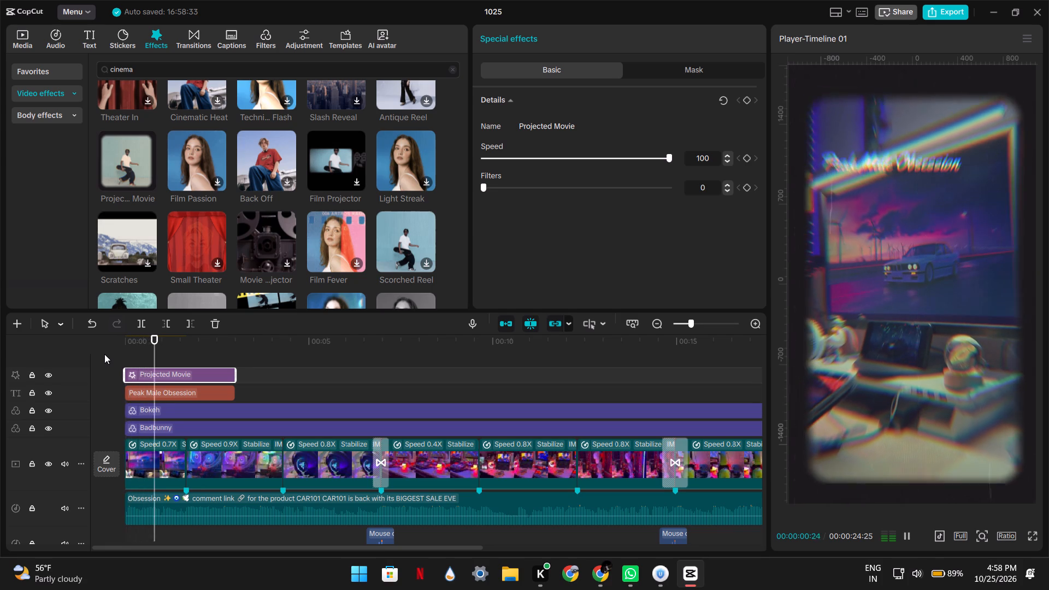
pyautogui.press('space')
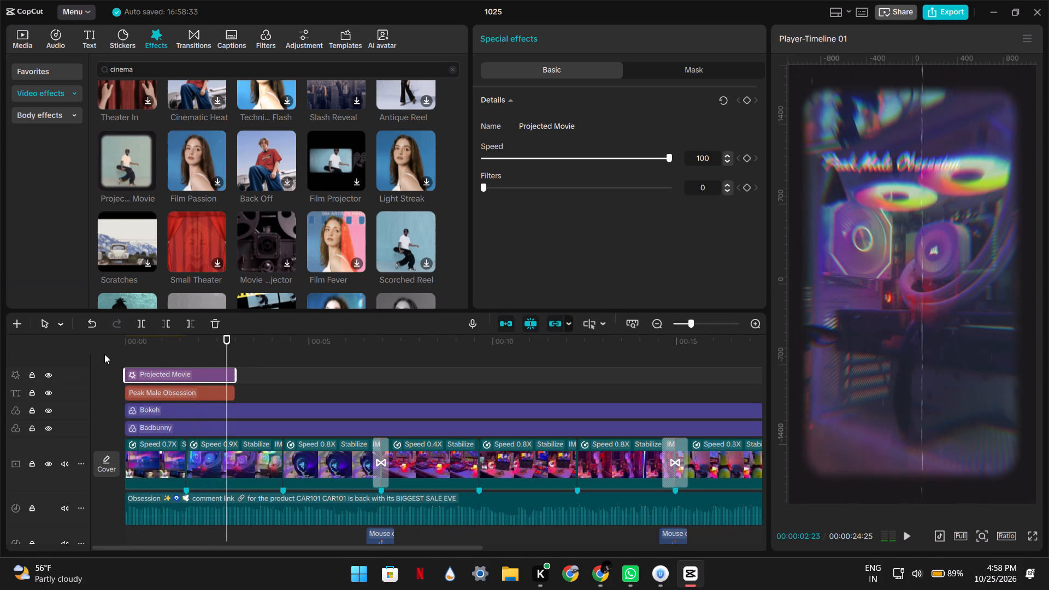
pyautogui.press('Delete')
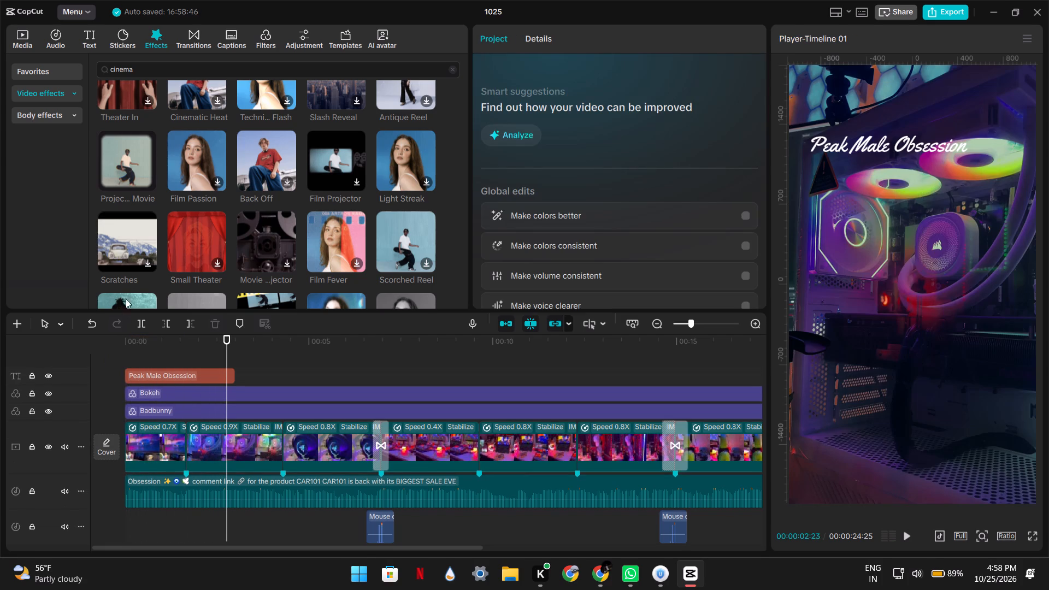
# Add the Cinema effect to the timeline near the end of the title clip and play through it.
pyautogui.scroll(-1, 128, 247)
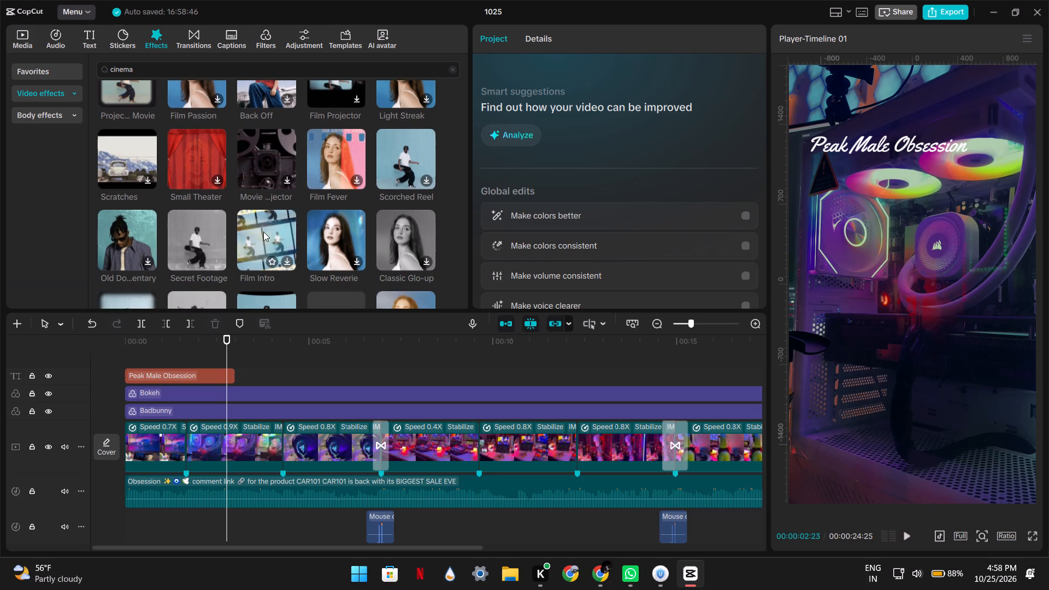
pyautogui.scroll(-1, 263, 232)
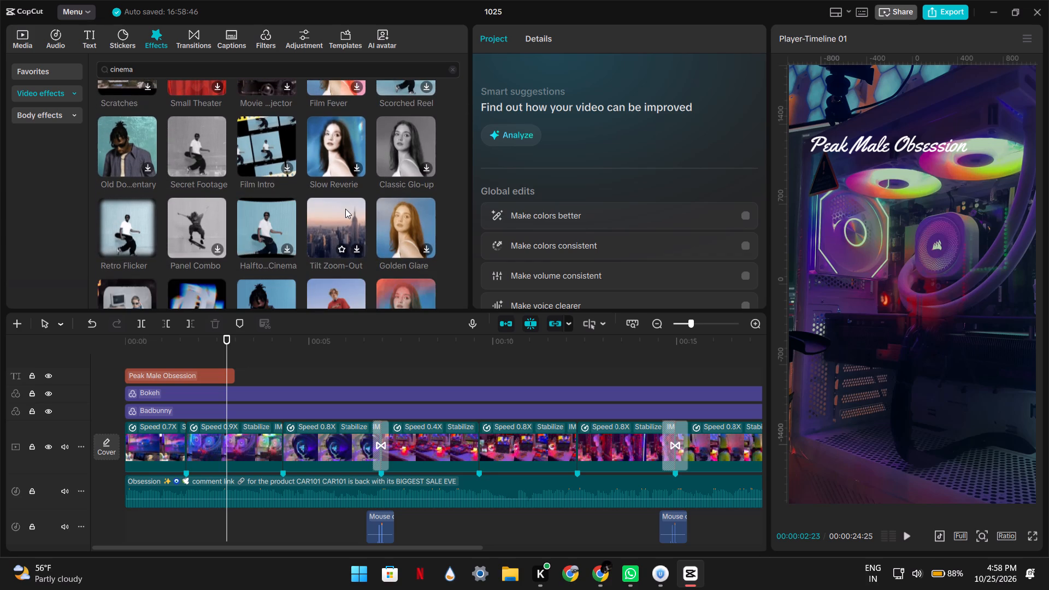
pyautogui.scroll(-1, 345, 209)
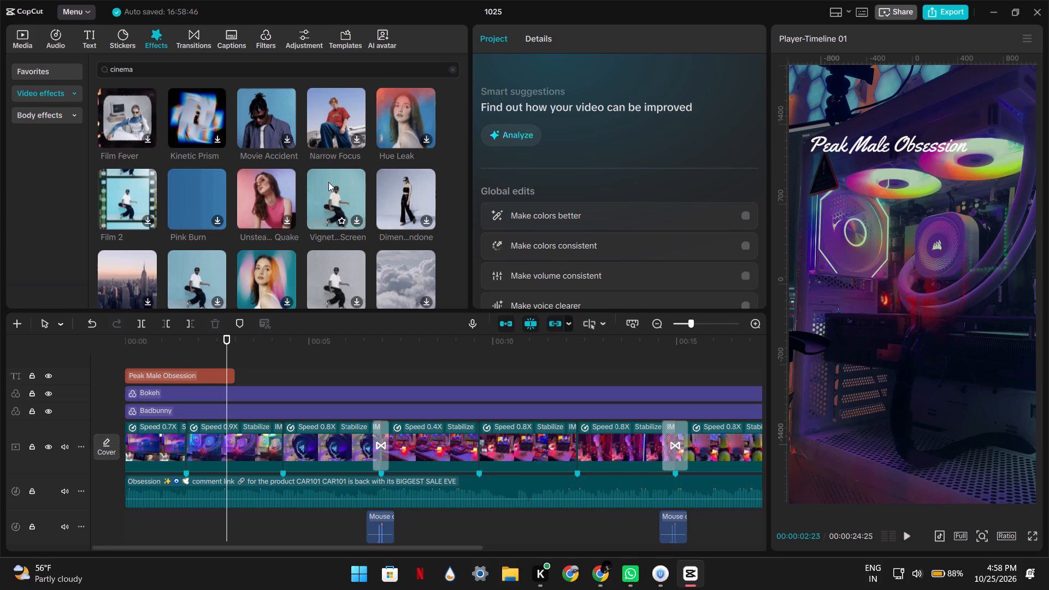
pyautogui.scroll(-1, 328, 182)
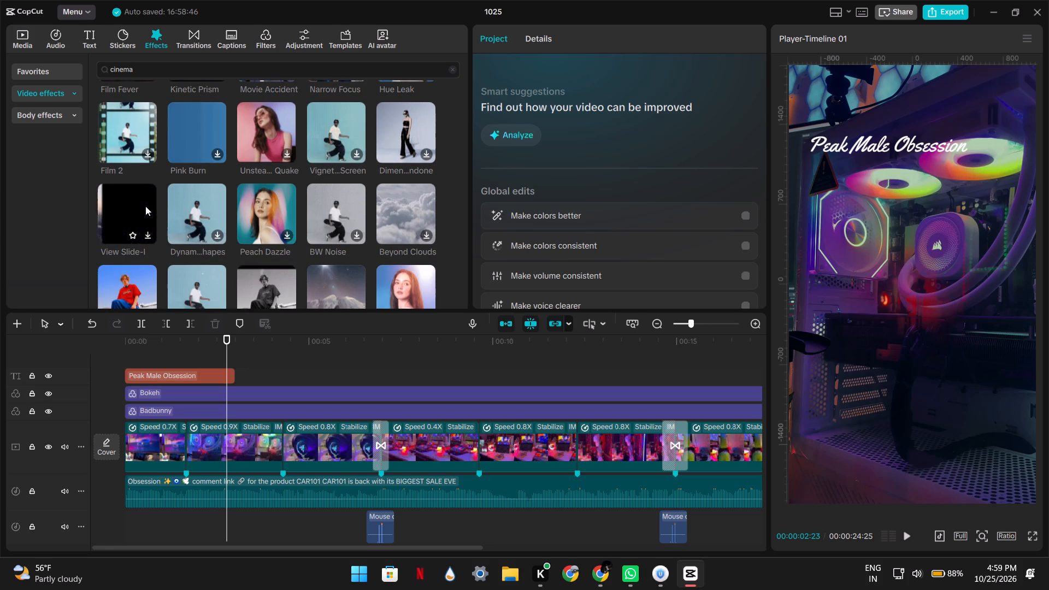
pyautogui.scroll(-1, 386, 213)
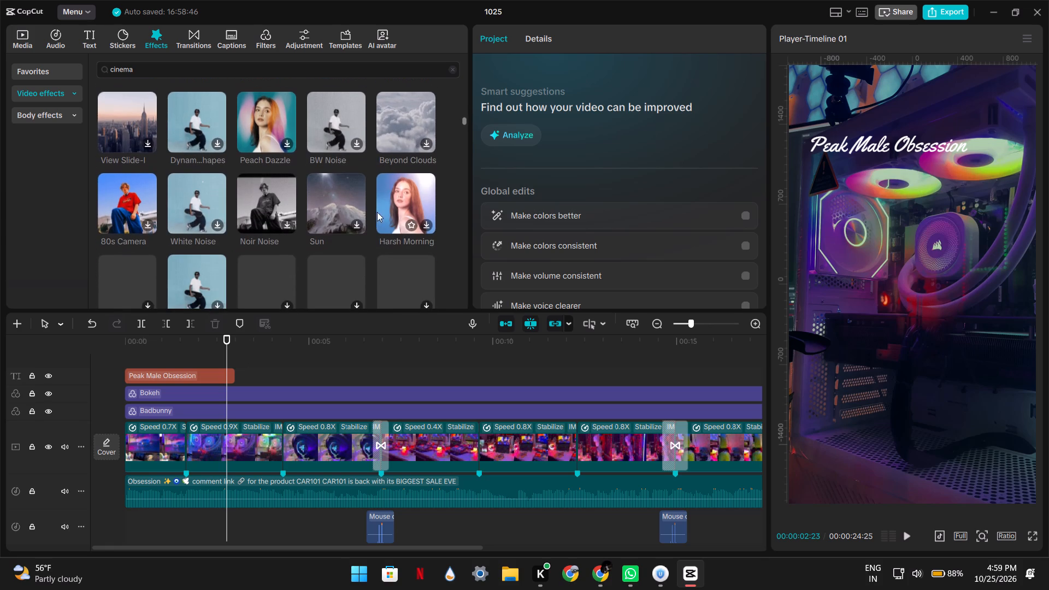
pyautogui.scroll(20, 274, 208)
pyautogui.scroll(20, 274, 208)
pyautogui.scroll(20, 274, 208)
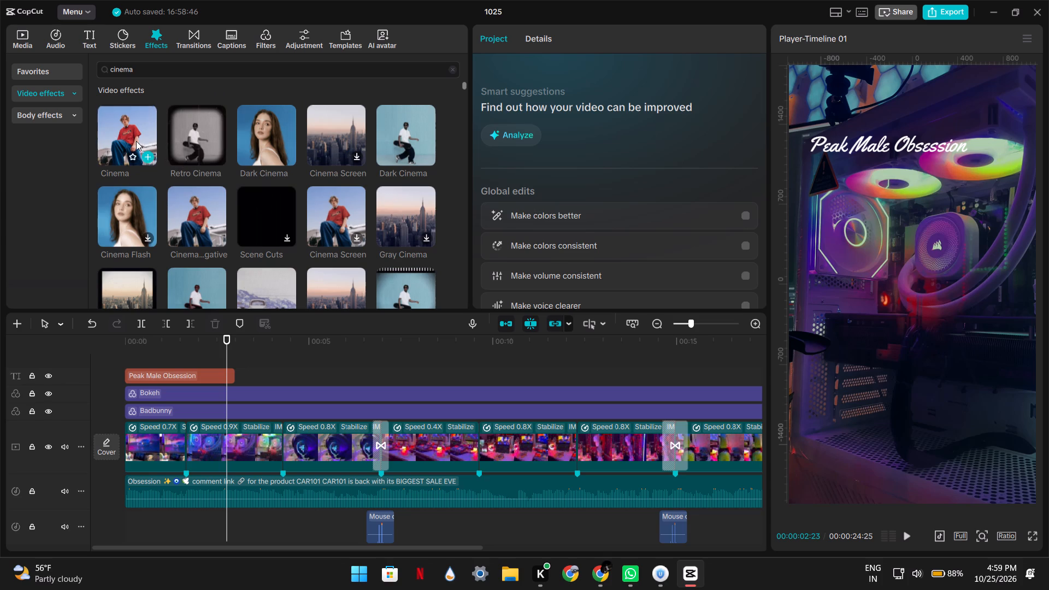
pyautogui.click(149, 156)
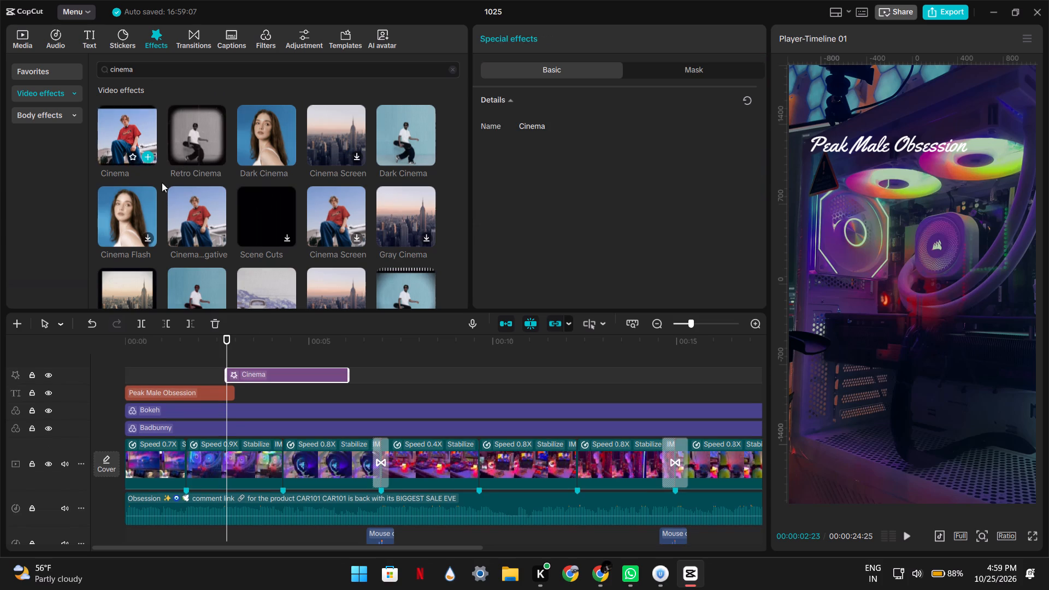
pyautogui.press('space')
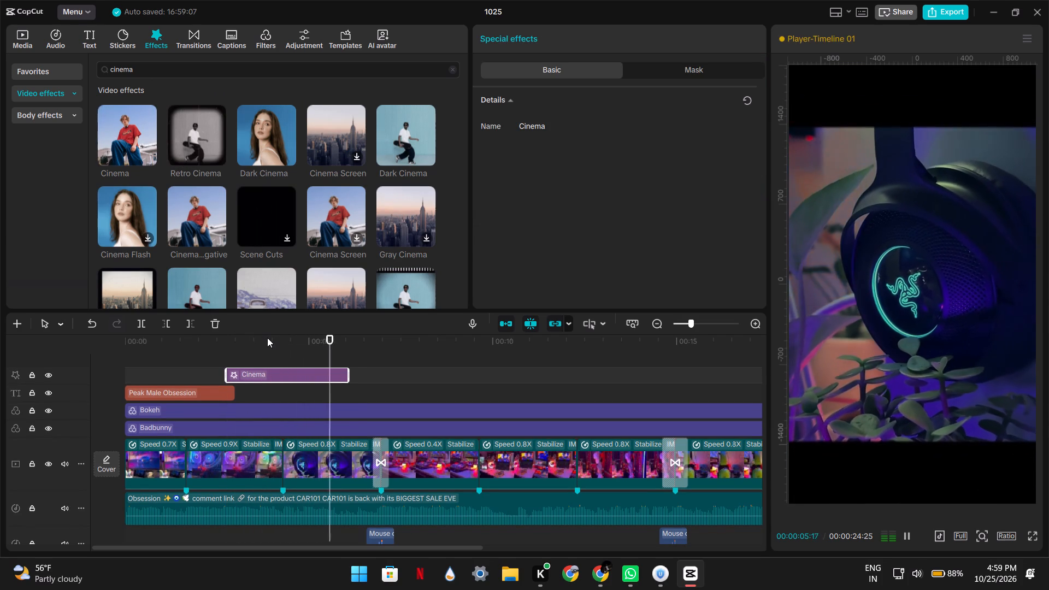
pyautogui.press('space')
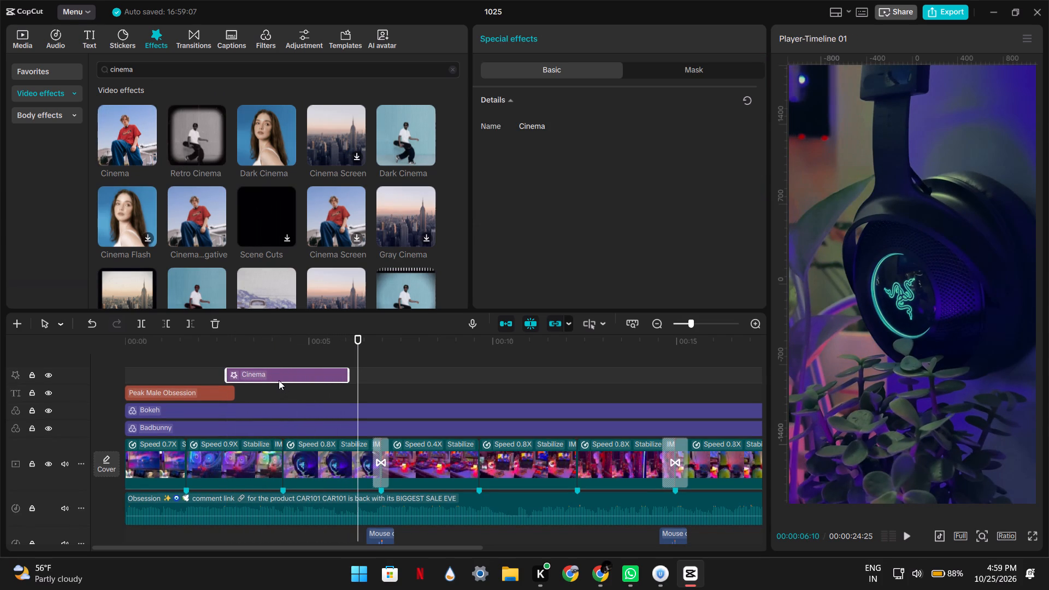
# Move the Cinema effect to the start of the timeline, above the Peak Male Obsession title.
pyautogui.moveTo(275, 375); pyautogui.dragTo(175, 377)
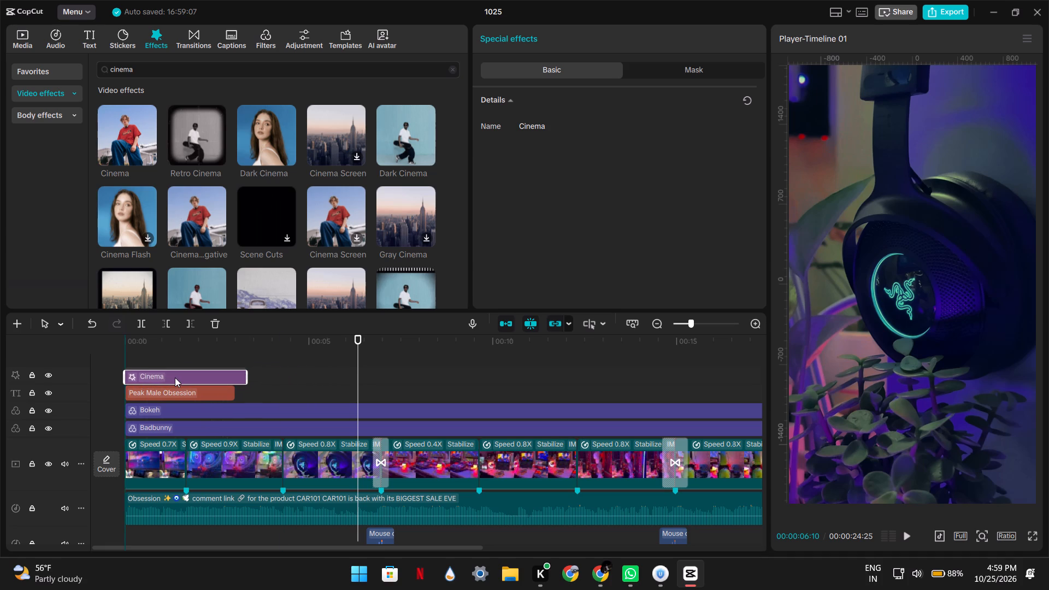
pyautogui.moveTo(175, 377); pyautogui.dragTo(174, 377)
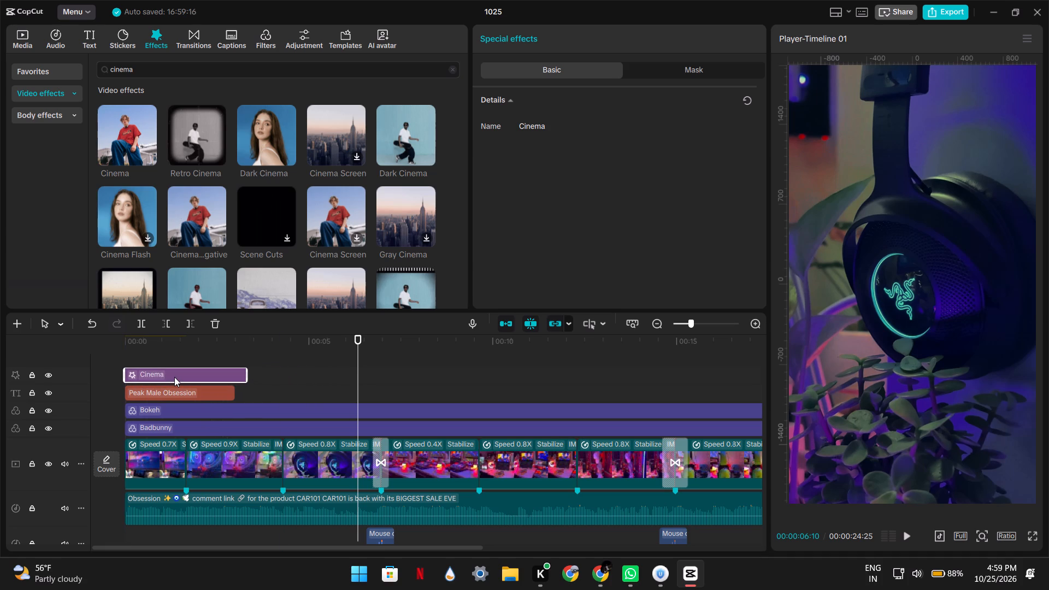
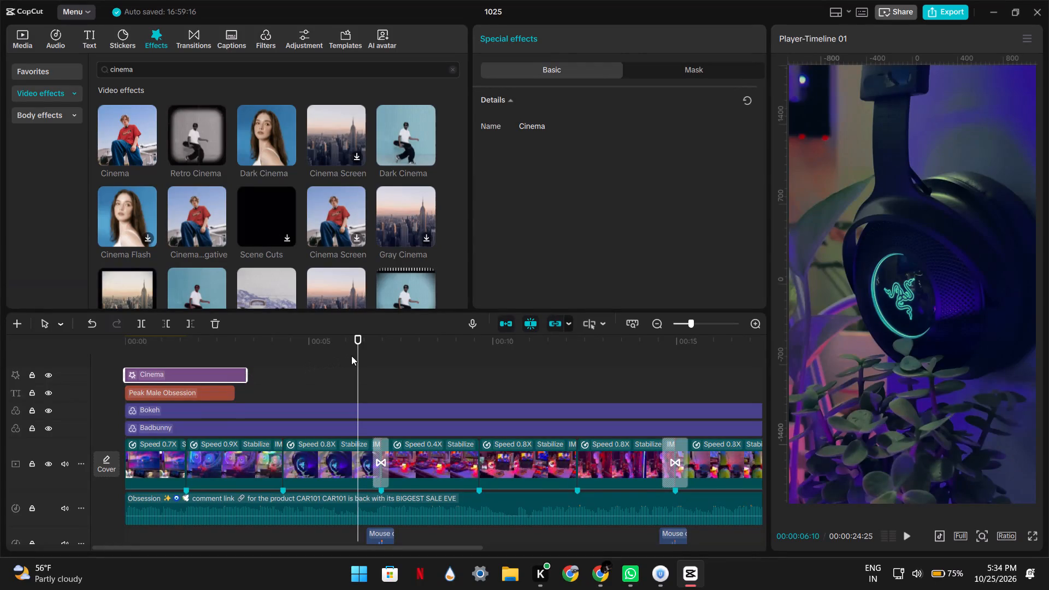
# Play the video from the start to check the Cinema effect over the title section.
pyautogui.moveTo(357, 354); pyautogui.dragTo(184, 360)
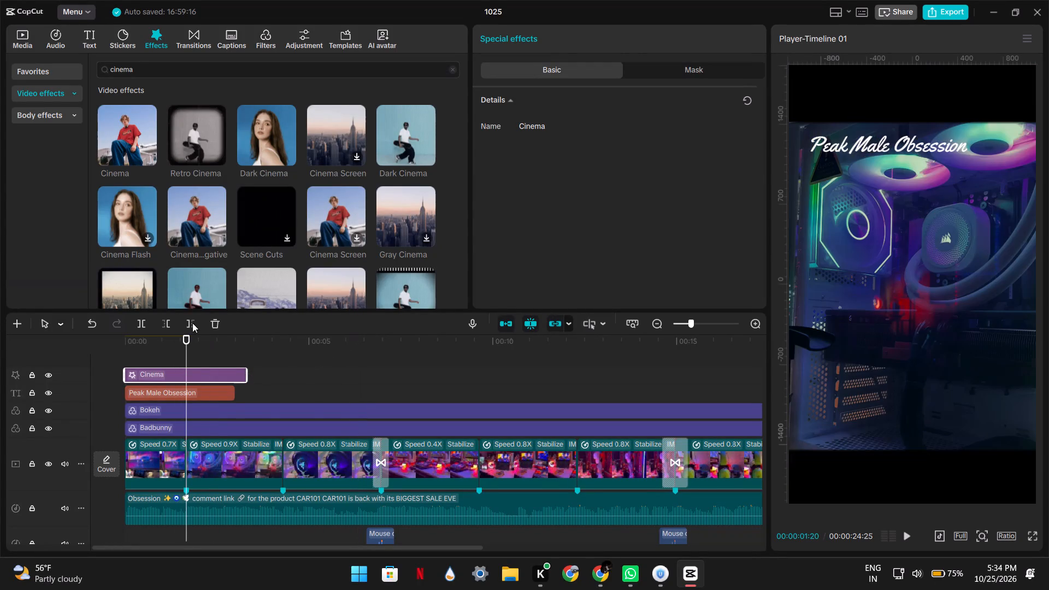
pyautogui.scroll(-1, 207, 149)
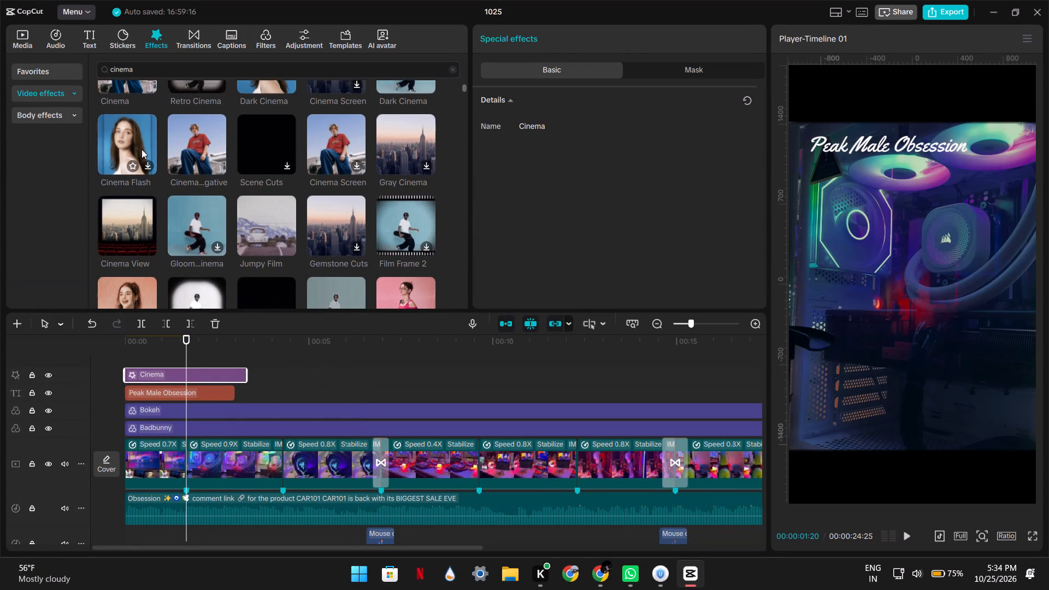
pyautogui.click(146, 357)
pyautogui.moveTo(146, 357); pyautogui.dragTo(54, 355)
pyautogui.press('space')
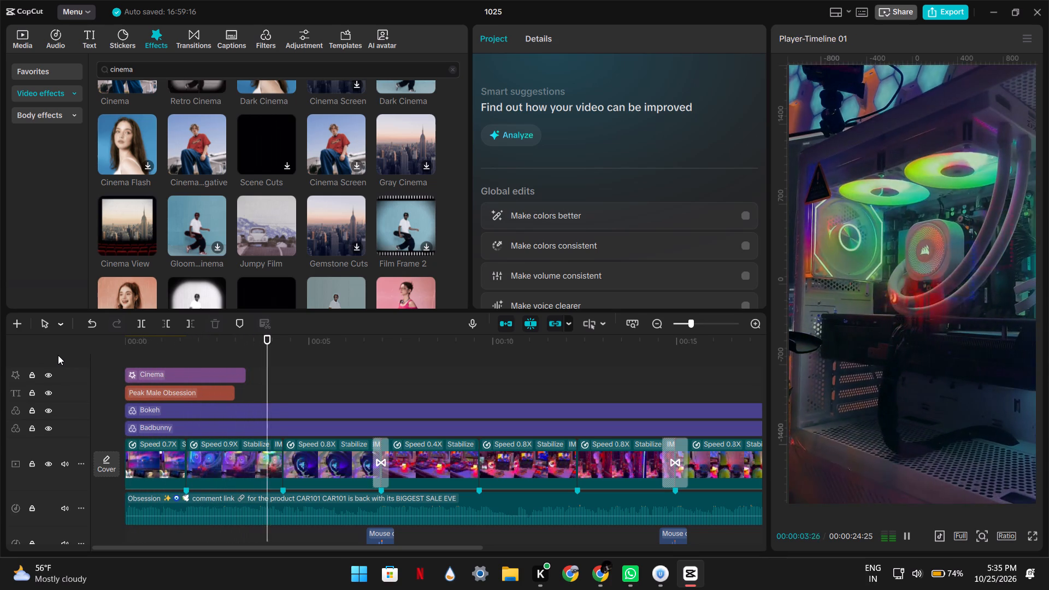
pyautogui.press('space')
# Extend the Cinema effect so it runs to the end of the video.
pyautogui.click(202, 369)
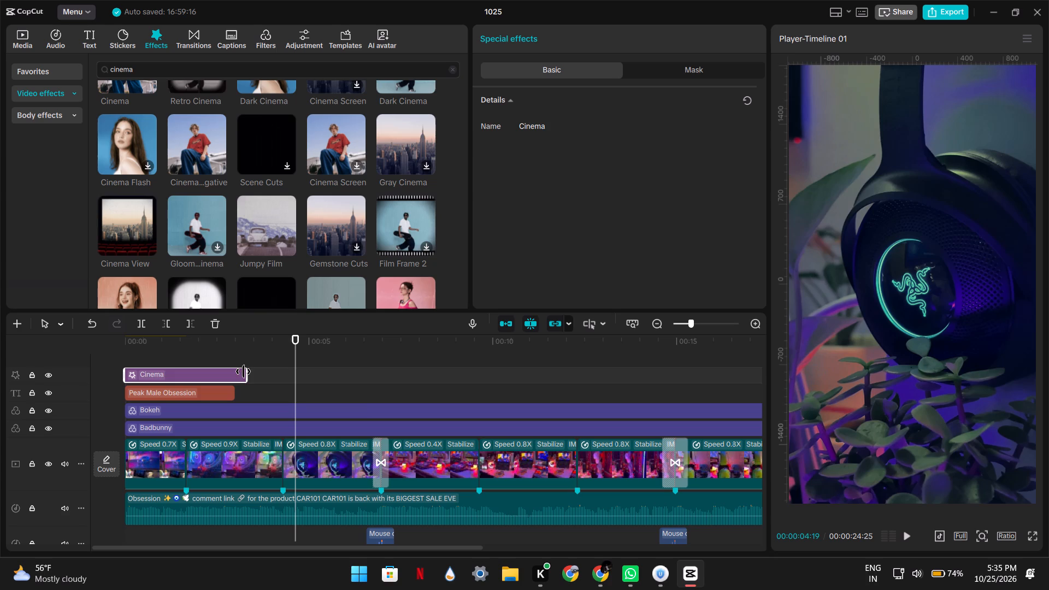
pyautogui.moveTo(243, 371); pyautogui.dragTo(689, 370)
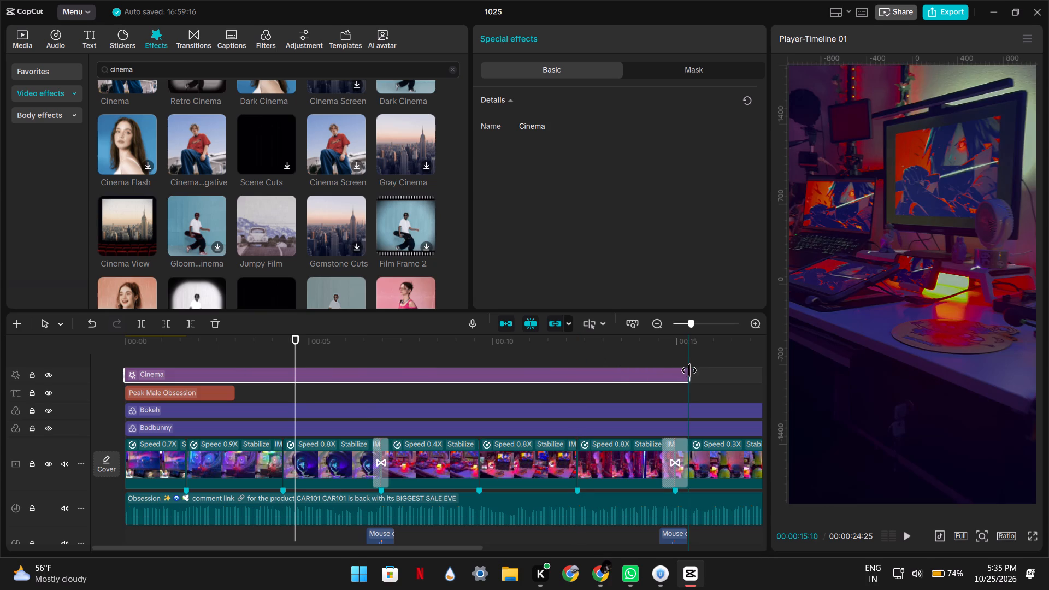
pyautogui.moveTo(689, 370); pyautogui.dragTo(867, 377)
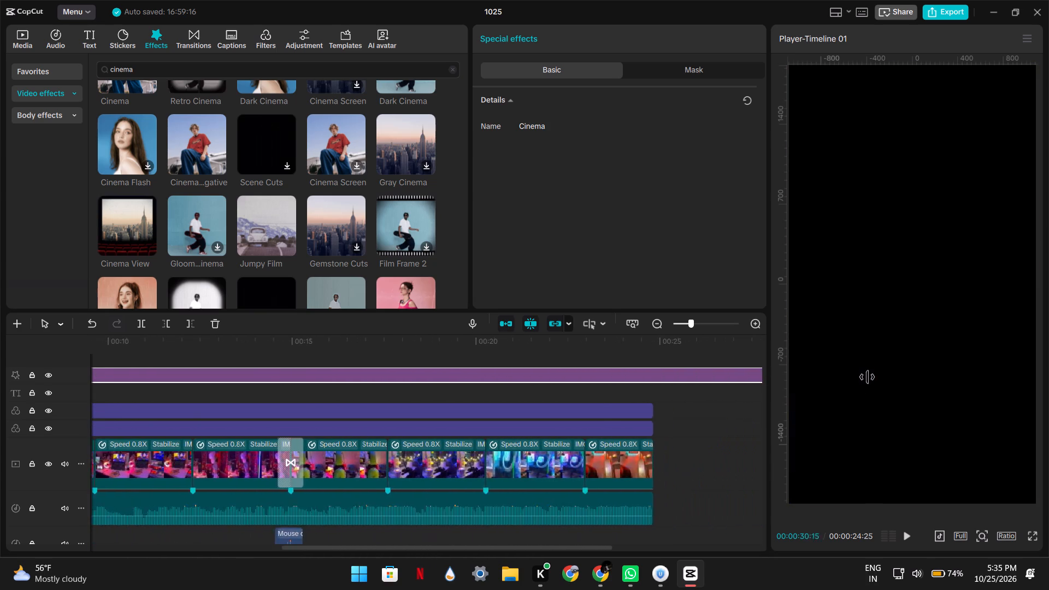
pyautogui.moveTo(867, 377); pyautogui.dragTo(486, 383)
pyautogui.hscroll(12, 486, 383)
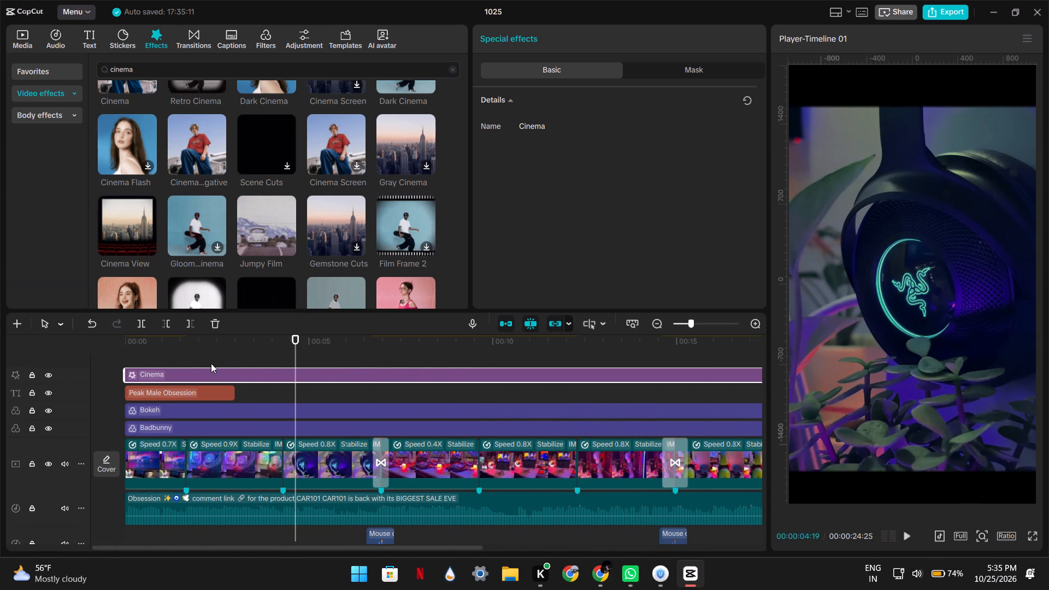
# Play the video from the start to review the extended Cinema effect, and look over the effect's details.
pyautogui.click(202, 356)
pyautogui.moveTo(202, 356); pyautogui.dragTo(126, 355)
pyautogui.press('space')
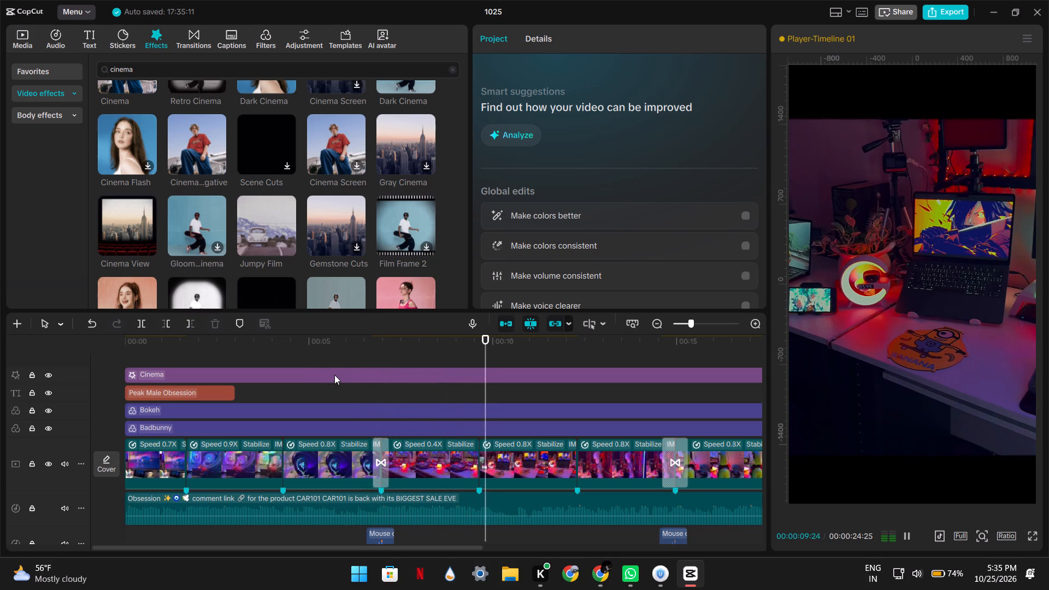
pyautogui.click(334, 375)
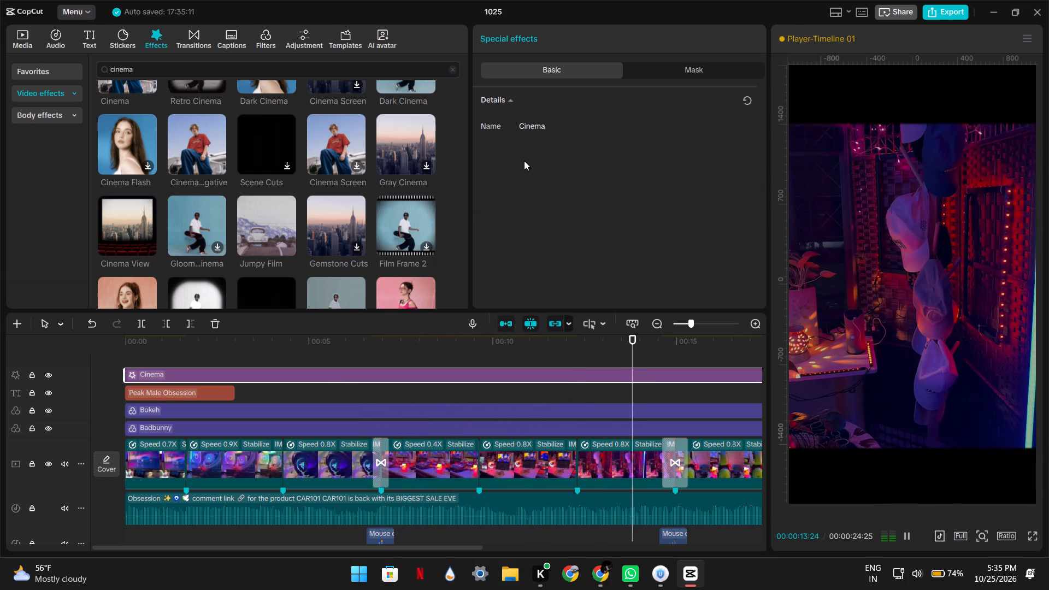
pyautogui.click(524, 161)
pyautogui.click(570, 394)
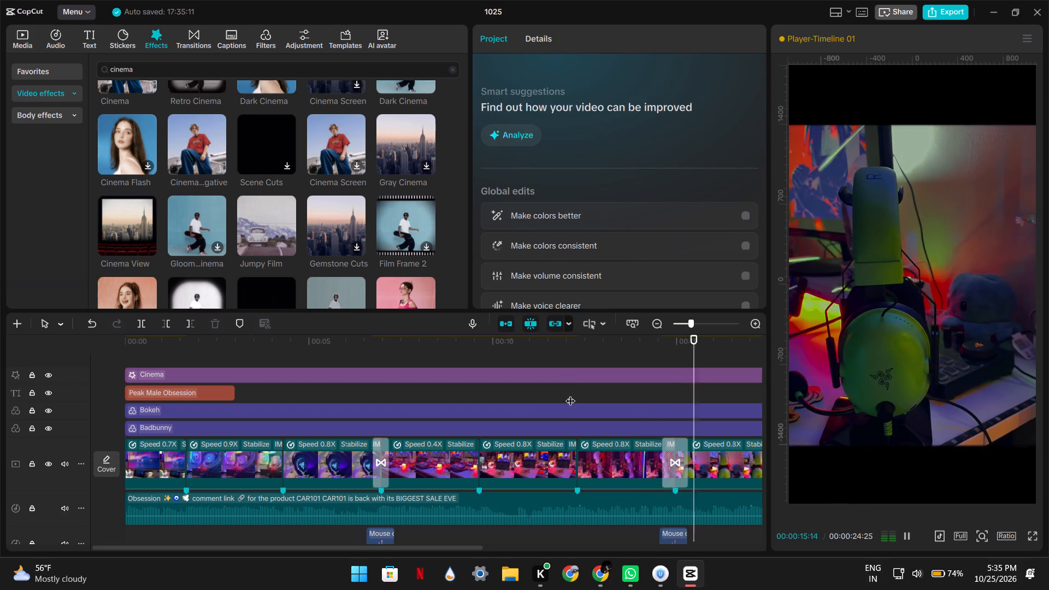
pyautogui.click(570, 394)
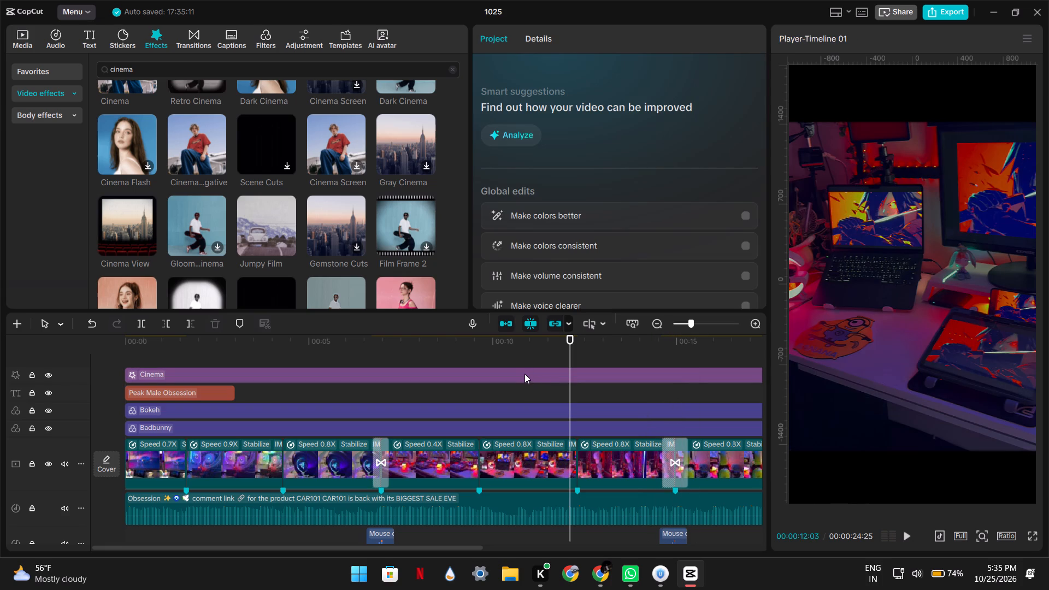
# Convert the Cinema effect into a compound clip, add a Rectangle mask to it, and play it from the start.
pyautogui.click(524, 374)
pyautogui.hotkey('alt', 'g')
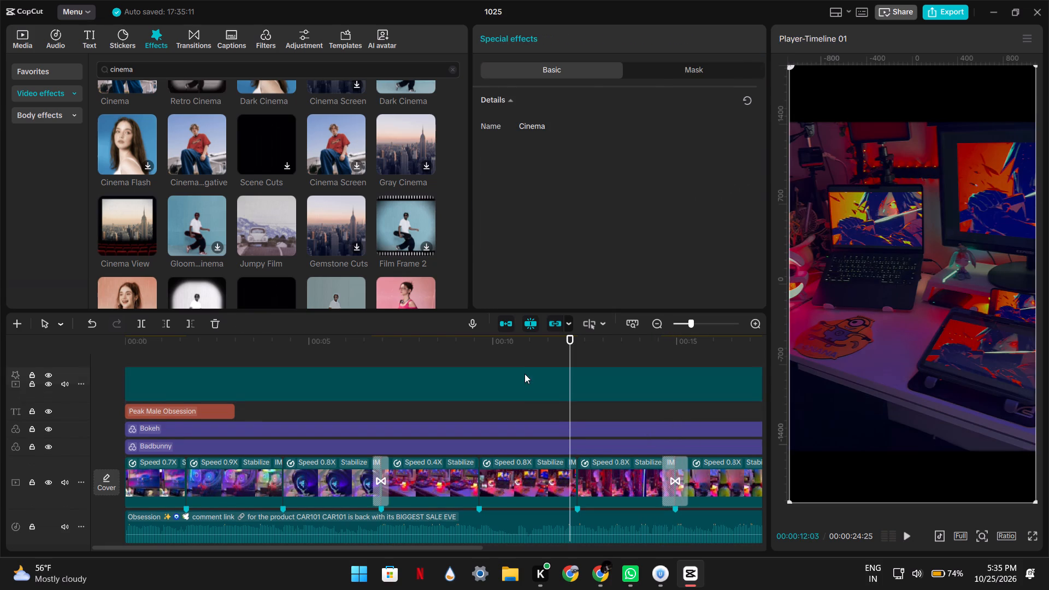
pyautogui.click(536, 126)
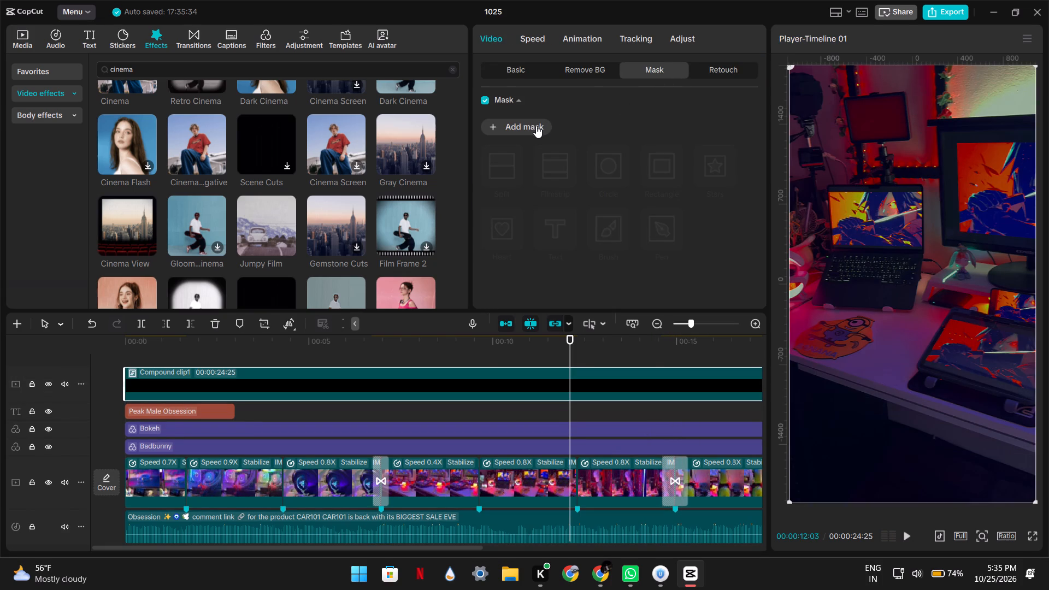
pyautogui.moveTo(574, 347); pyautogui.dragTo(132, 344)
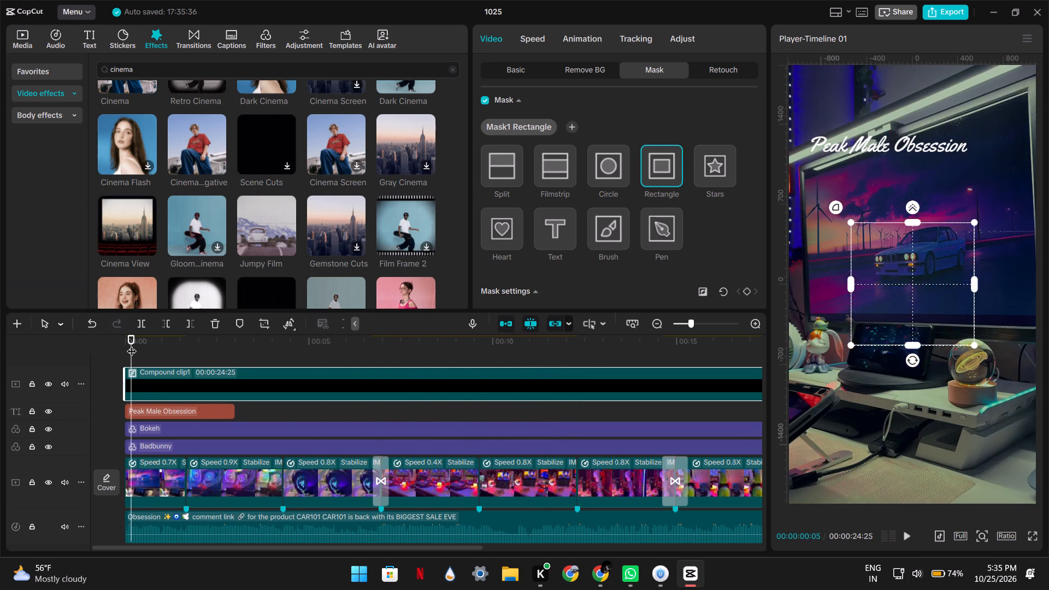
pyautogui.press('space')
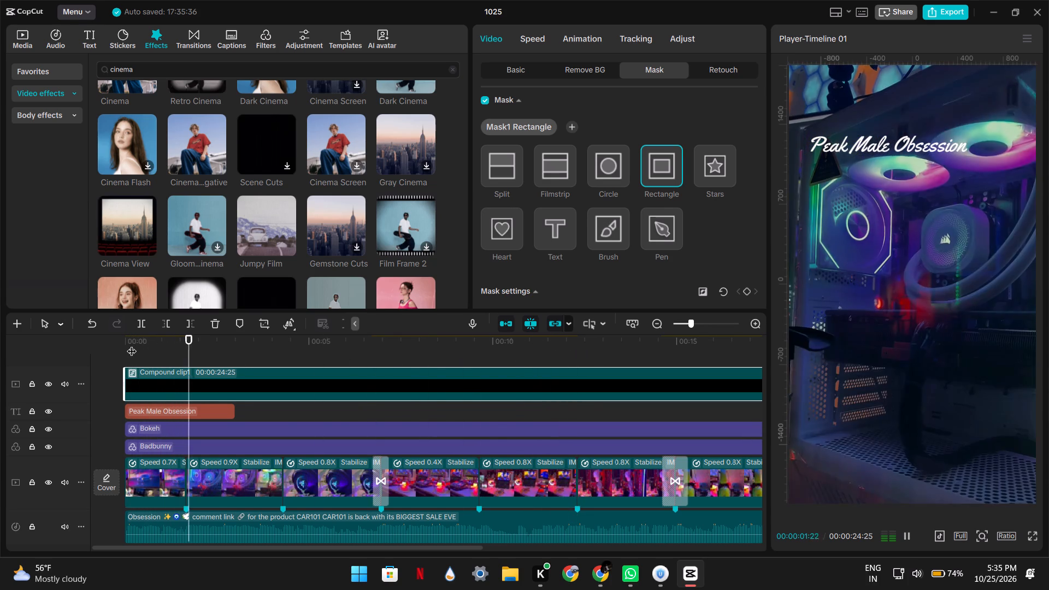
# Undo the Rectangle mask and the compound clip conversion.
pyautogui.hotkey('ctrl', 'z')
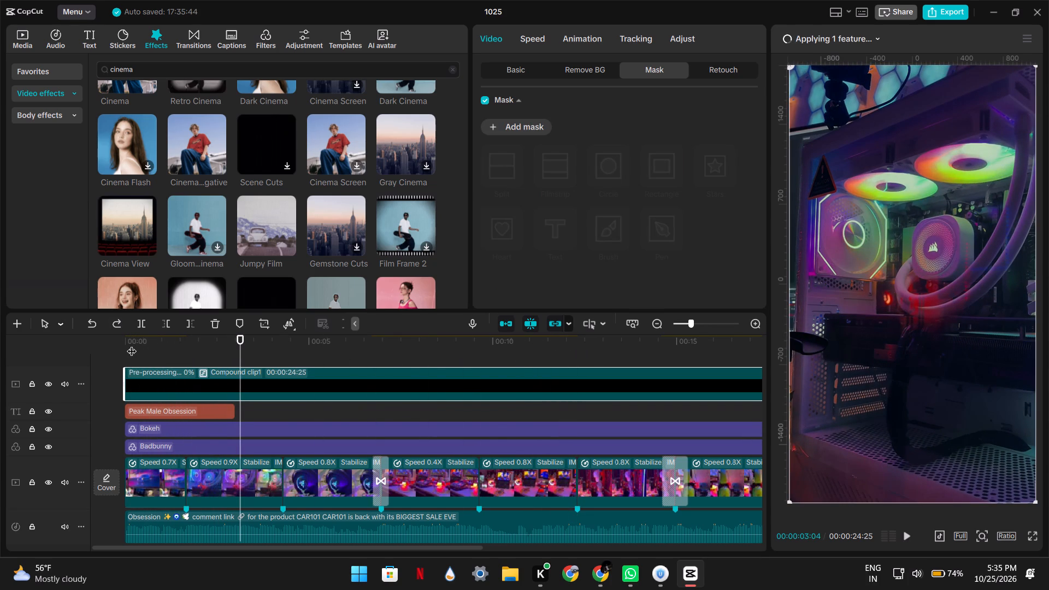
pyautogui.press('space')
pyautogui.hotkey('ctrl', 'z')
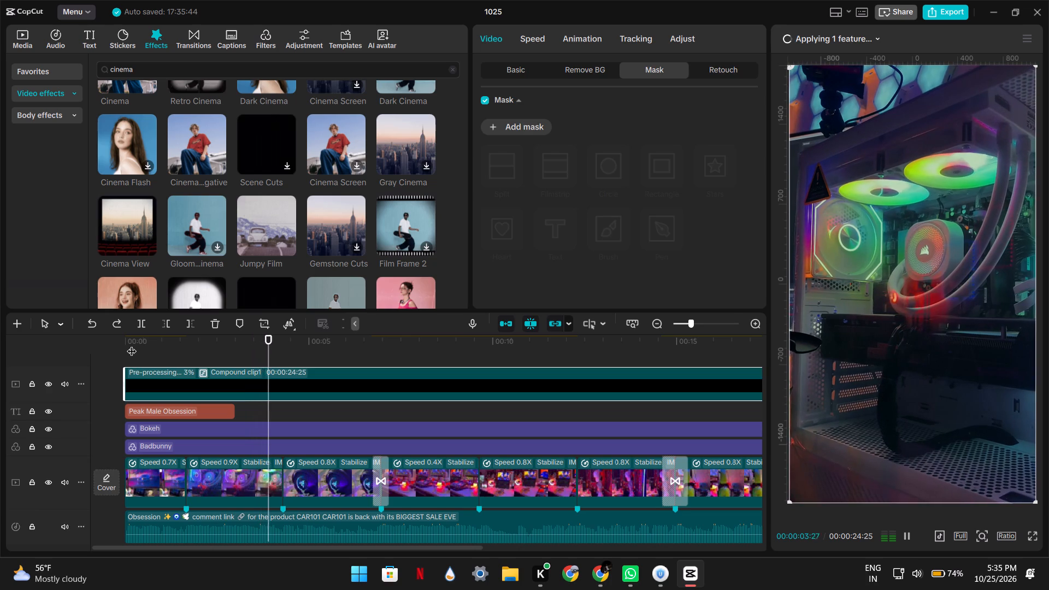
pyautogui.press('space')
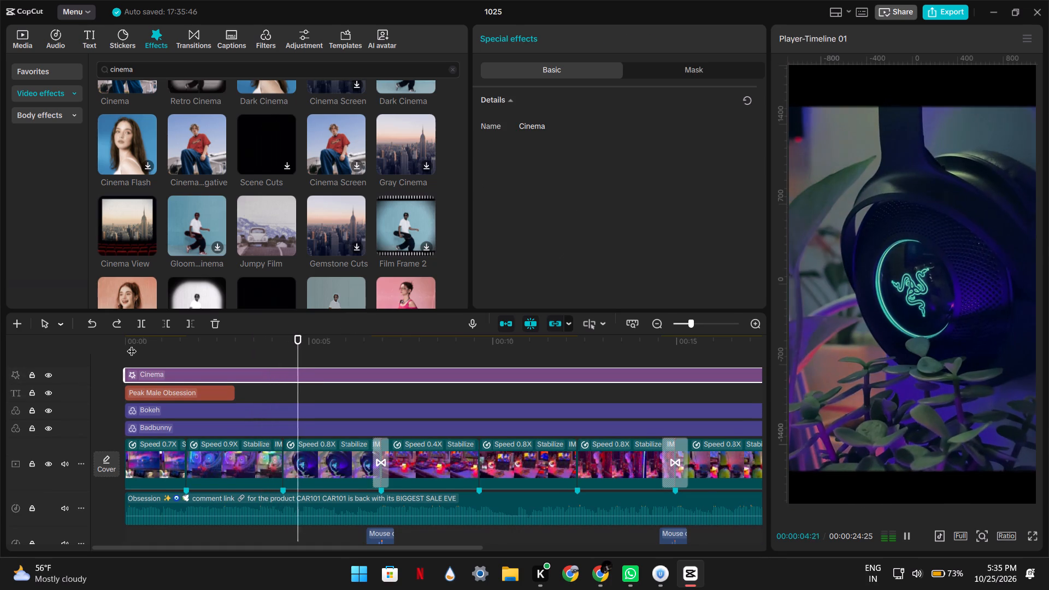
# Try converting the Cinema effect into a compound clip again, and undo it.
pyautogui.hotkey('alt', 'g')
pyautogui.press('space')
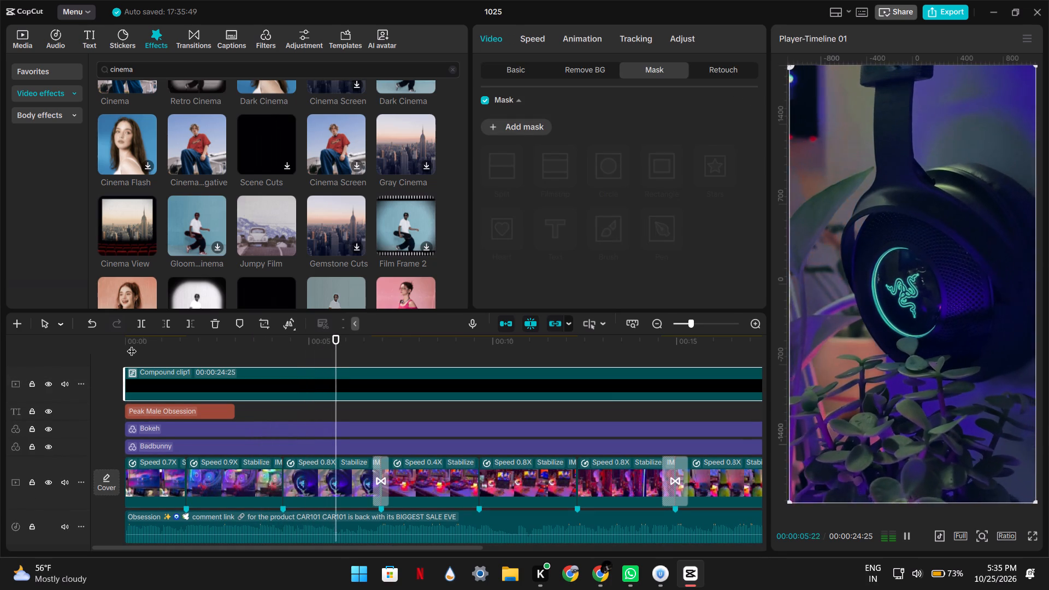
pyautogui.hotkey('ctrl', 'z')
# Delete the Cinema effect from the timeline.
pyautogui.click(262, 365)
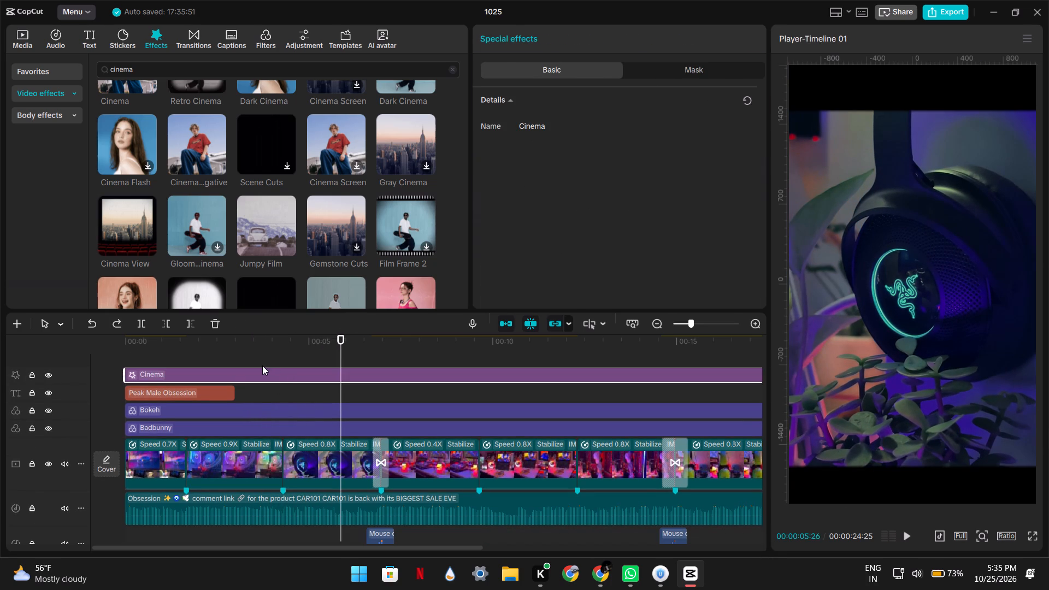
pyautogui.click(257, 374)
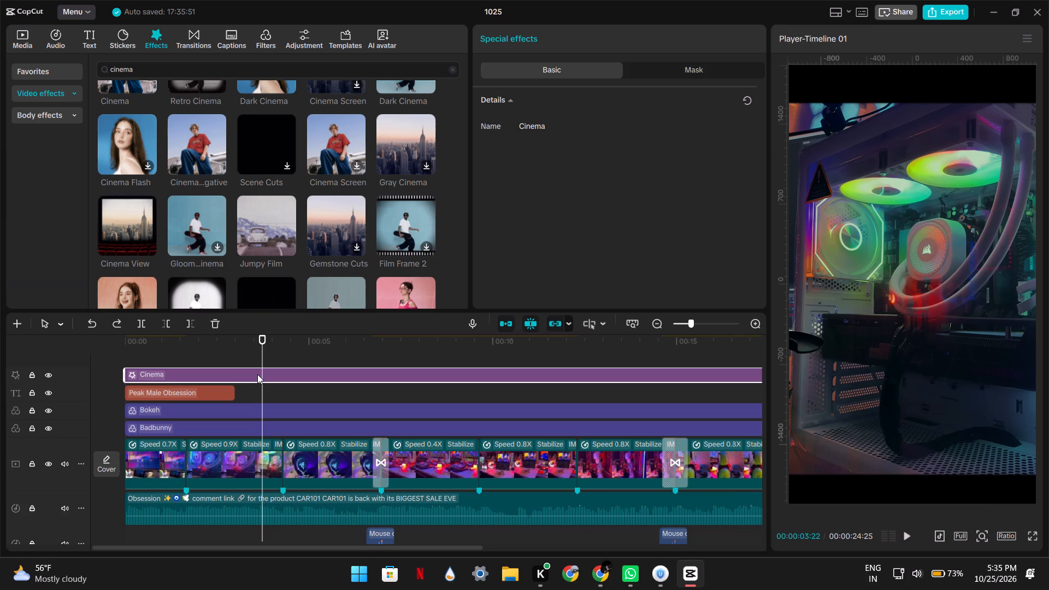
pyautogui.press('Delete')
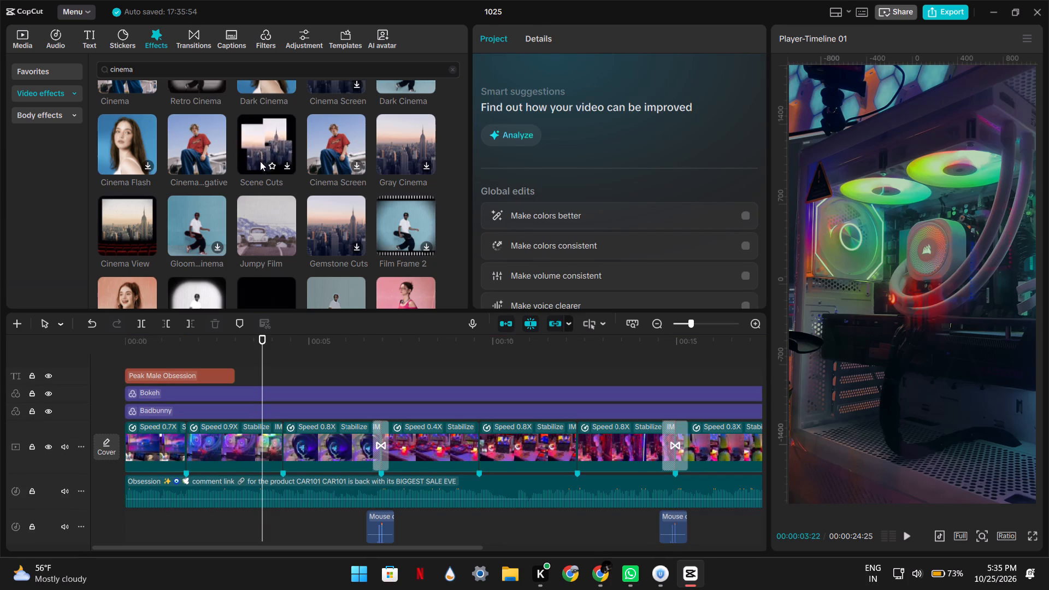
# Browse further through the cinema video effects for a black frame, previewing Jumpy Film and Old DV.
pyautogui.scroll(-1, 261, 216)
pyautogui.doubleClick(261, 216)
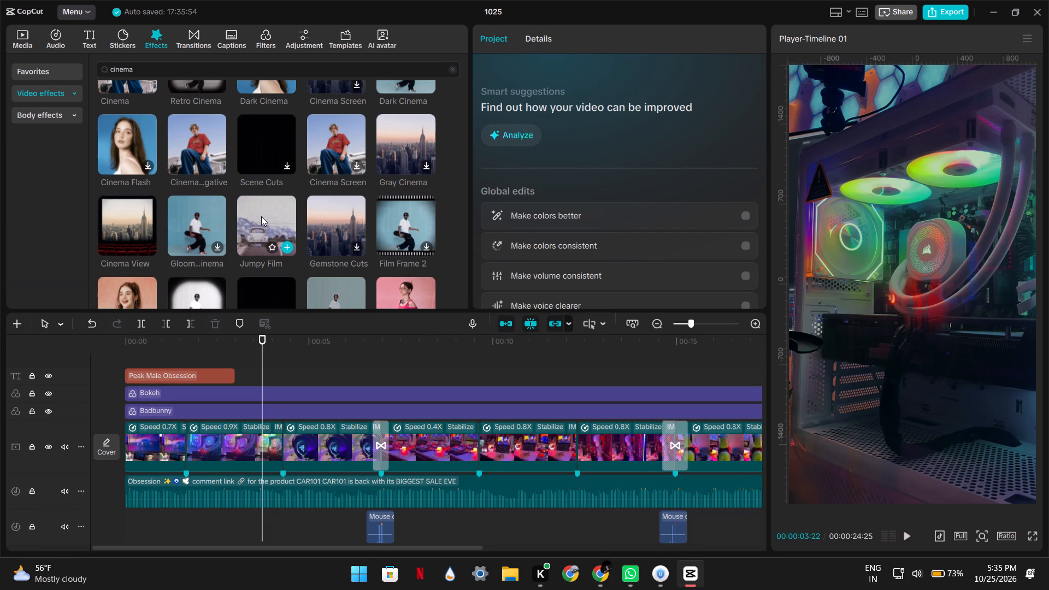
pyautogui.scroll(-1, 261, 216)
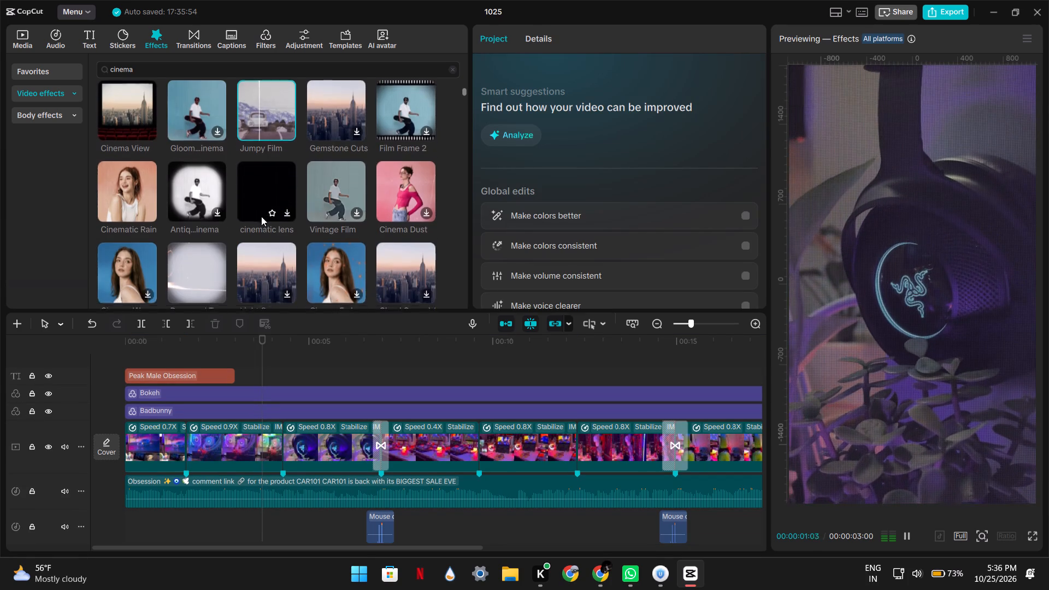
pyautogui.scroll(-1, 261, 216)
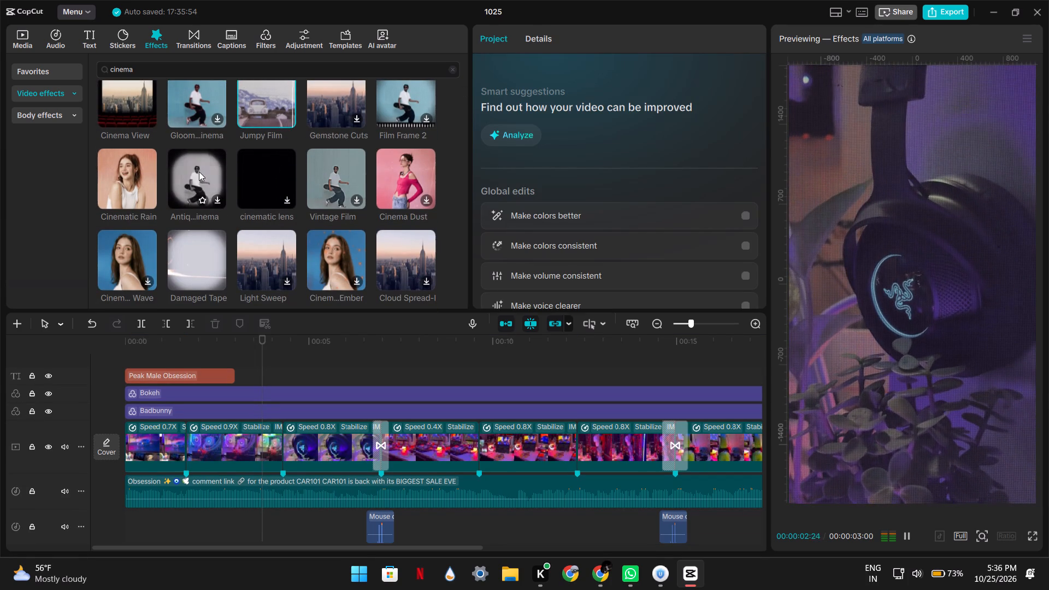
pyautogui.scroll(-1, 139, 173)
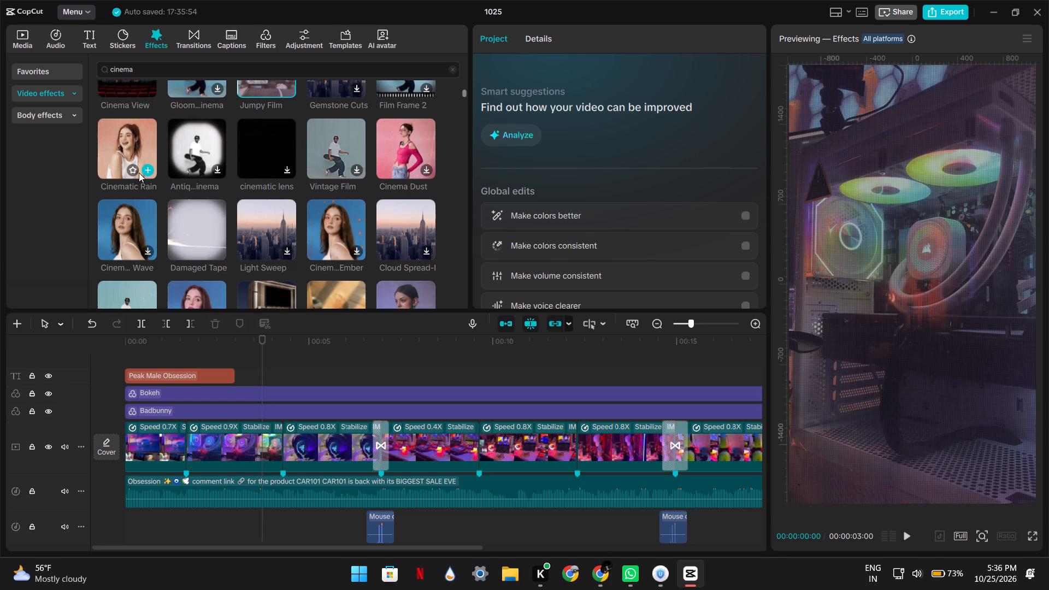
pyautogui.scroll(-1, 139, 173)
pyautogui.scroll(-1, 134, 225)
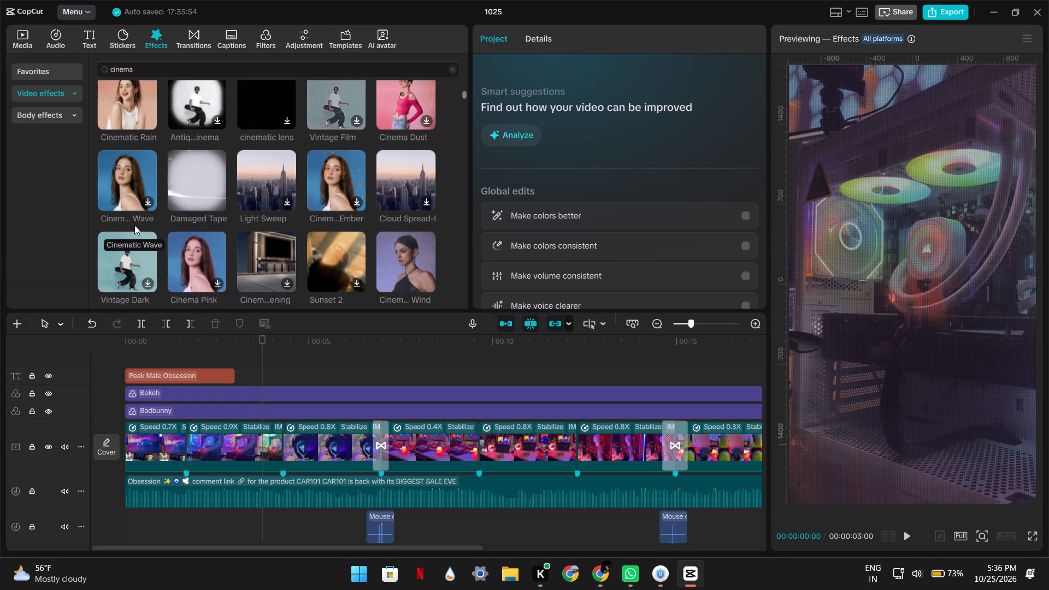
pyautogui.scroll(-1, 174, 257)
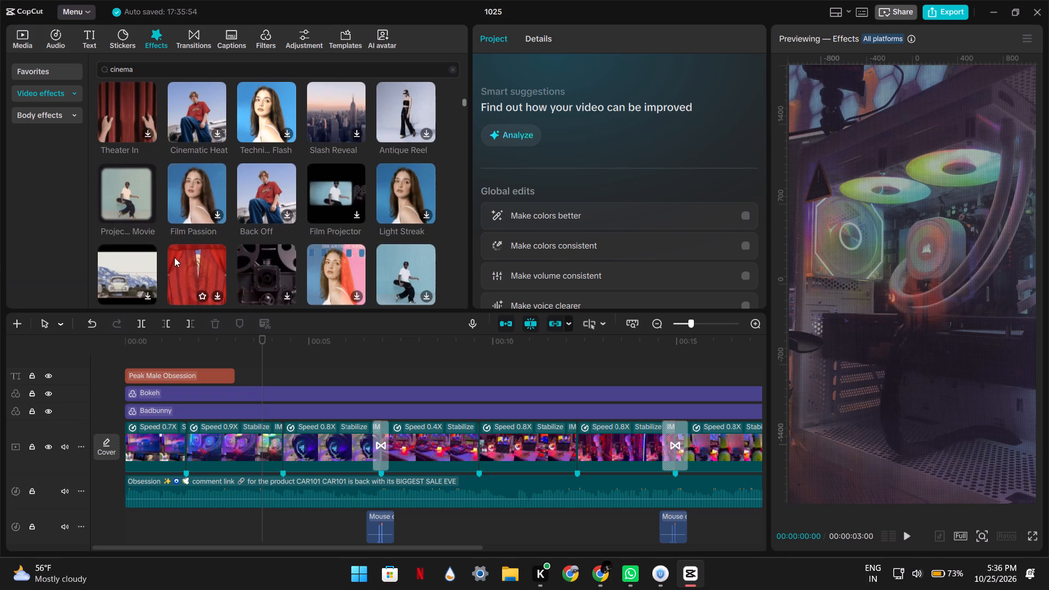
pyautogui.scroll(-4, 174, 257)
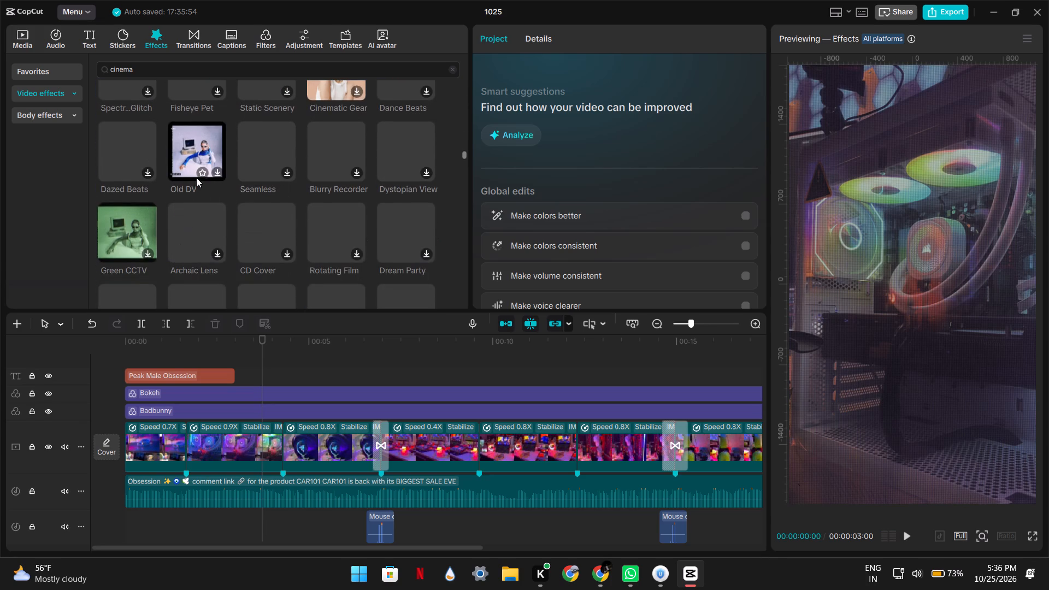
pyautogui.doubleClick(196, 151)
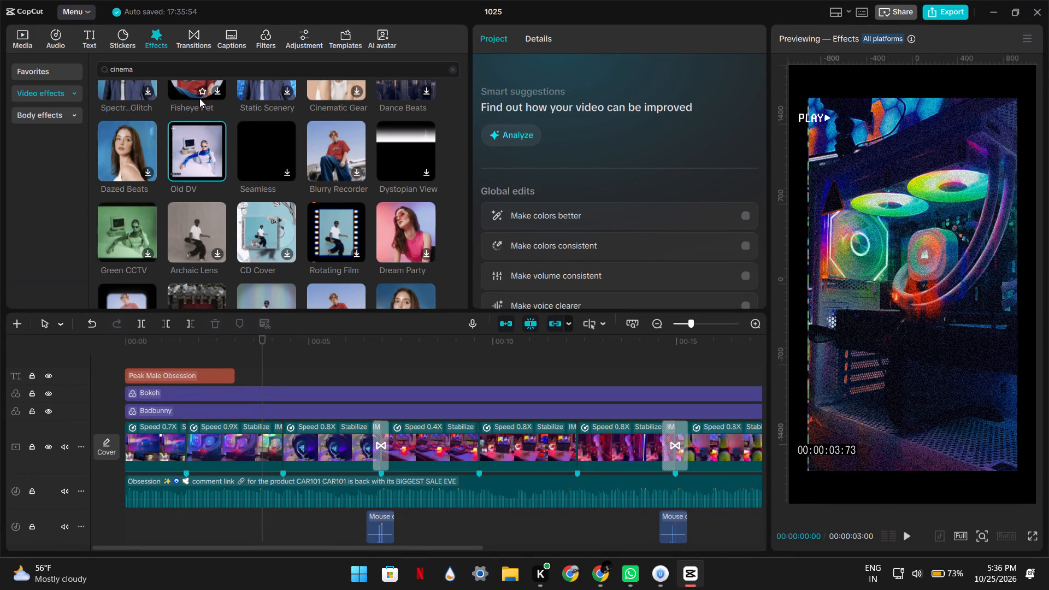
pyautogui.hscroll(1, 209, 256)
pyautogui.scroll(-1, 209, 256)
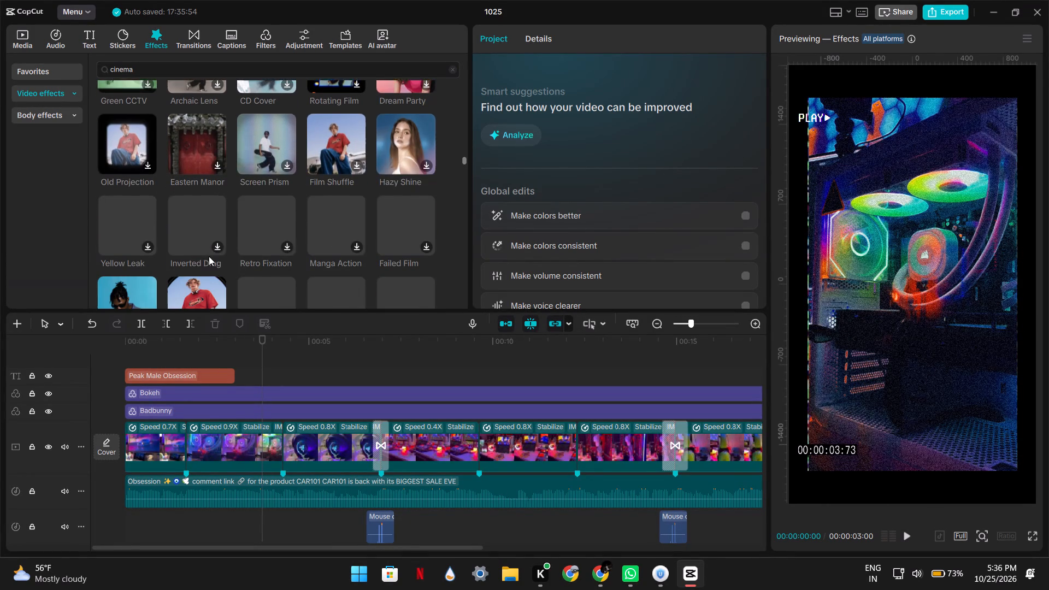
pyautogui.scroll(-1, 209, 256)
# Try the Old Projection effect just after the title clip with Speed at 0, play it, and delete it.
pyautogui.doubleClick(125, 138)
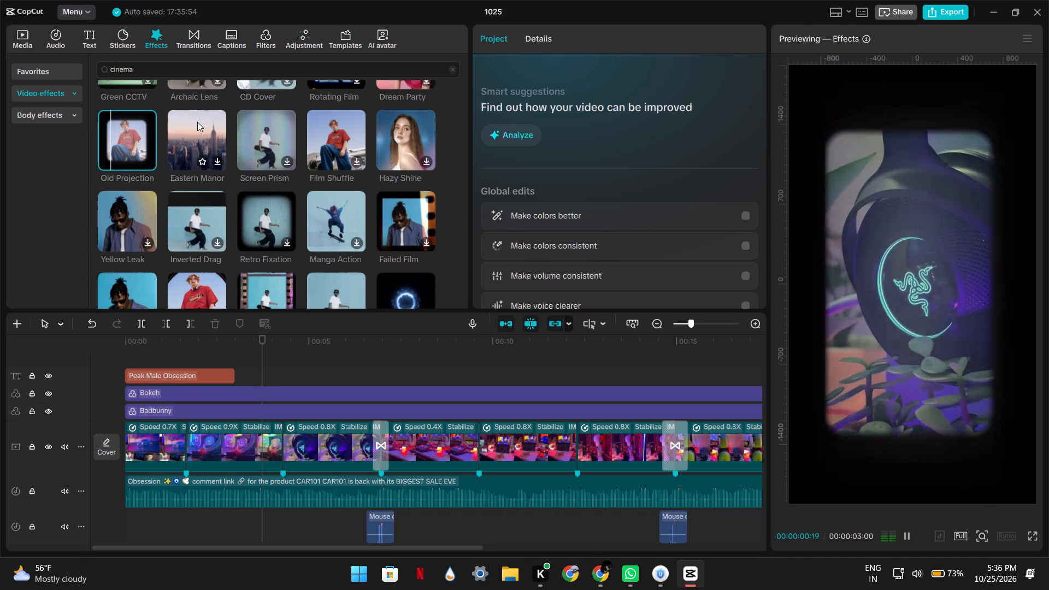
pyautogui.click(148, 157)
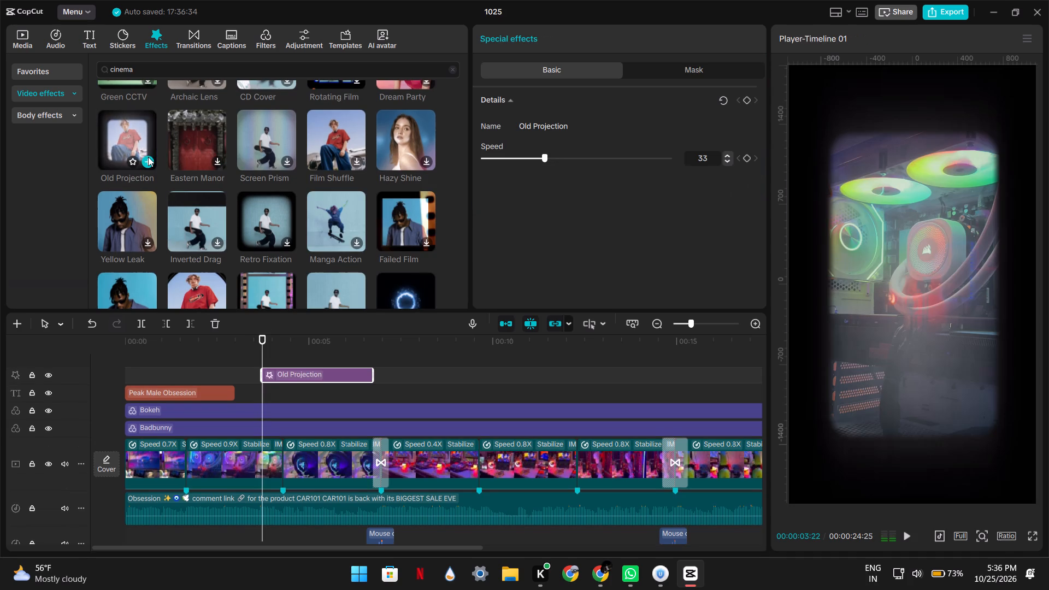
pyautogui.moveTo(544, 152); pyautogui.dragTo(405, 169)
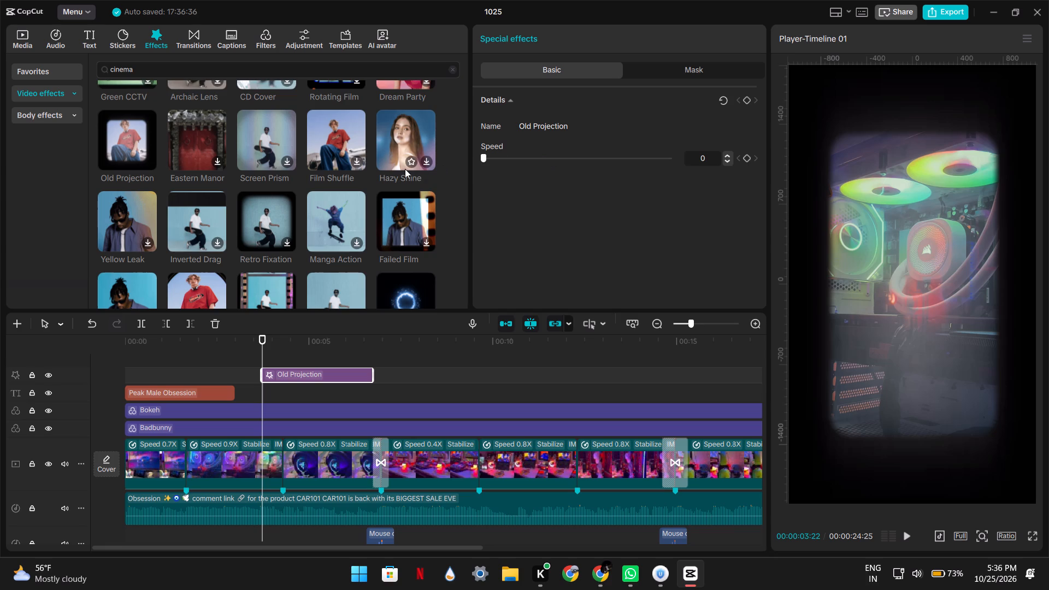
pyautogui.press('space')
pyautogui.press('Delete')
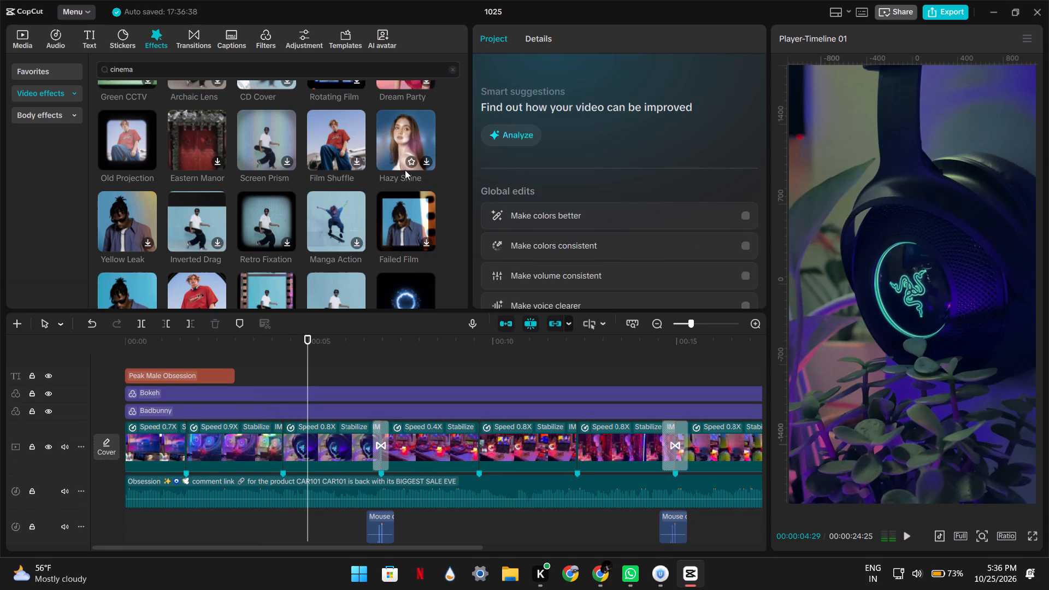
# Browse further down the cinema video effects for one that frames the footage in black.
pyautogui.scroll(-1, 397, 205)
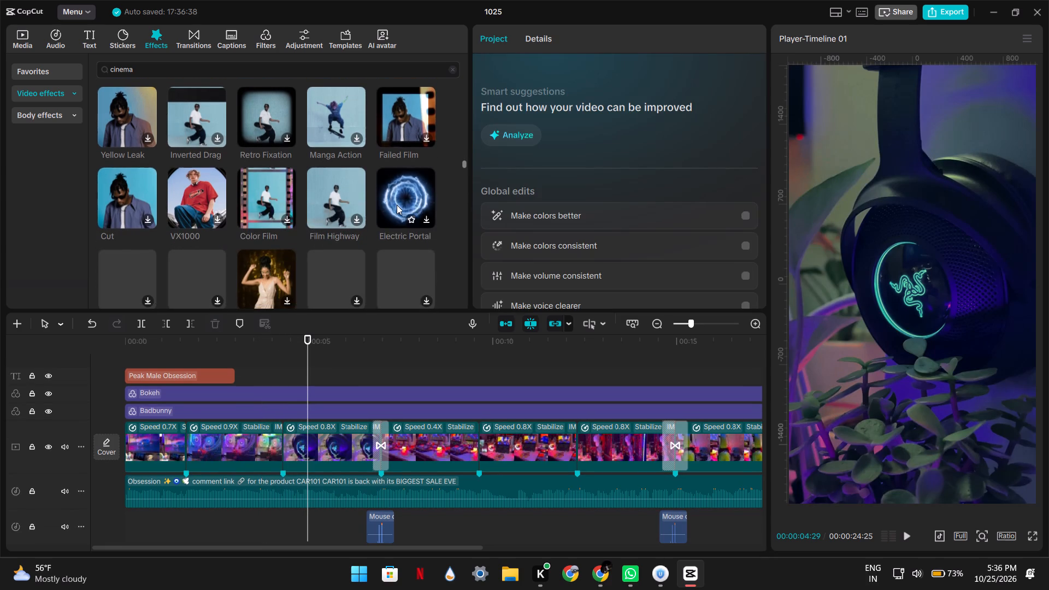
pyautogui.scroll(-1, 301, 209)
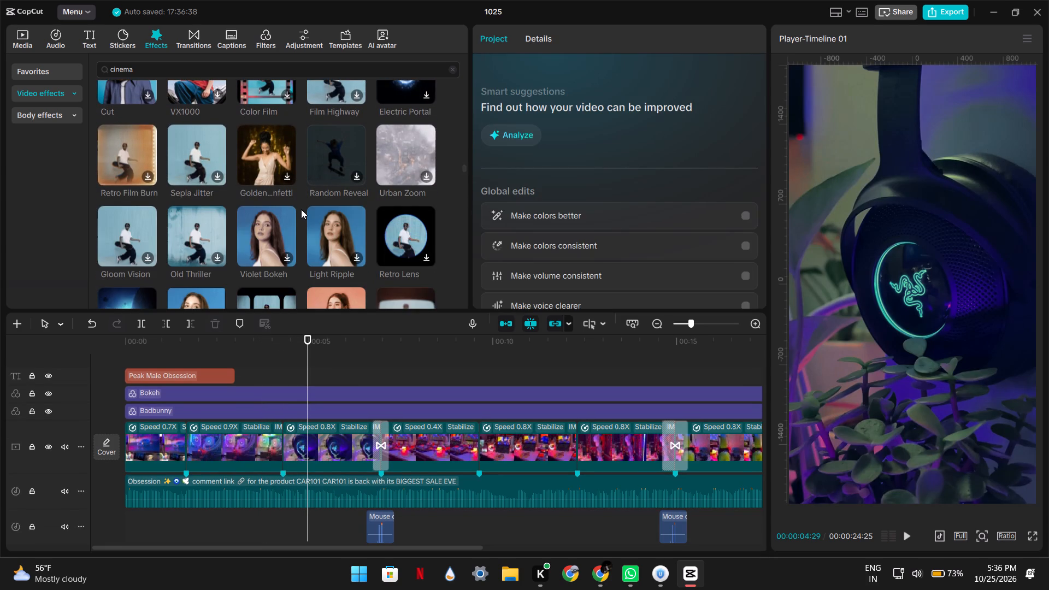
pyautogui.scroll(-2, 301, 209)
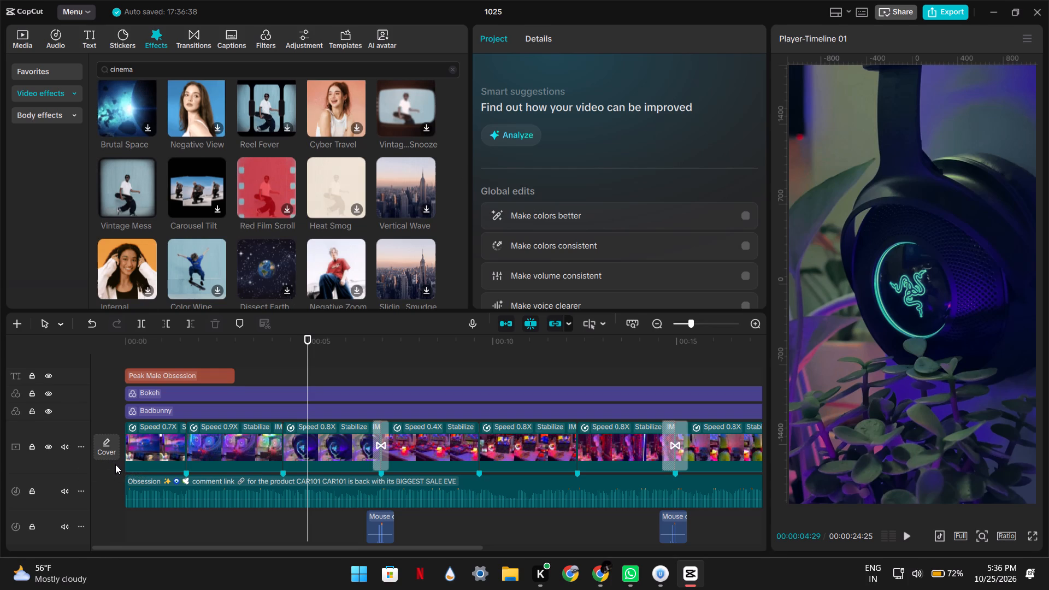
# Copy all the main-track video clips and place the duplicates on the track above, starting where the original footage ends at about 24:25.
pyautogui.moveTo(115, 464); pyautogui.dragTo(644, 469)
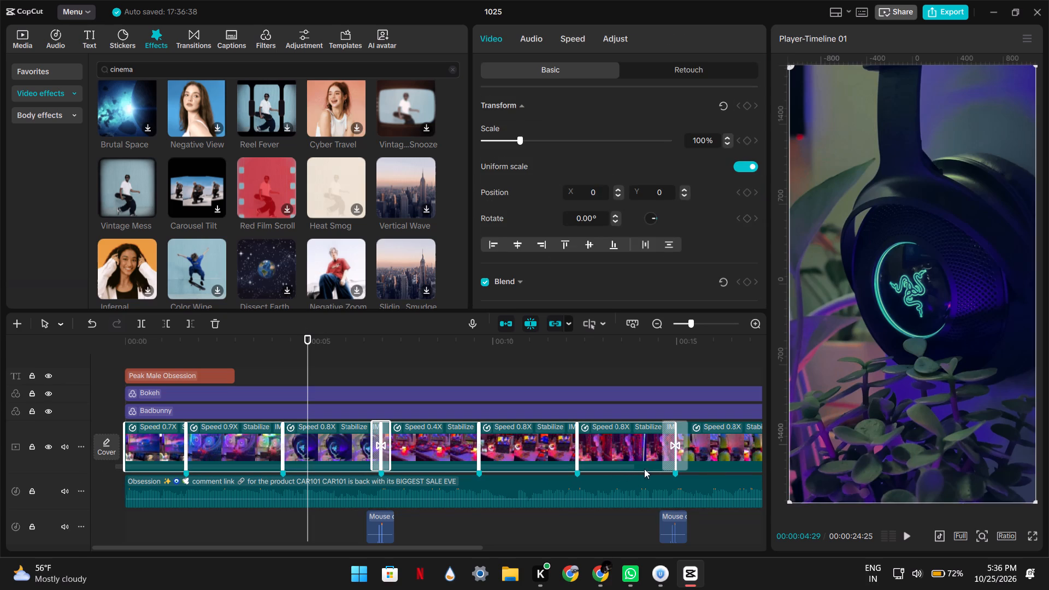
pyautogui.moveTo(644, 469); pyautogui.dragTo(835, 468)
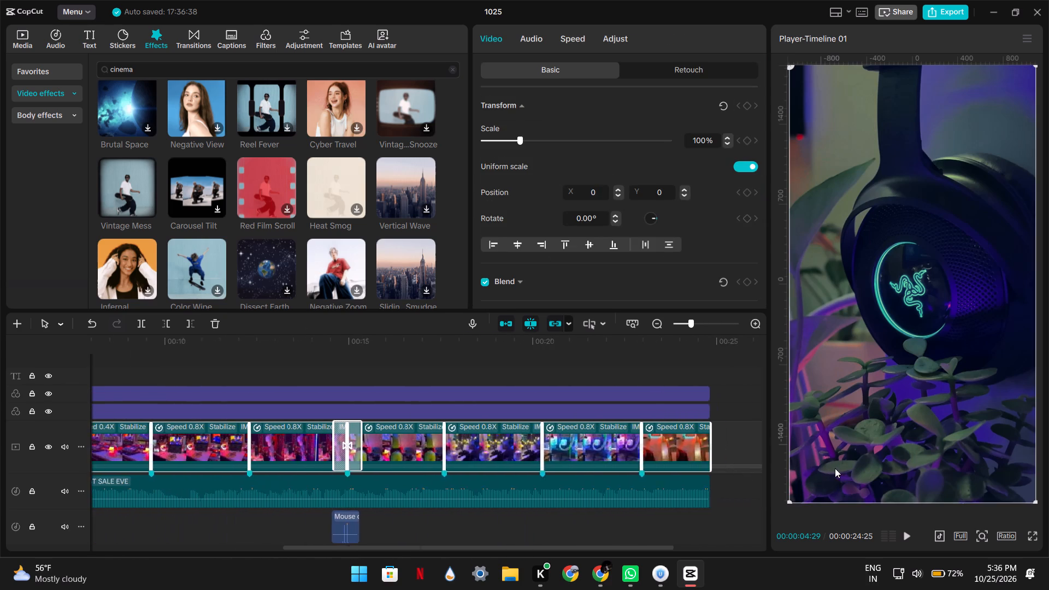
pyautogui.moveTo(835, 468); pyautogui.dragTo(725, 457)
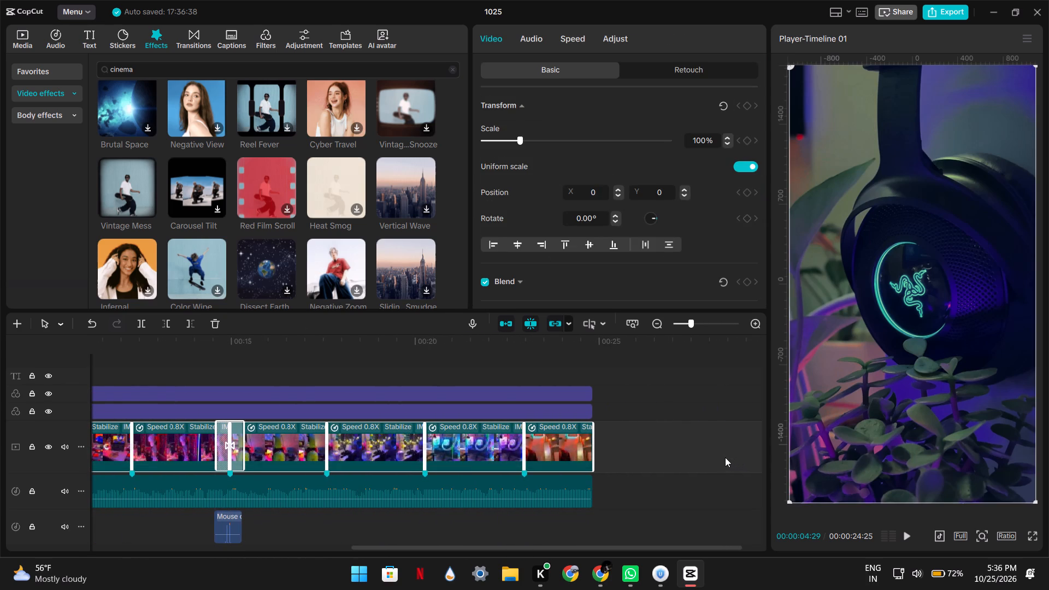
pyautogui.hotkey('ctrl', 'c')
pyautogui.hotkey('ctrl', 'v')
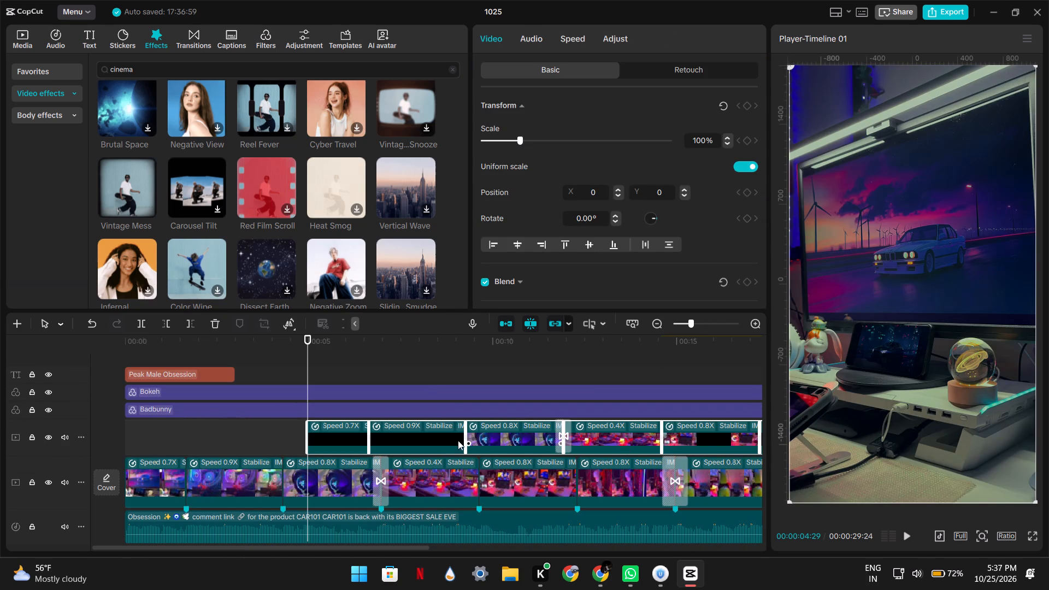
pyautogui.moveTo(349, 431); pyautogui.dragTo(706, 427)
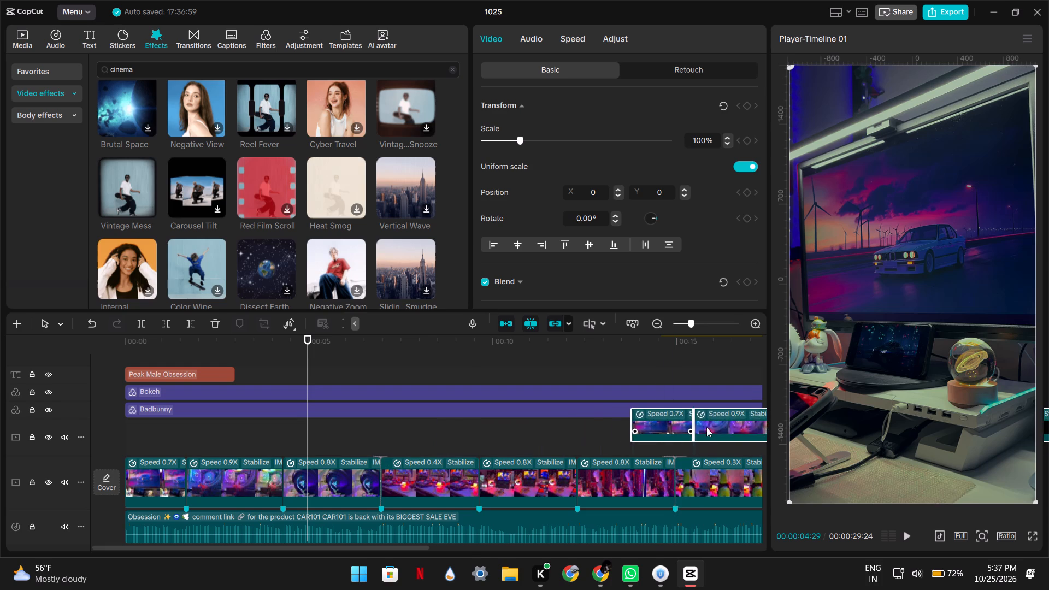
pyautogui.moveTo(706, 427); pyautogui.dragTo(501, 473)
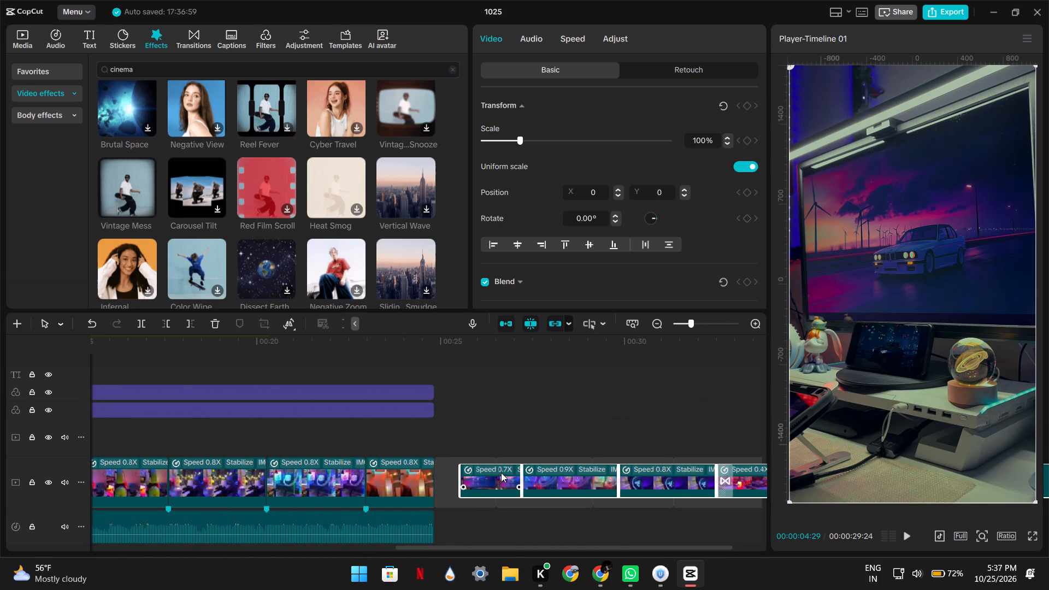
pyautogui.moveTo(501, 473); pyautogui.dragTo(478, 436)
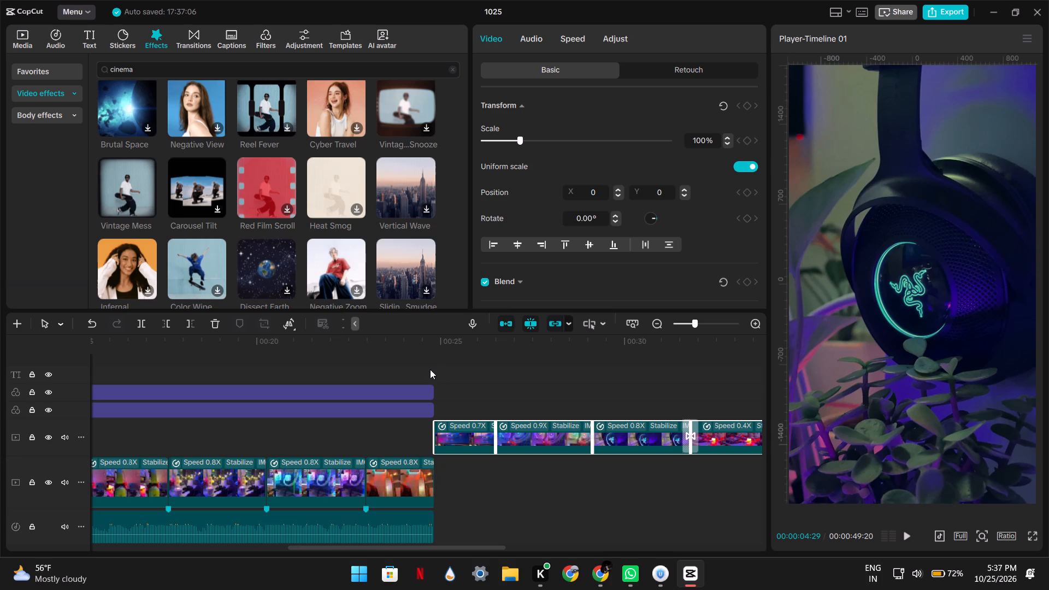
# Combine the duplicated clips into one compound clip.
pyautogui.hotkey('alt', 'g')
# Add the black clip from the stock library to the main track at the end of the original footage, beneath the compound clip.
pyautogui.click(433, 365)
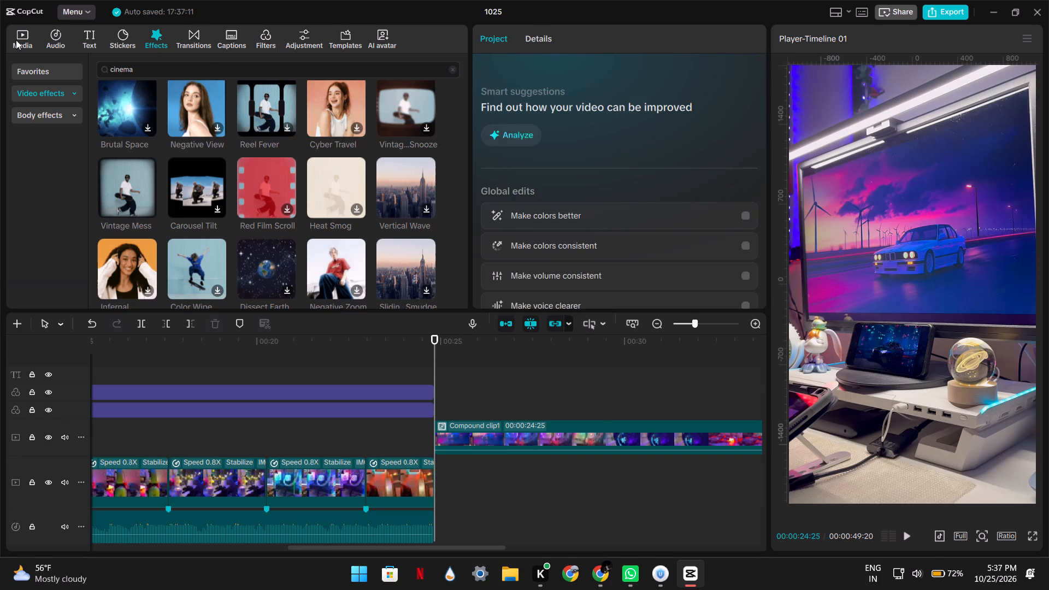
pyautogui.click(16, 40)
pyautogui.click(130, 148)
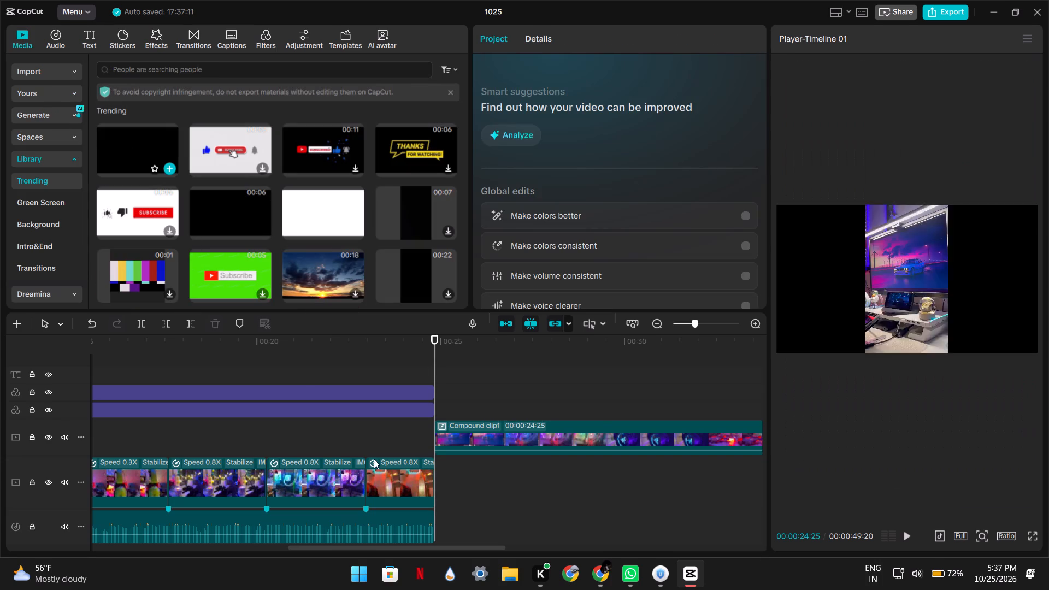
pyautogui.click(169, 167)
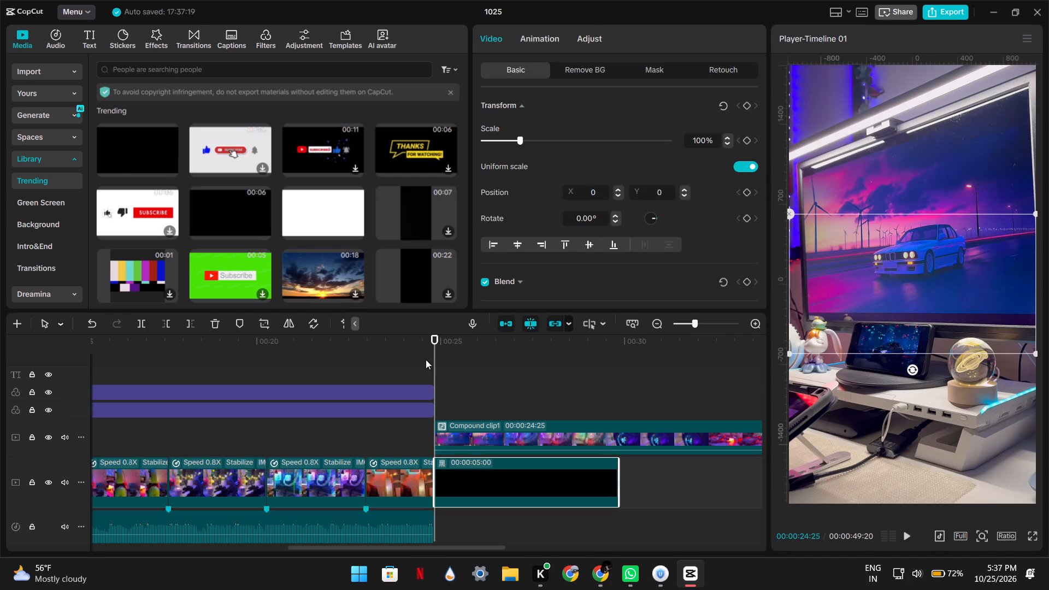
# Enlarge the black clip to about 313% scale so it fills the vertical frame.
pyautogui.moveTo(435, 362); pyautogui.dragTo(482, 379)
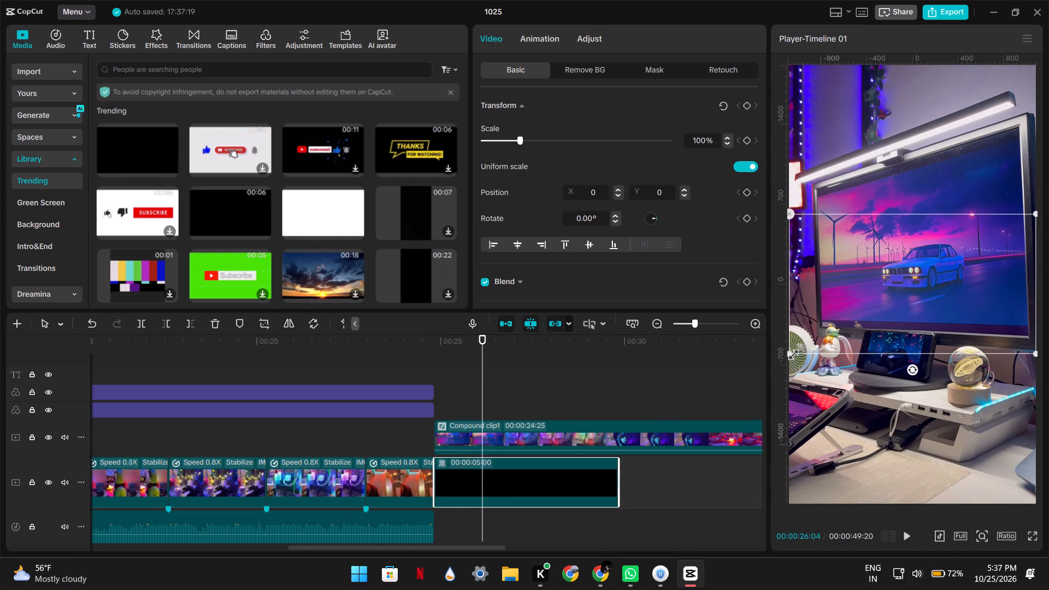
pyautogui.moveTo(791, 352); pyautogui.dragTo(382, 499)
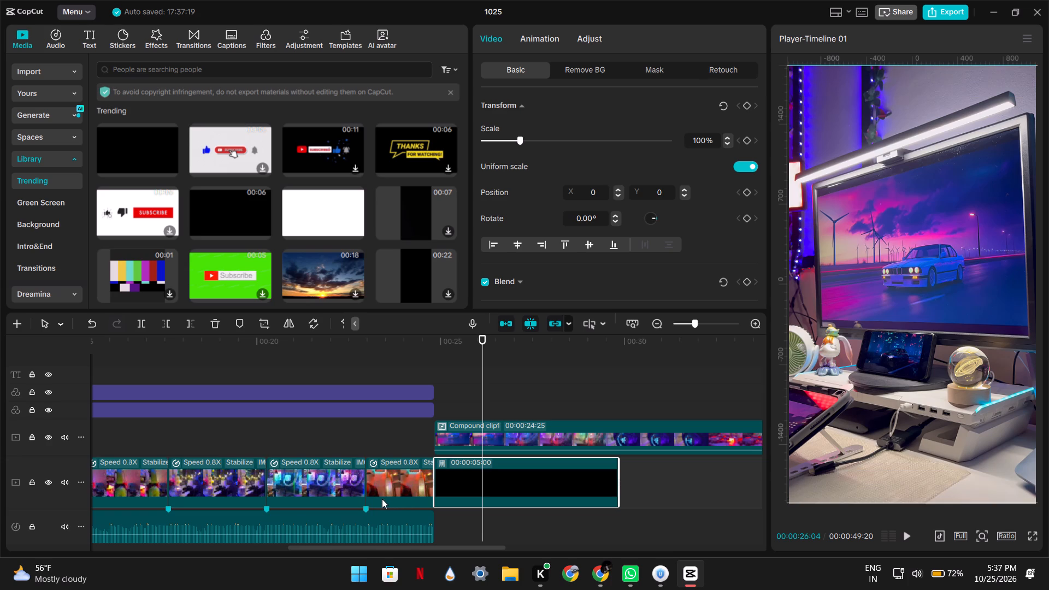
pyautogui.moveTo(382, 499); pyautogui.dragTo(381, 499)
# Add a Rectangle mask to the compound clip and stretch it taller and wider, leaving narrow black sides and larger top and bottom bands.
pyautogui.click(655, 426)
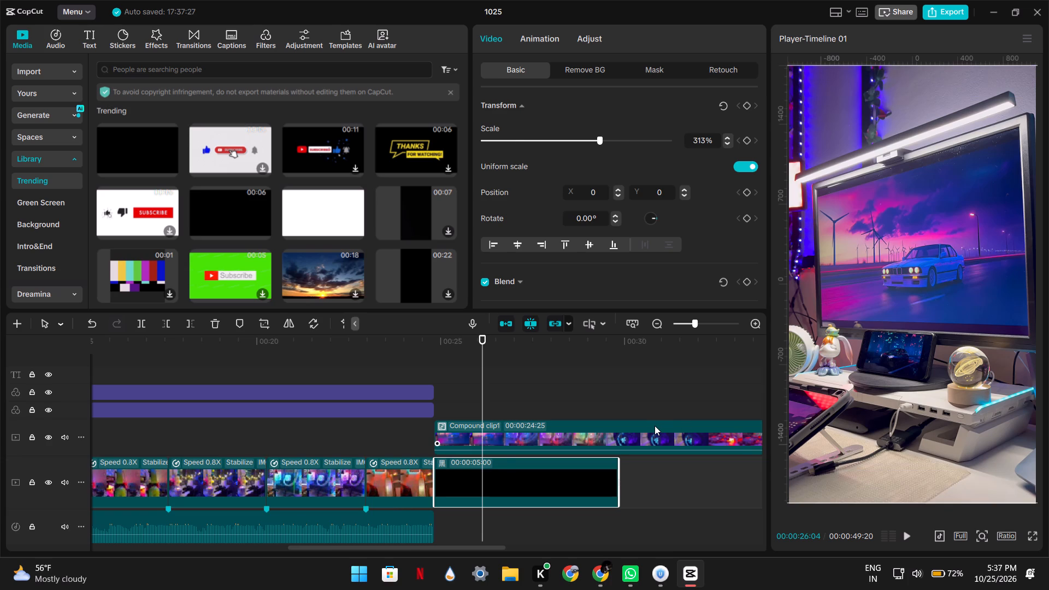
pyautogui.click(636, 67)
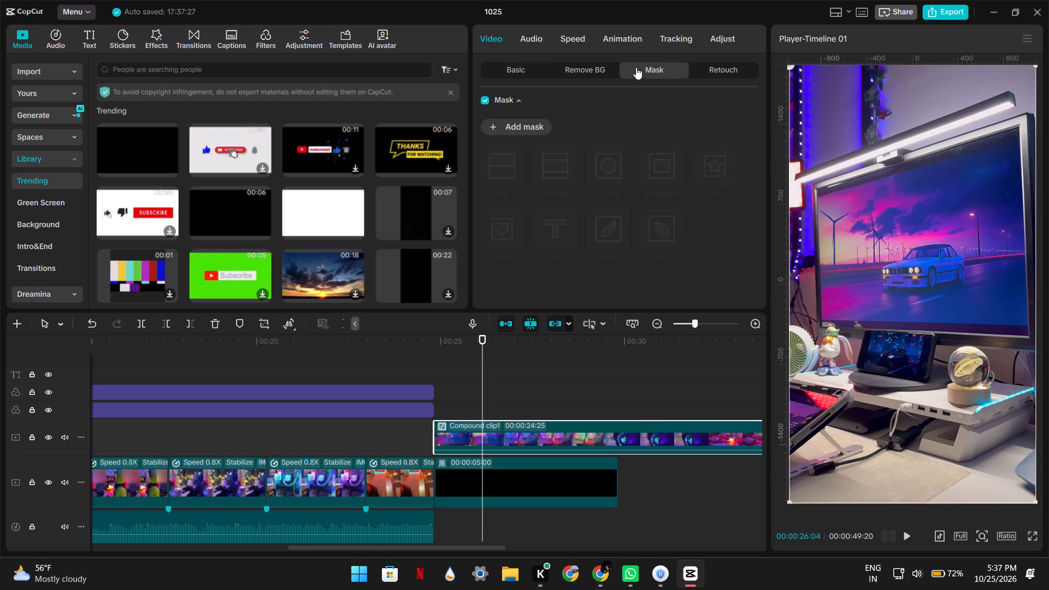
pyautogui.click(527, 125)
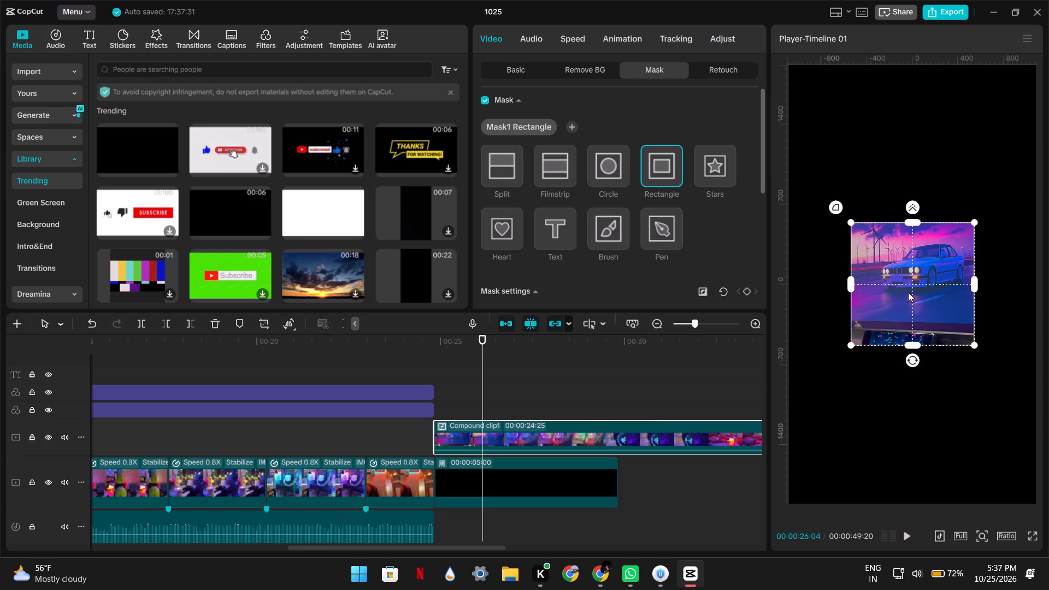
pyautogui.moveTo(914, 343); pyautogui.dragTo(914, 418)
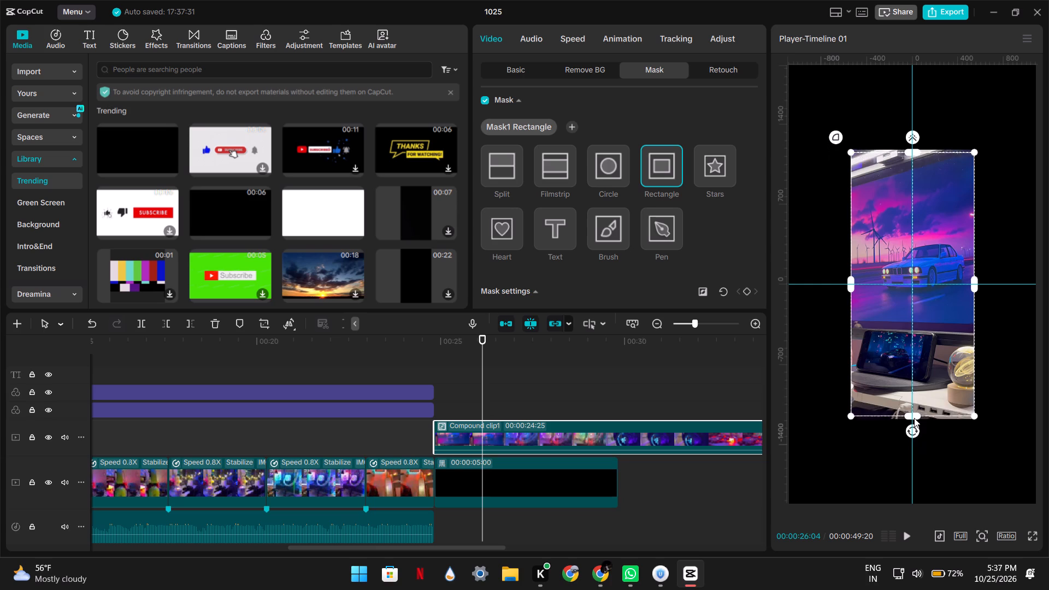
pyautogui.moveTo(914, 418); pyautogui.dragTo(914, 423)
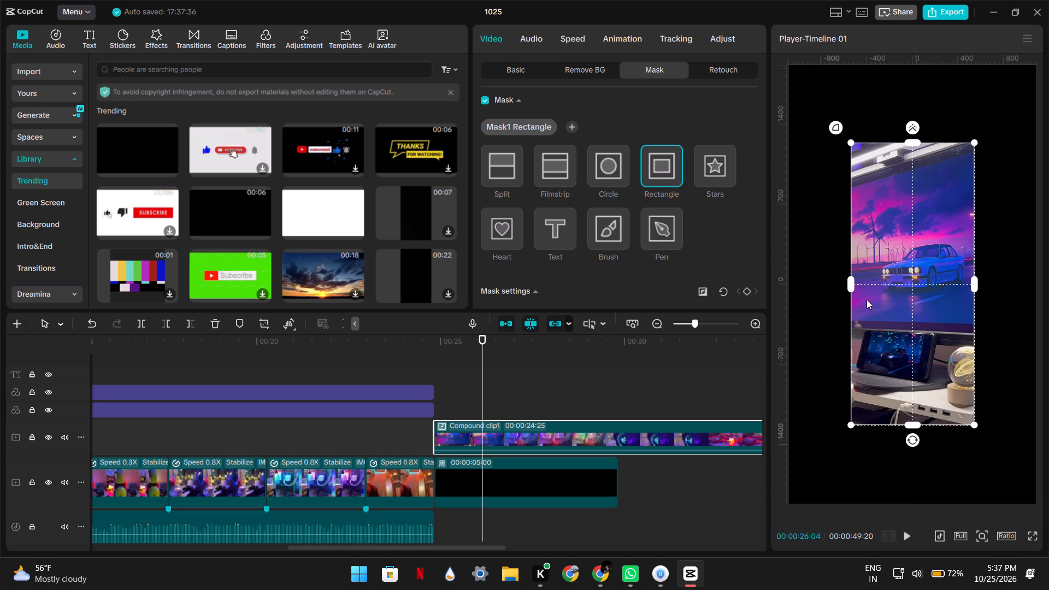
pyautogui.moveTo(853, 282); pyautogui.dragTo(806, 290)
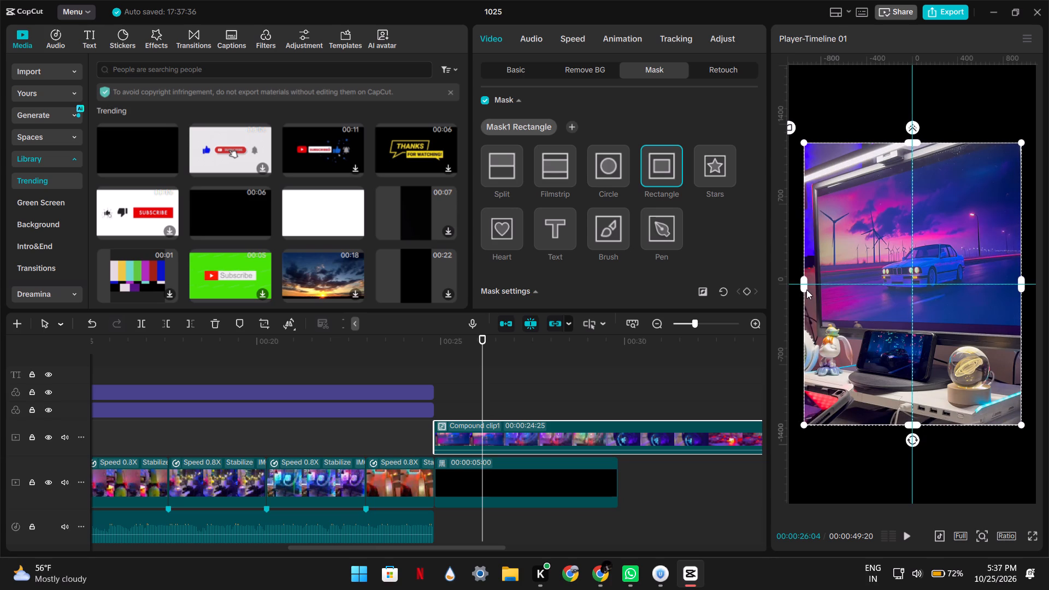
# Preview the Obsession reference video to compare its black framing, and return to the timeline.
pyautogui.click(39, 74)
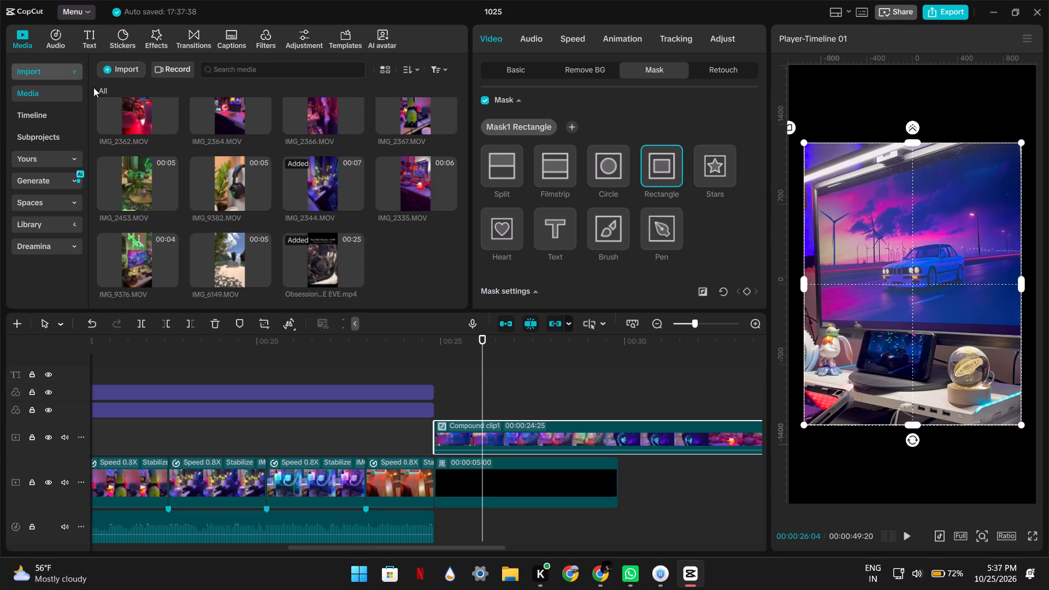
pyautogui.doubleClick(331, 252)
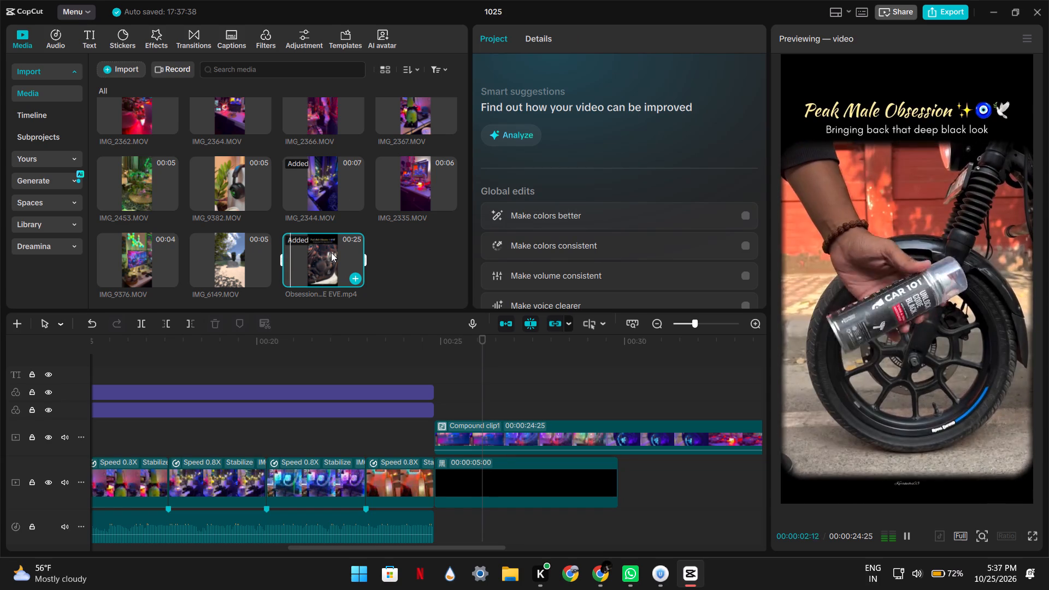
pyautogui.click(465, 403)
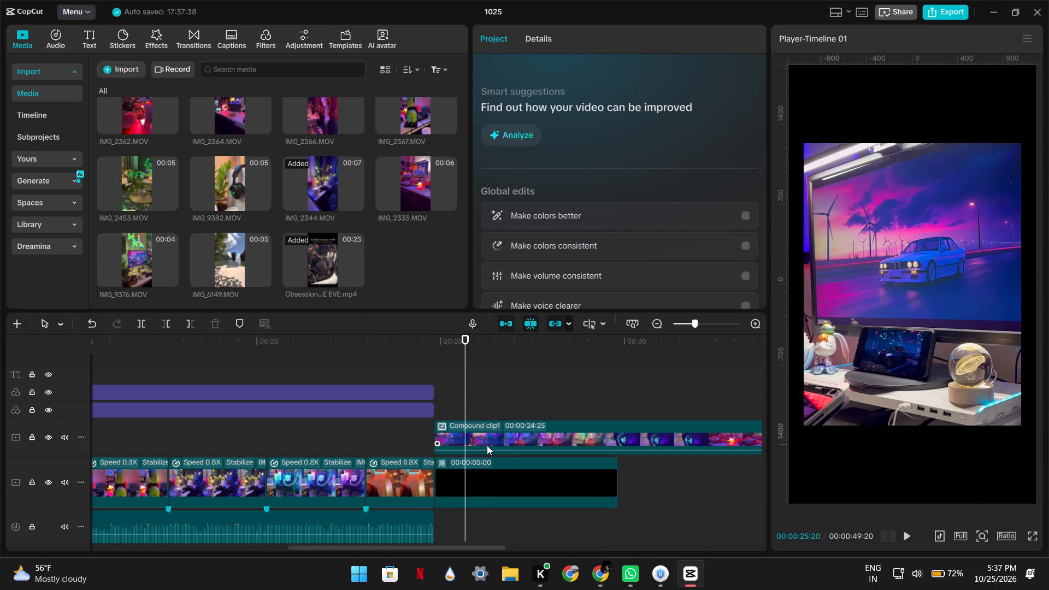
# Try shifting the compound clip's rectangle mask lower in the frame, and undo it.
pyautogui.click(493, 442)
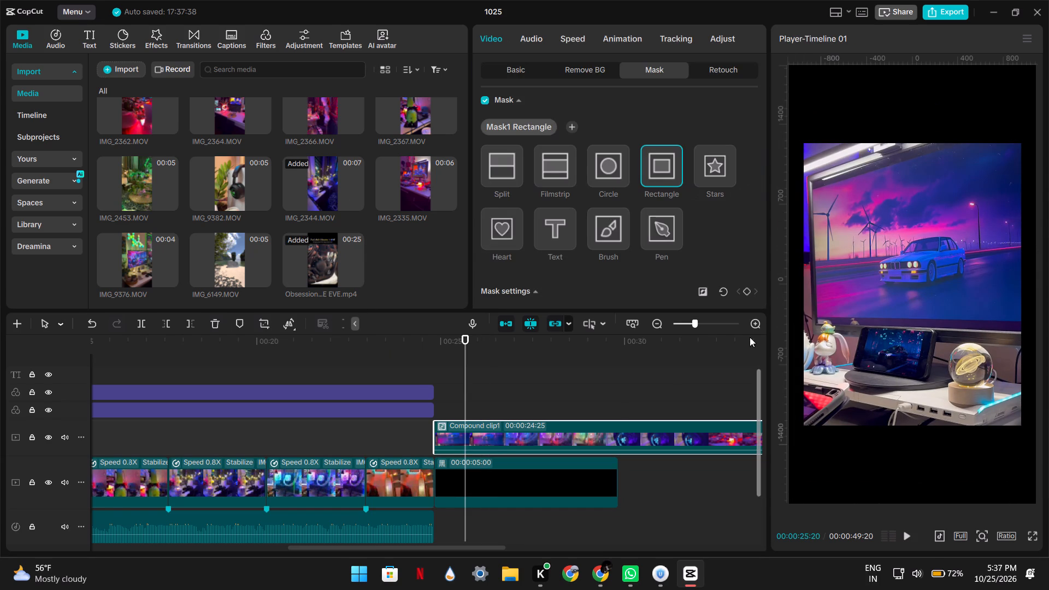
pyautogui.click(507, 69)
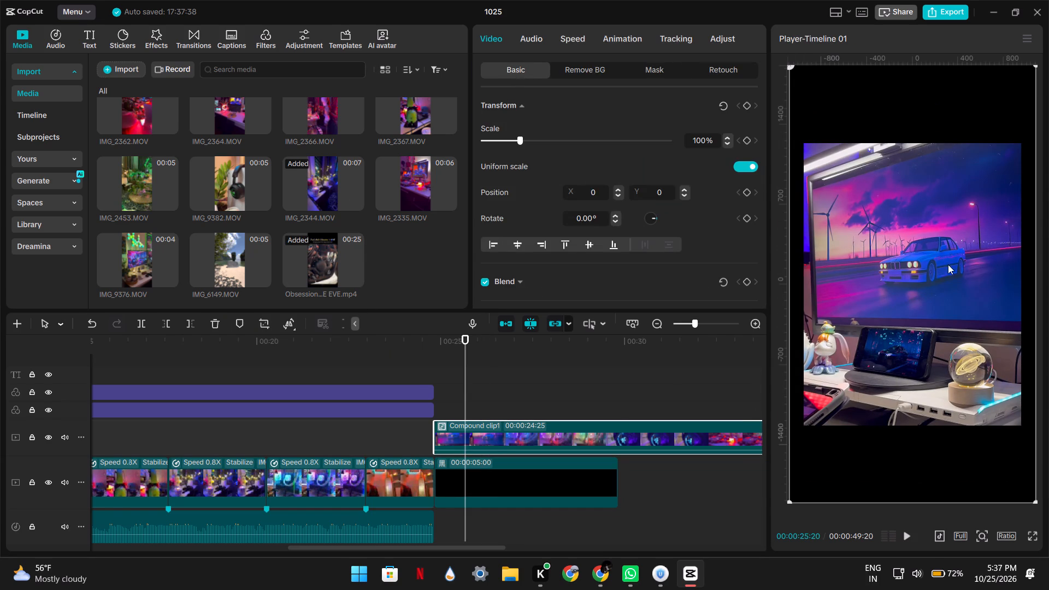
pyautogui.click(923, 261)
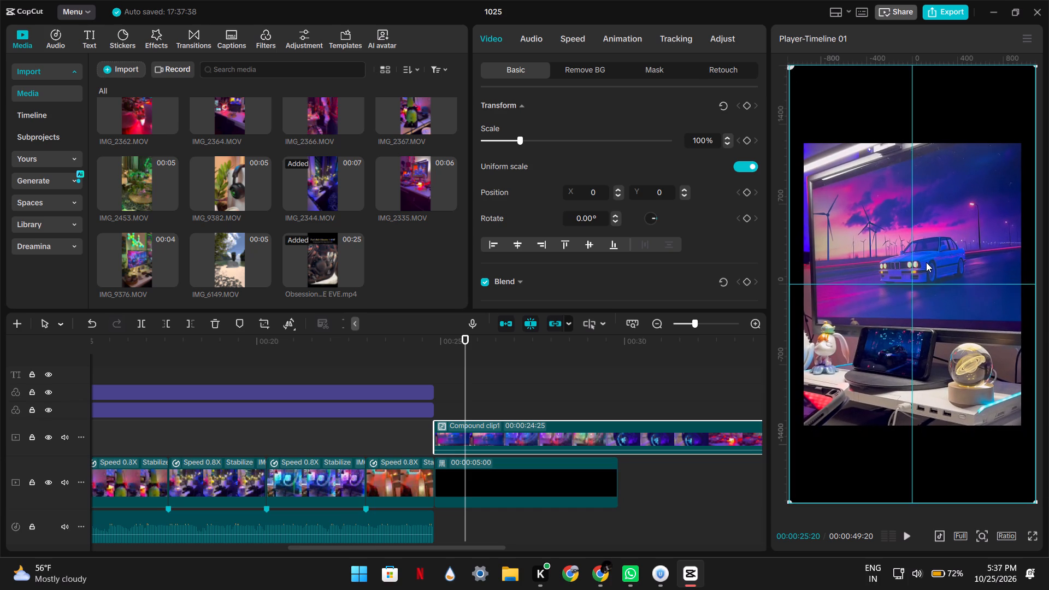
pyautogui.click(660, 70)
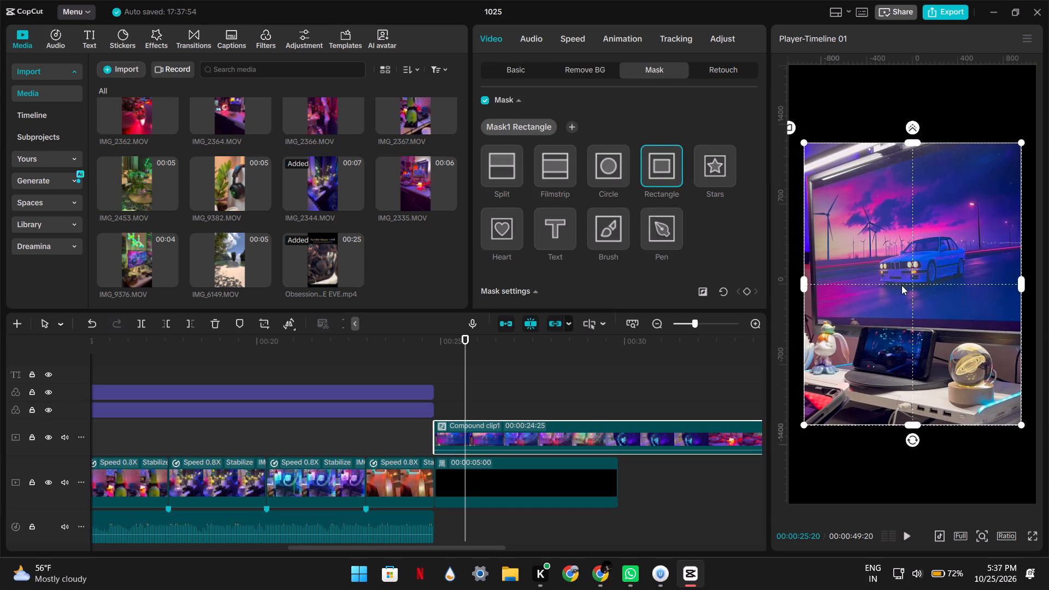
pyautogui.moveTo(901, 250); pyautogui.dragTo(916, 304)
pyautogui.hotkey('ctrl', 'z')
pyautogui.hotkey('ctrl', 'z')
# Move the masked compound clip down in the frame to about X 0, Y -248.
pyautogui.click(505, 63)
pyautogui.moveTo(853, 208); pyautogui.dragTo(873, 251)
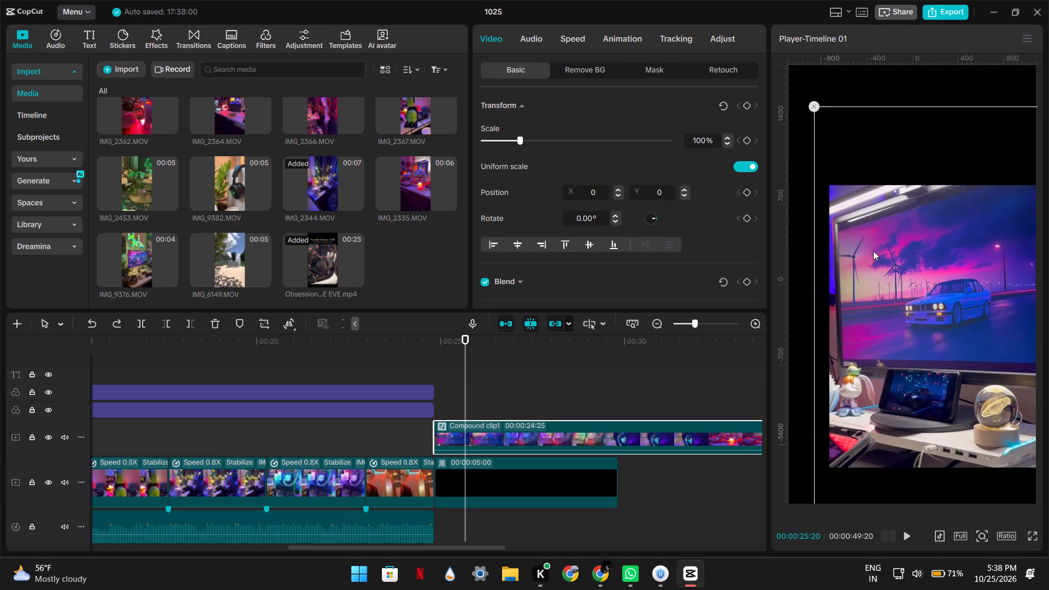
pyautogui.moveTo(873, 251); pyautogui.dragTo(854, 263)
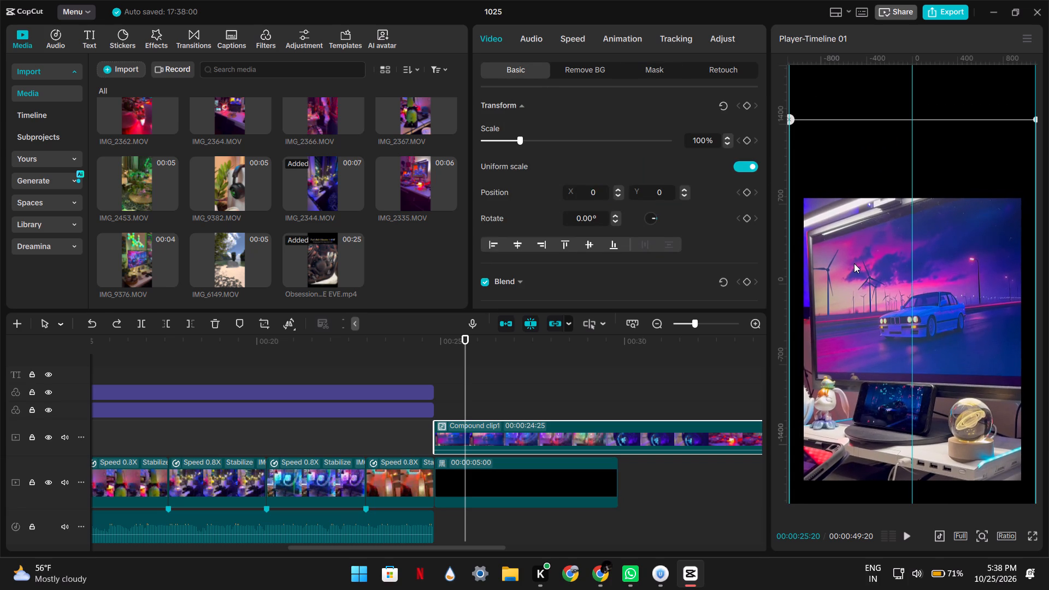
pyautogui.moveTo(854, 263); pyautogui.dragTo(852, 259)
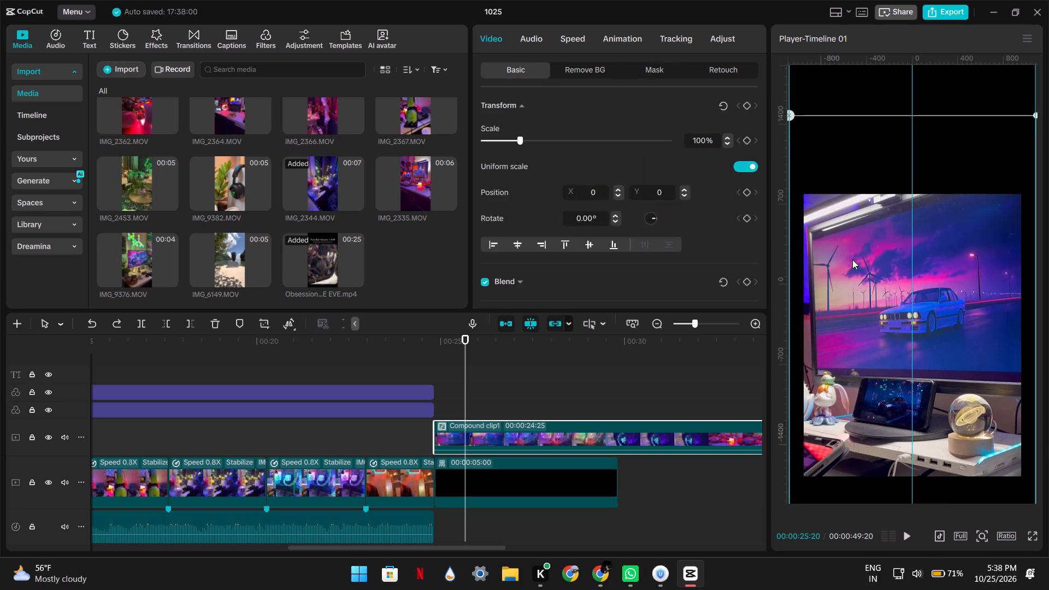
pyautogui.moveTo(852, 259); pyautogui.dragTo(852, 237)
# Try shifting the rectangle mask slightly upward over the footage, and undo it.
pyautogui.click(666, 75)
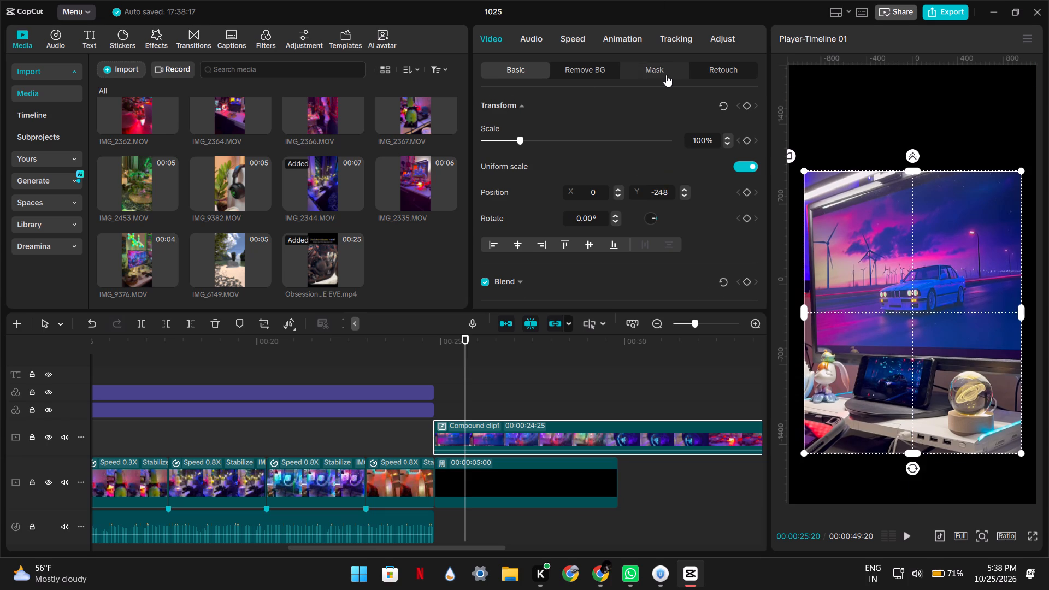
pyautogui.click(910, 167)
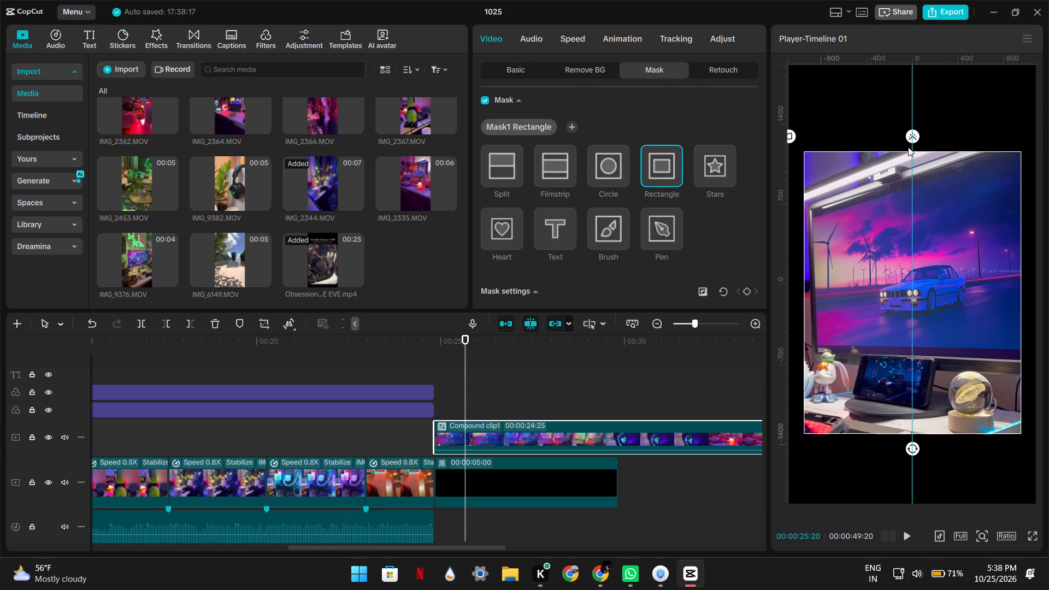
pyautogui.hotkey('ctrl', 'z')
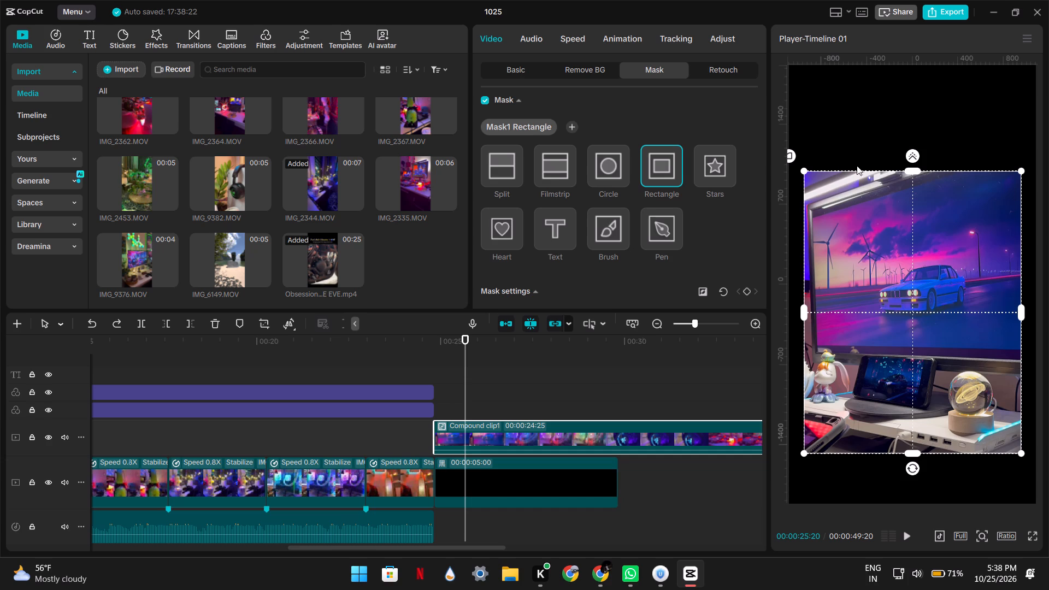
# Increase the height of the compound clip's rectangle mask, making the mask about 951 × 1427.
pyautogui.moveTo(907, 452); pyautogui.dragTo(911, 476)
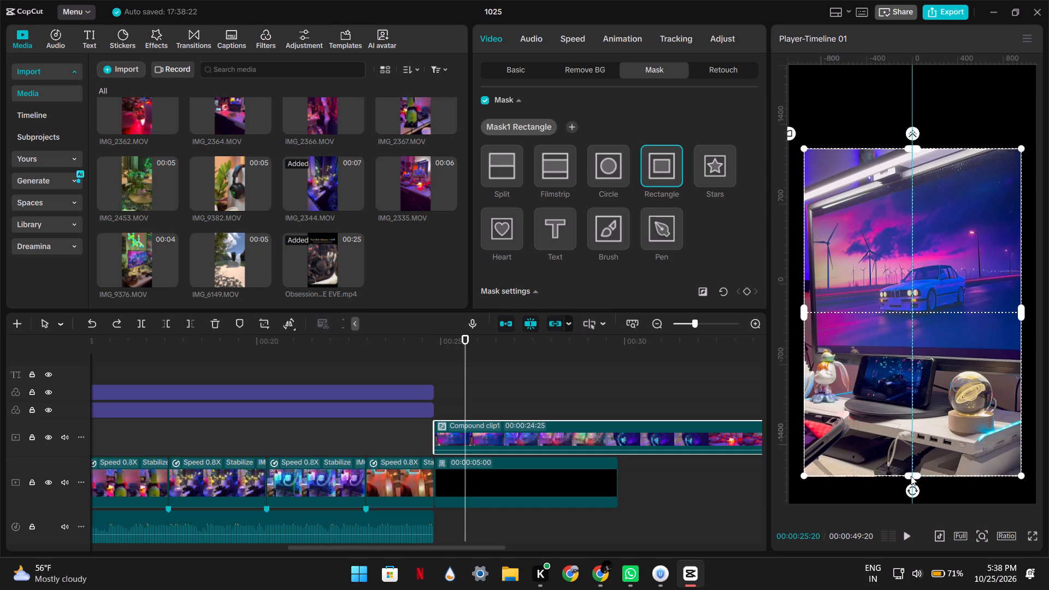
pyautogui.moveTo(911, 476); pyautogui.dragTo(910, 474)
# Round the corners of the compound clip's rectangle mask to 20 and play back the result.
pyautogui.scroll(-5, 681, 263)
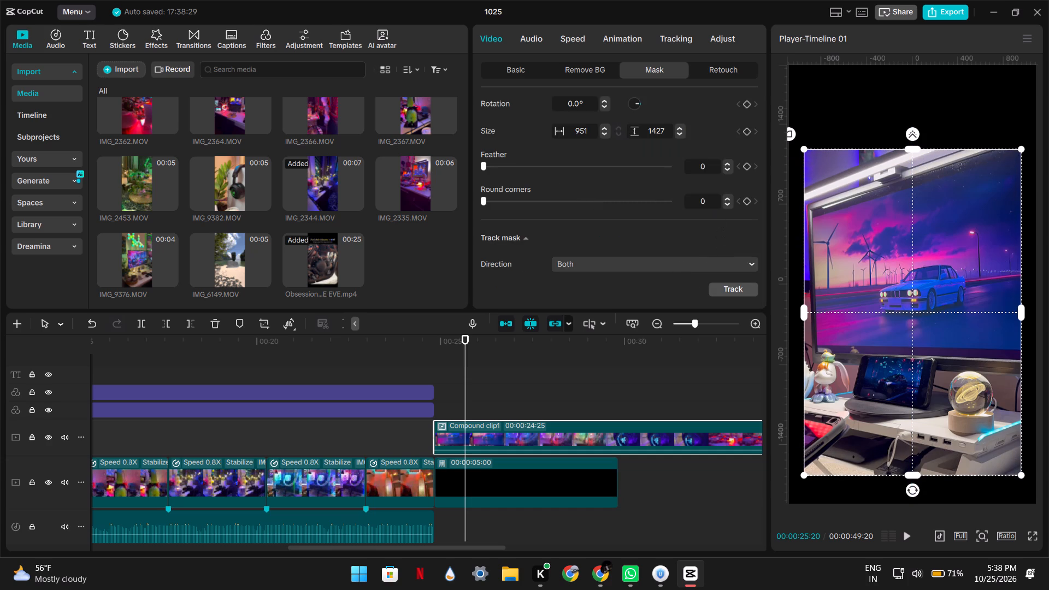
pyautogui.click(711, 200)
pyautogui.press('BackSpace')
pyautogui.write('20')
pyautogui.press('Return')
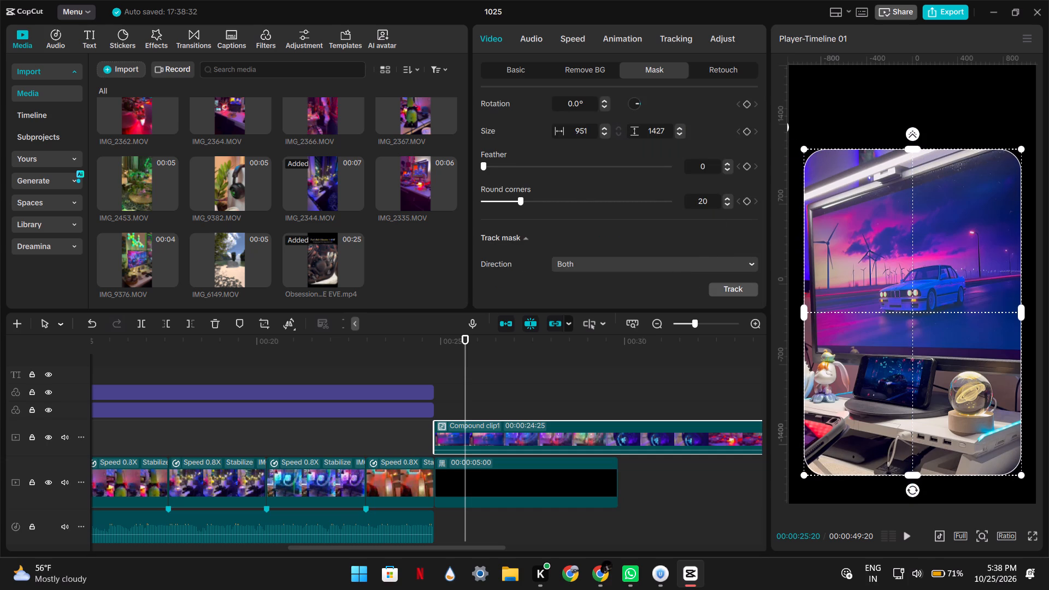
pyautogui.click(423, 361)
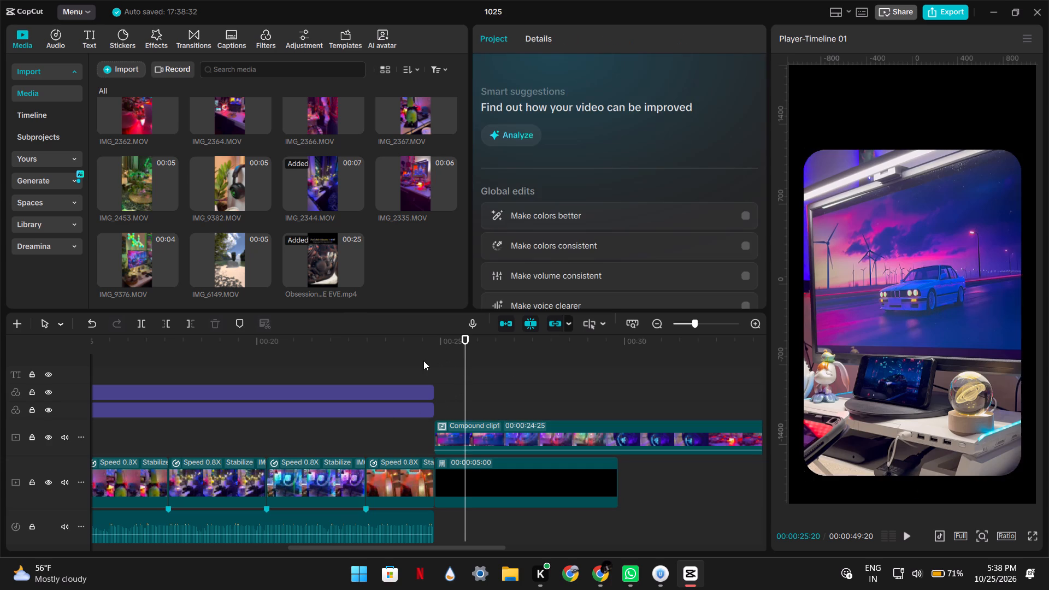
pyautogui.press('space')
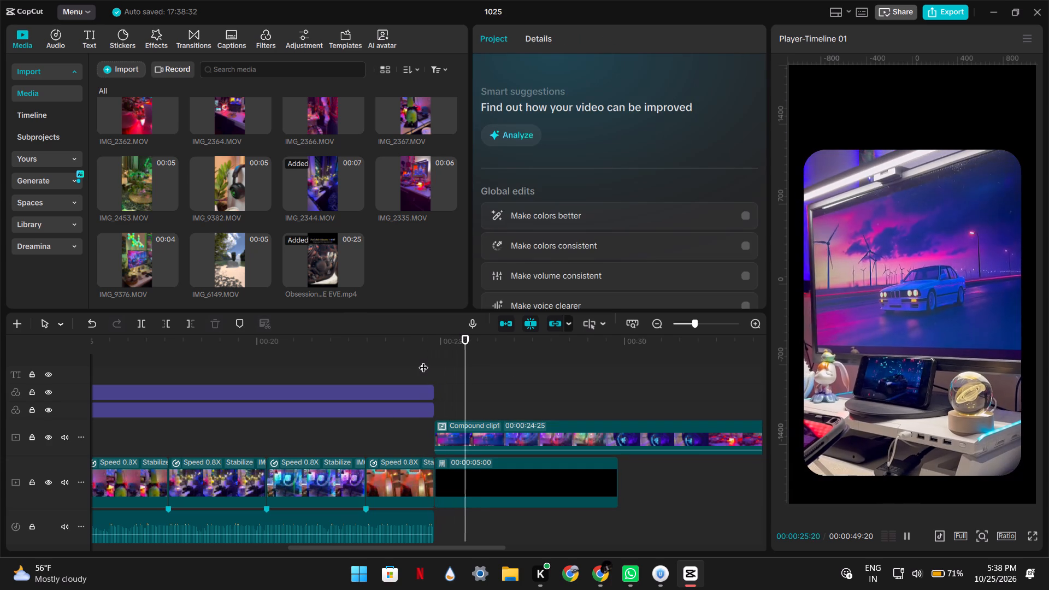
pyautogui.press('space')
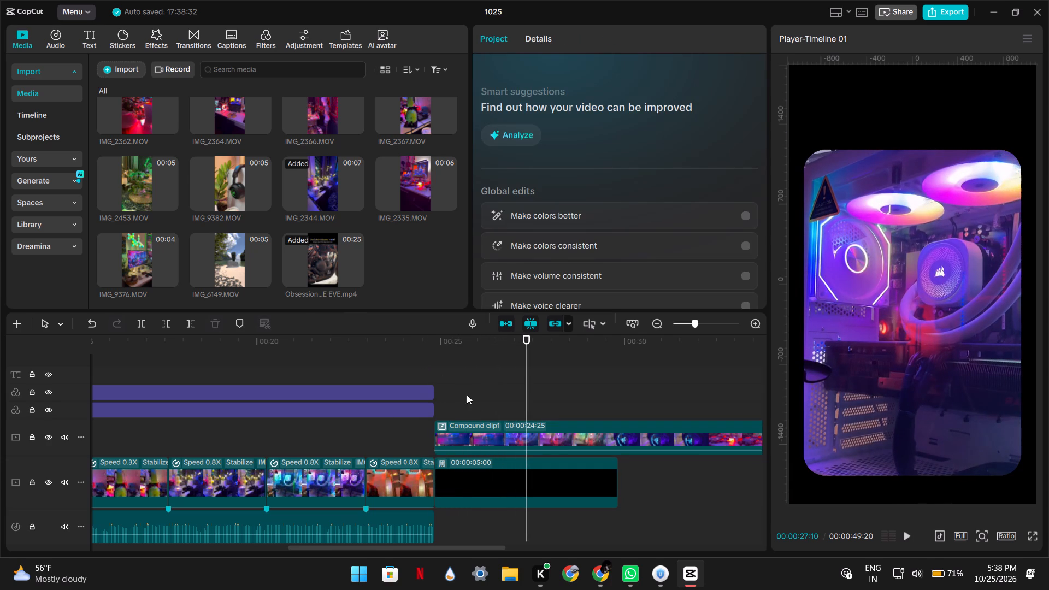
# Widen the compound clip's rectangle mask slightly so the footage nearly reaches the frame's side edges.
pyautogui.click(508, 436)
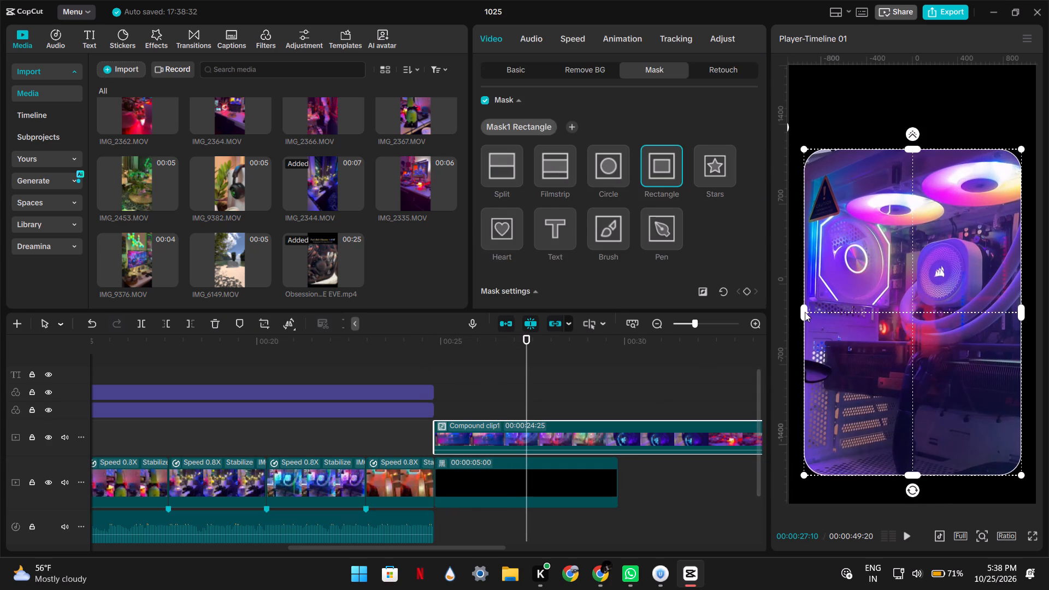
pyautogui.moveTo(804, 310); pyautogui.dragTo(795, 312)
pyautogui.click(479, 398)
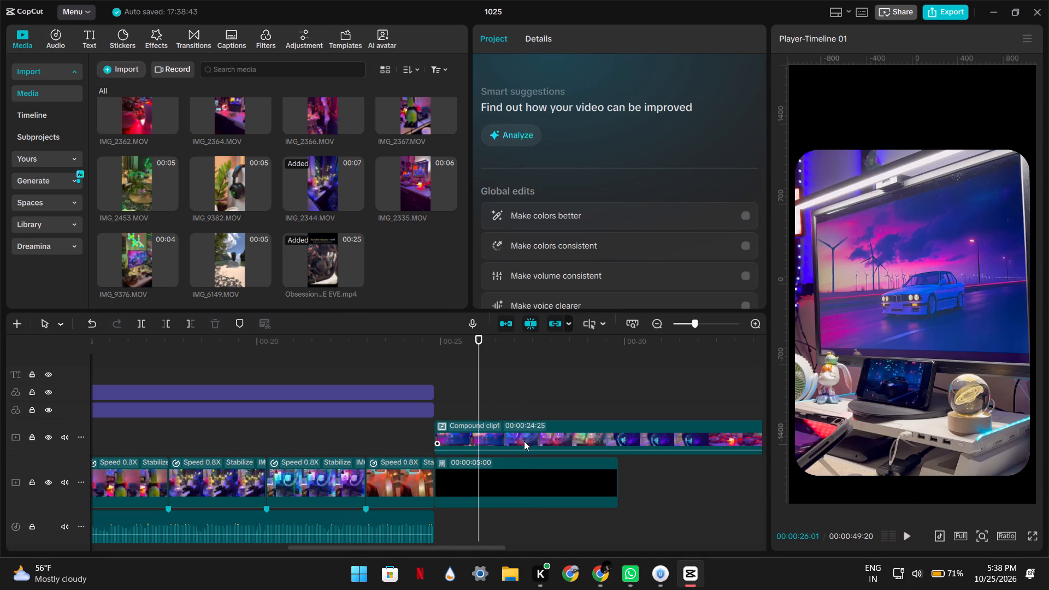
# Apply a Split mask to the black background clip and place its dividing line across the lower part of the frame.
pyautogui.click(524, 441)
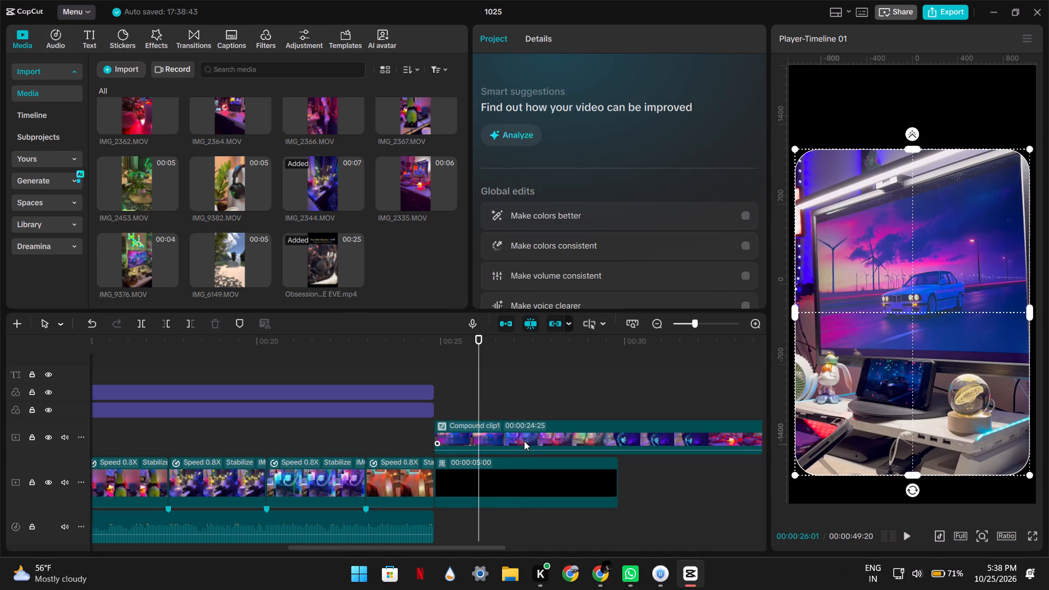
pyautogui.click(539, 493)
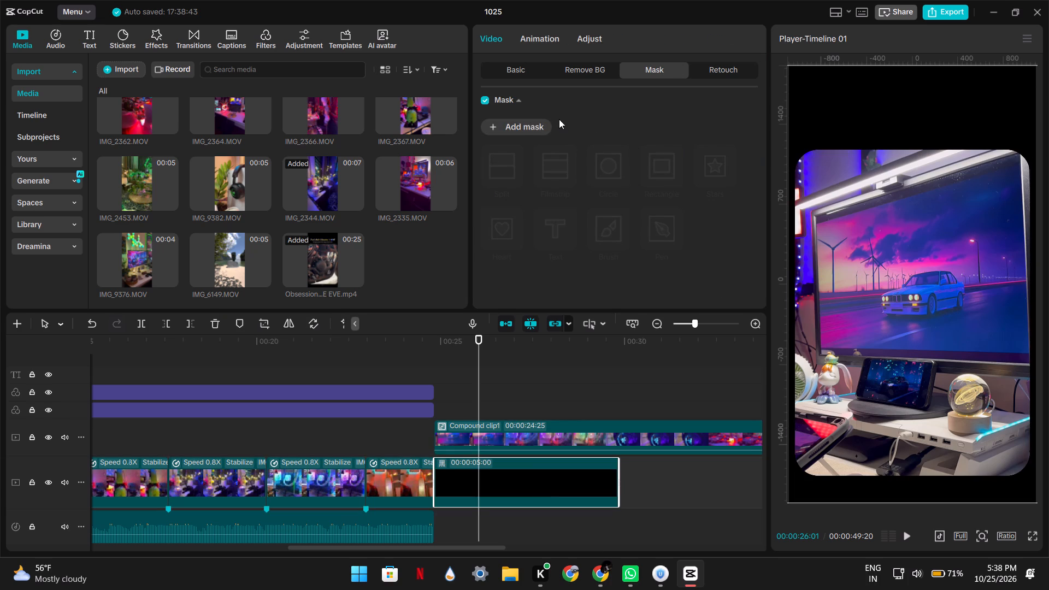
pyautogui.click(529, 134)
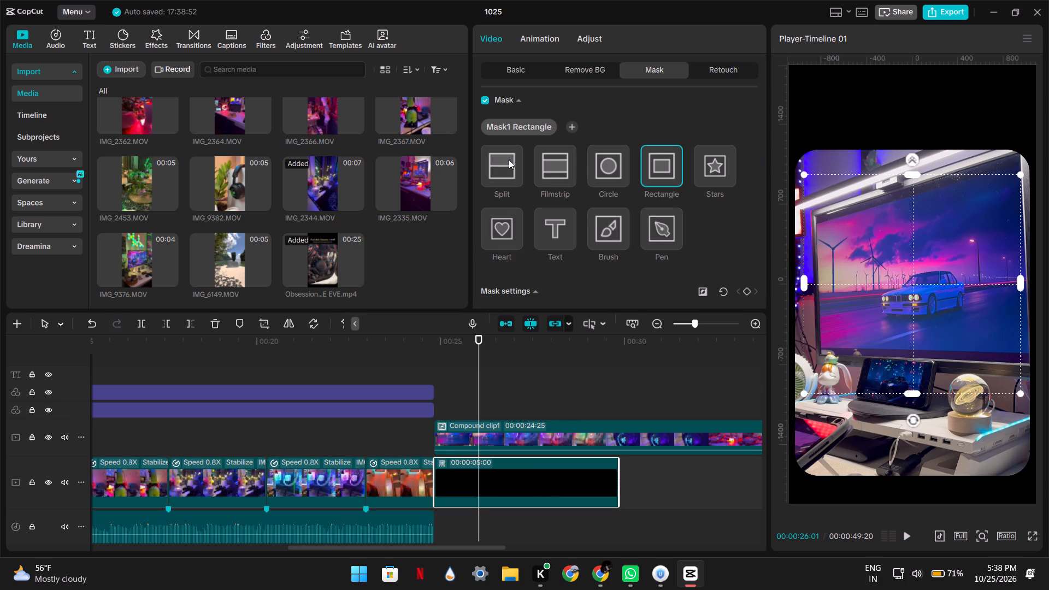
pyautogui.doubleClick(509, 160)
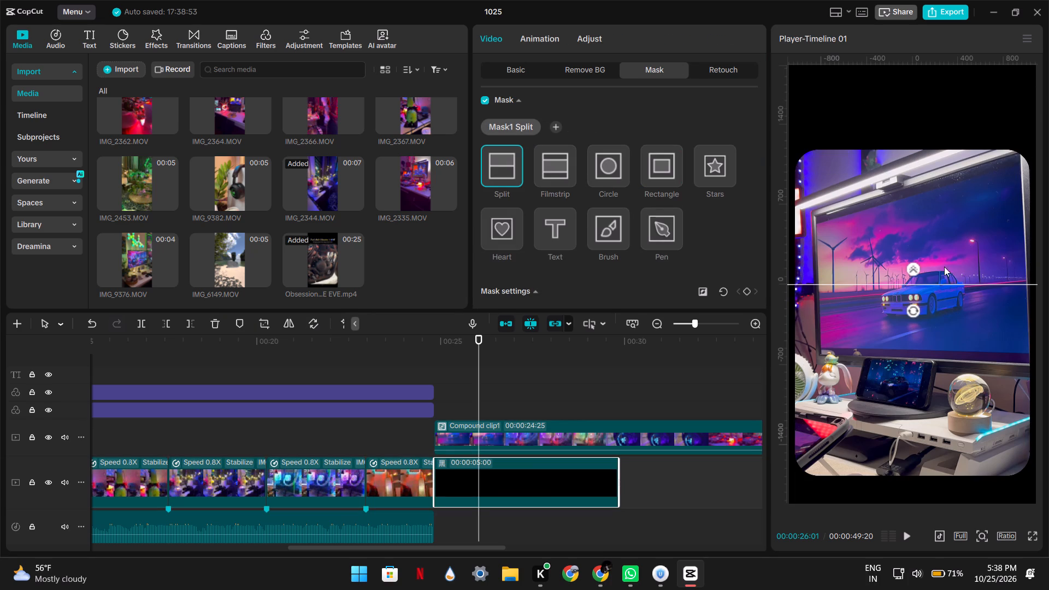
pyautogui.moveTo(912, 270); pyautogui.dragTo(899, 138)
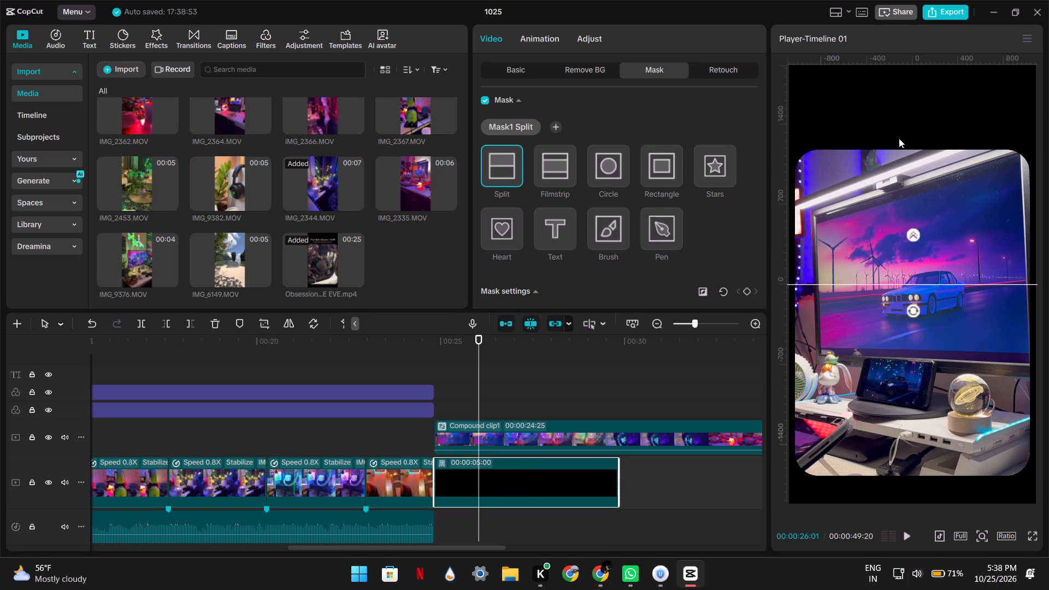
pyautogui.moveTo(899, 138); pyautogui.dragTo(894, 461)
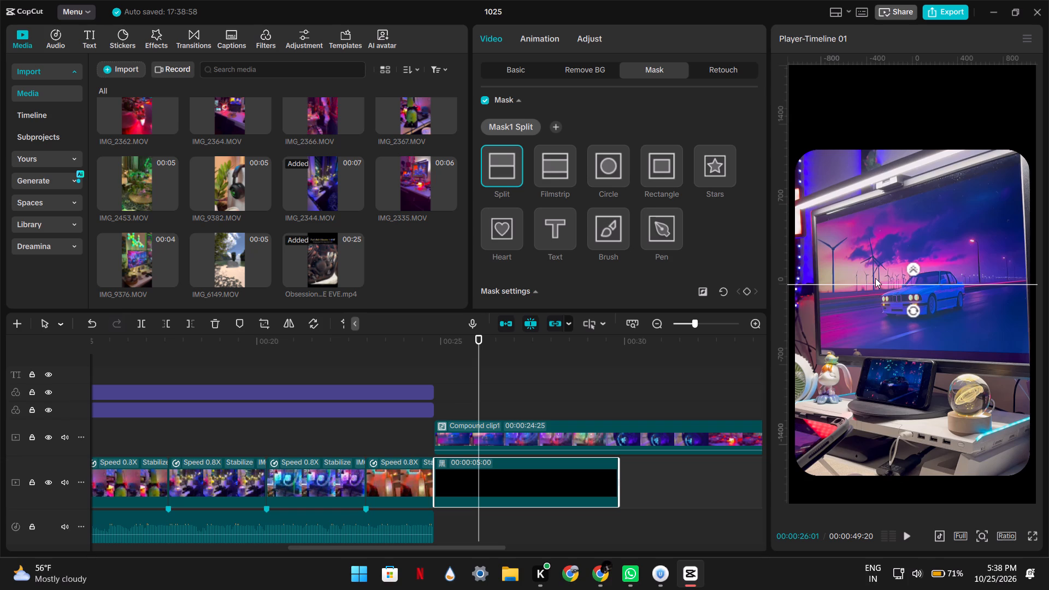
pyautogui.moveTo(875, 285); pyautogui.dragTo(883, 483)
pyautogui.moveTo(921, 468); pyautogui.dragTo(910, 423)
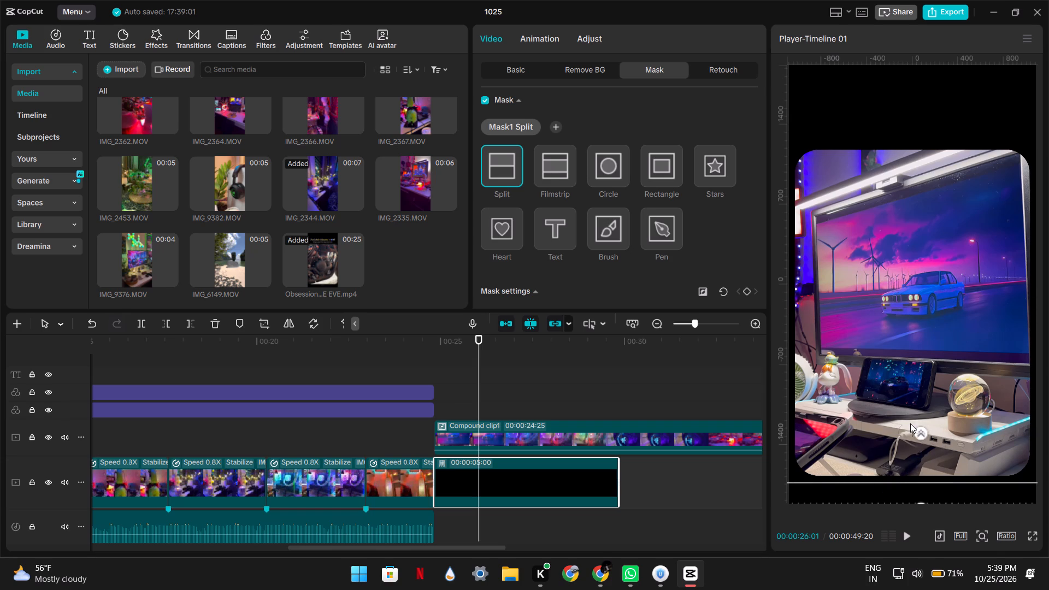
pyautogui.moveTo(910, 423); pyautogui.dragTo(886, 351)
pyautogui.moveTo(858, 484); pyautogui.dragTo(848, 426)
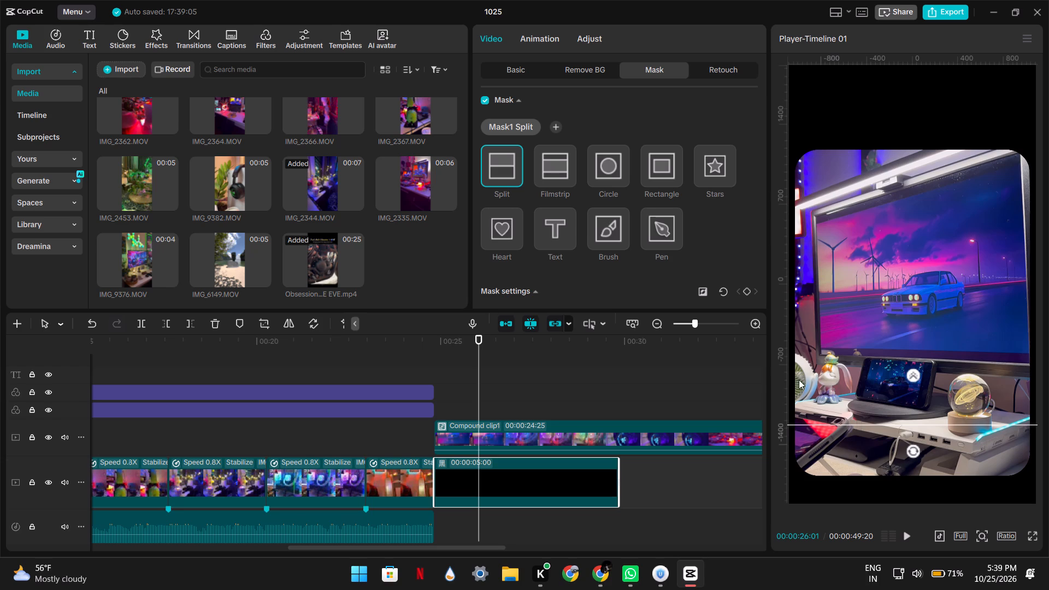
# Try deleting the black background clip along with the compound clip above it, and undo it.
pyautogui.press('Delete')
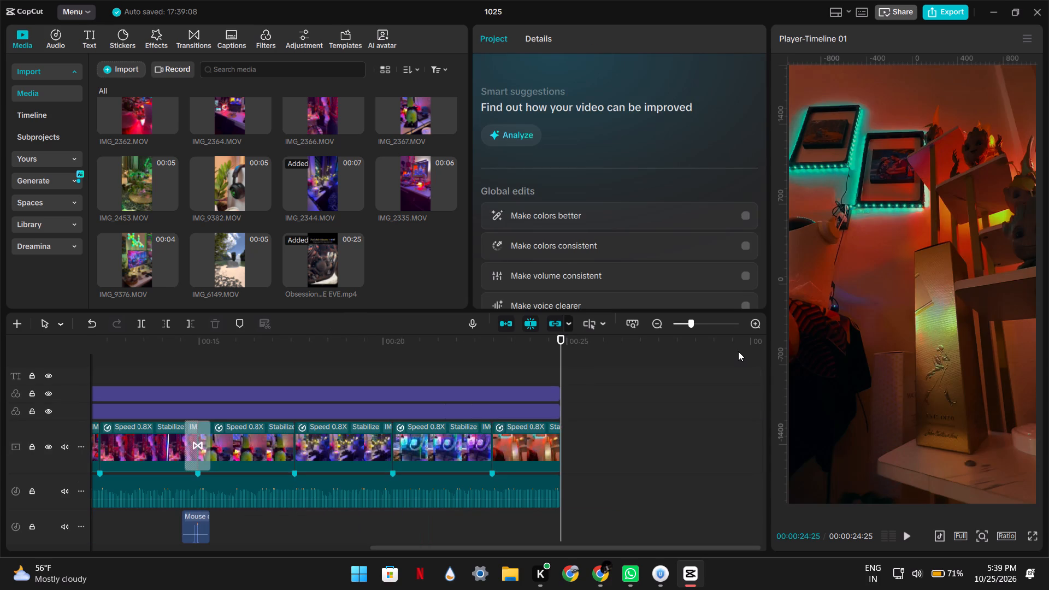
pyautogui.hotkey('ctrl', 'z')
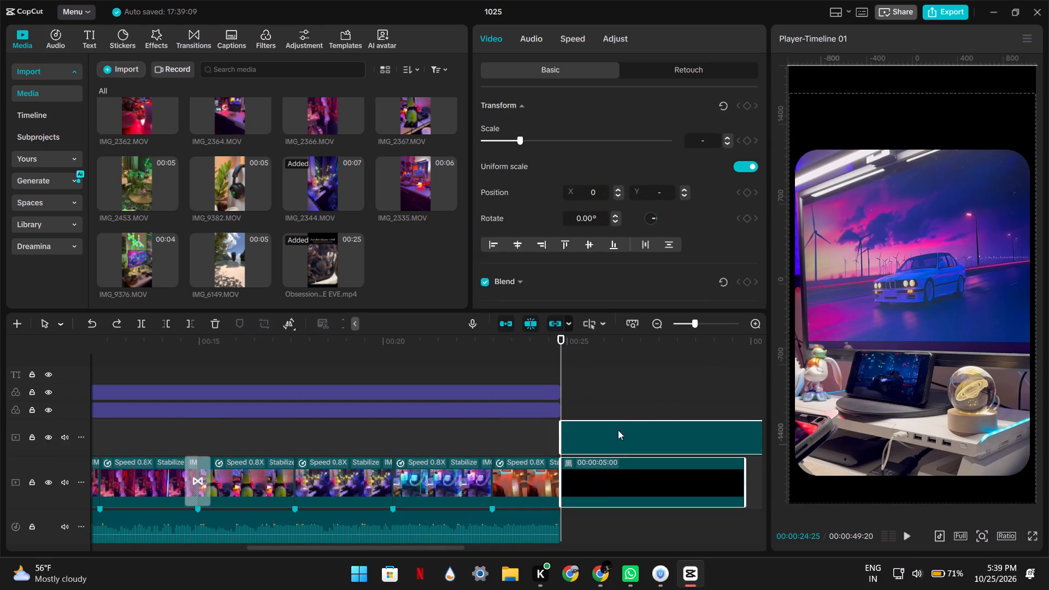
# Add a slight feather to the edges of the compound clip's rectangle mask.
pyautogui.click(593, 396)
pyautogui.moveTo(593, 396); pyautogui.dragTo(565, 396)
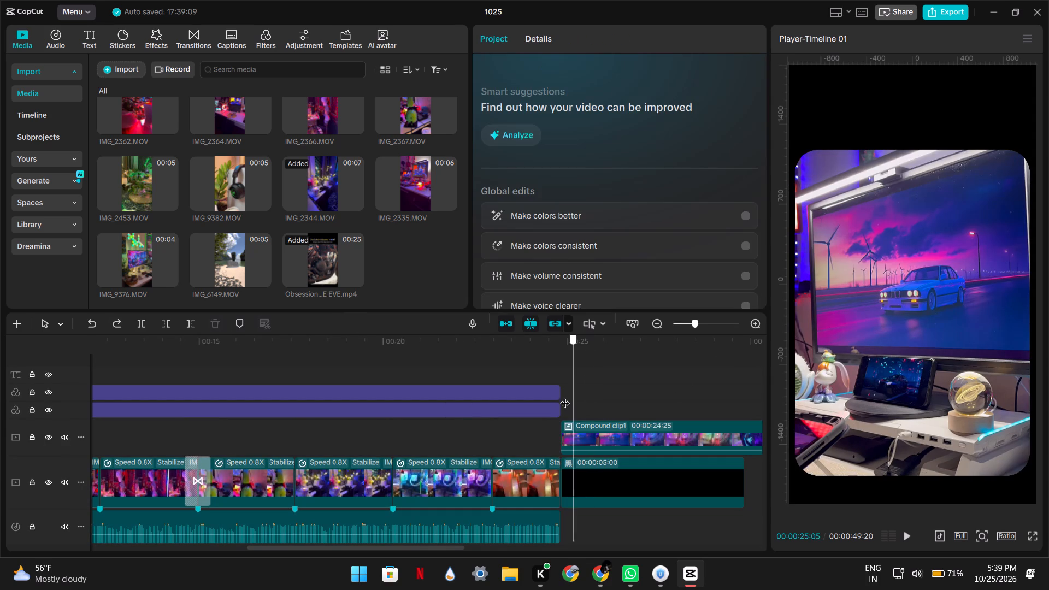
pyautogui.moveTo(565, 396); pyautogui.dragTo(553, 396)
pyautogui.press('space')
pyautogui.press('space')
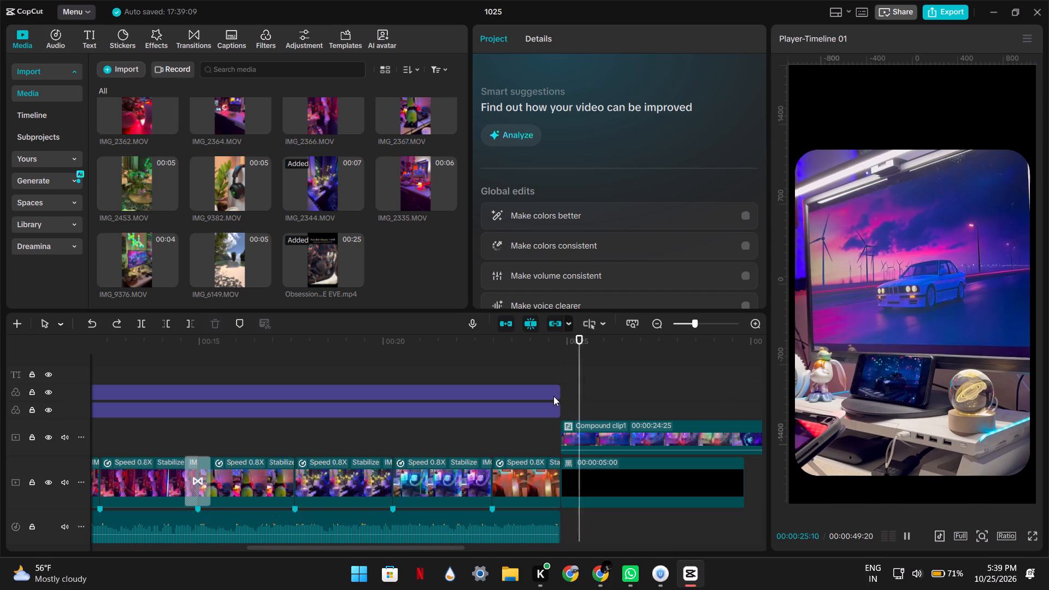
pyautogui.click(599, 429)
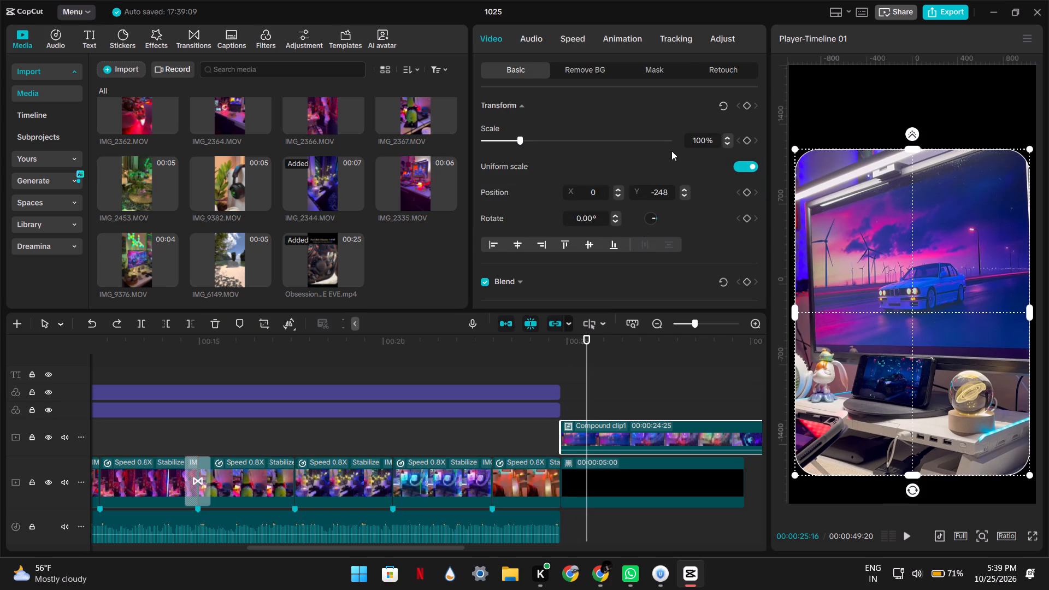
pyautogui.click(656, 65)
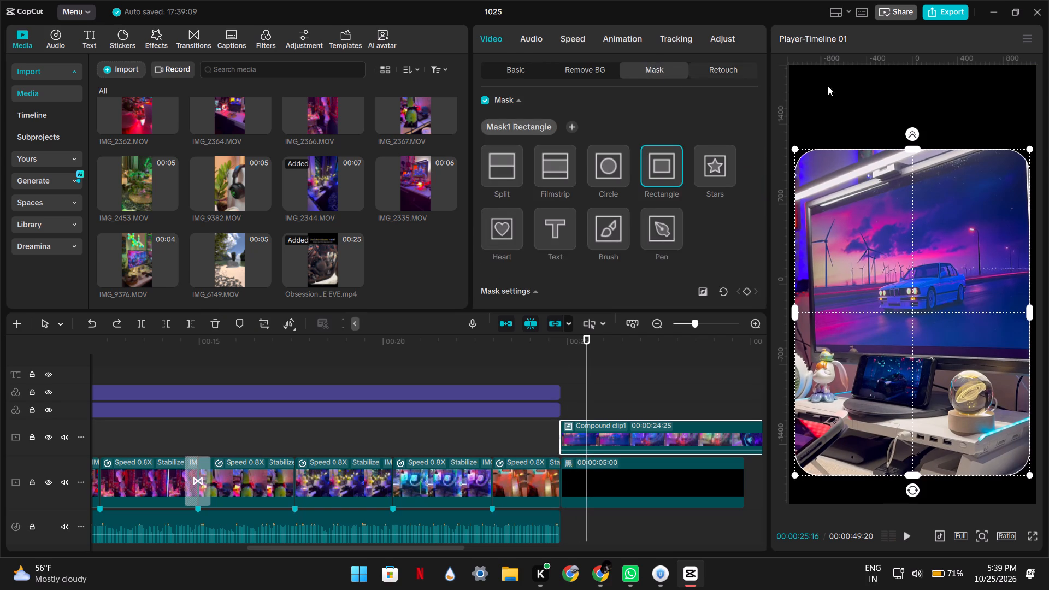
pyautogui.click(911, 134)
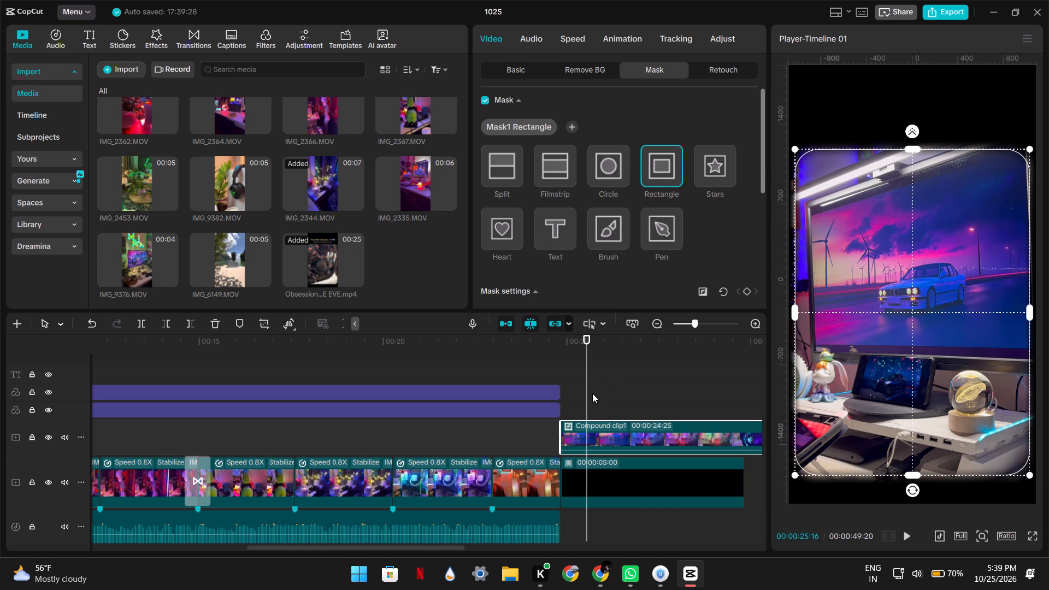
# Play back and scrub through the compound clip to check its feathered frame against the black background.
pyautogui.click(552, 373)
pyautogui.press('space')
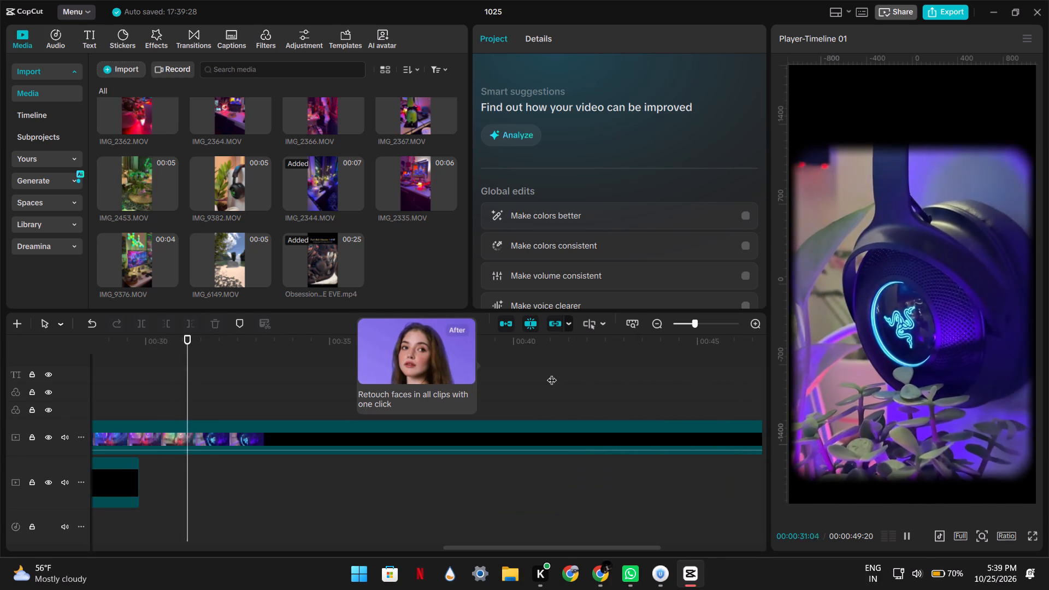
pyautogui.keyDown('ctrl'); pyautogui.scroll(-12, 552, 373); pyautogui.keyUp('ctrl')
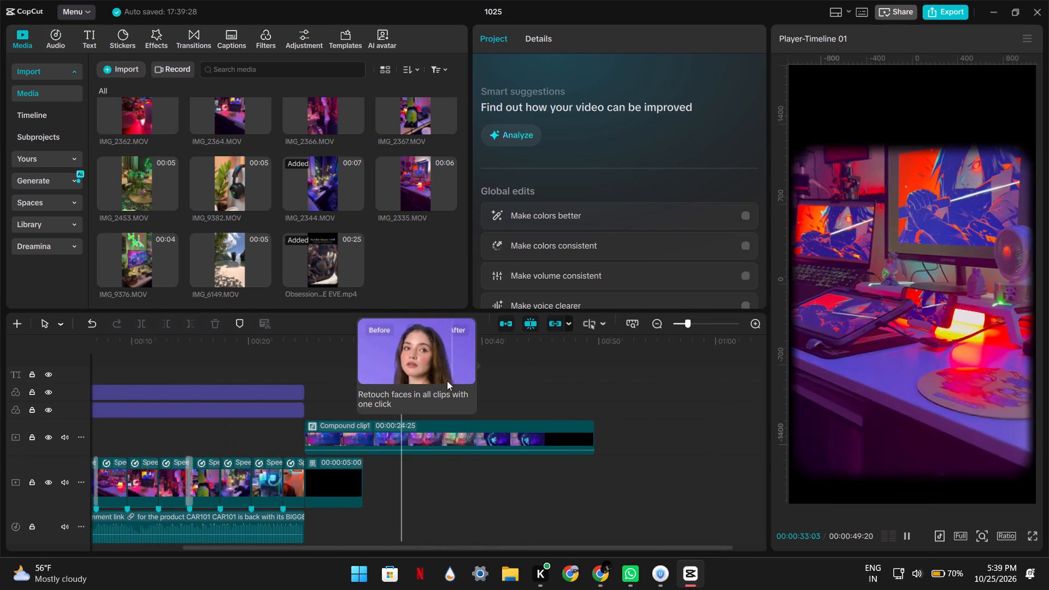
pyautogui.click(304, 363)
pyautogui.click(304, 363)
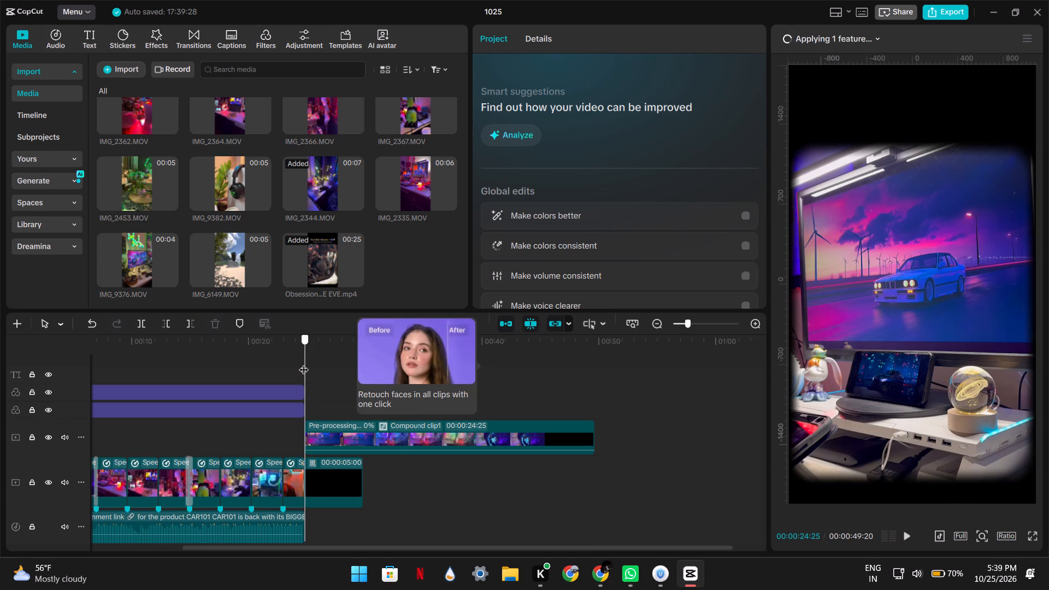
pyautogui.moveTo(304, 363); pyautogui.dragTo(434, 390)
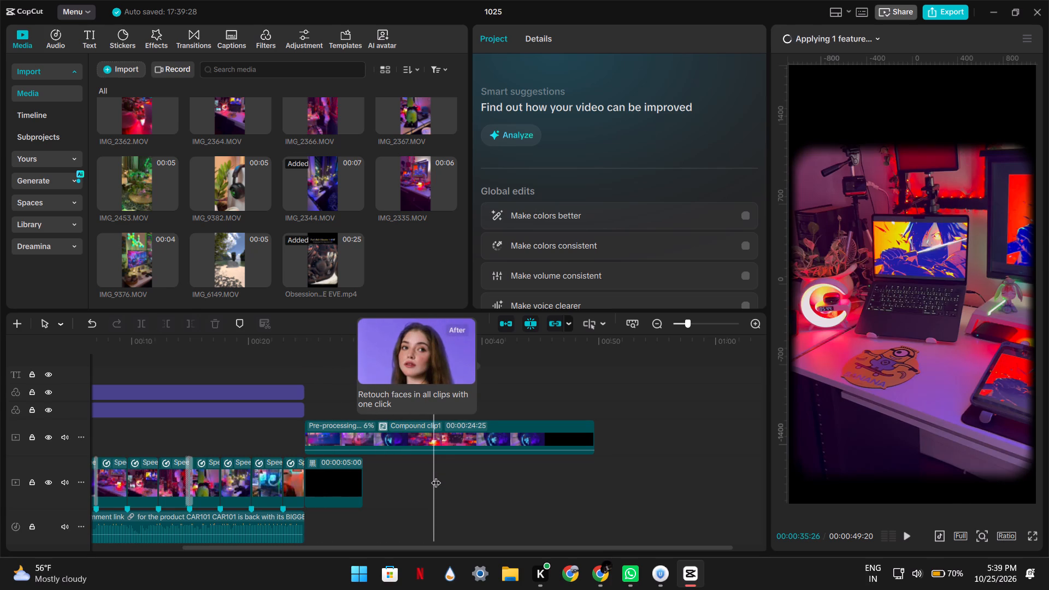
# Try extending the black background clip beneath the compound clip, and trim its end back to about 4 seconds.
pyautogui.click(341, 471)
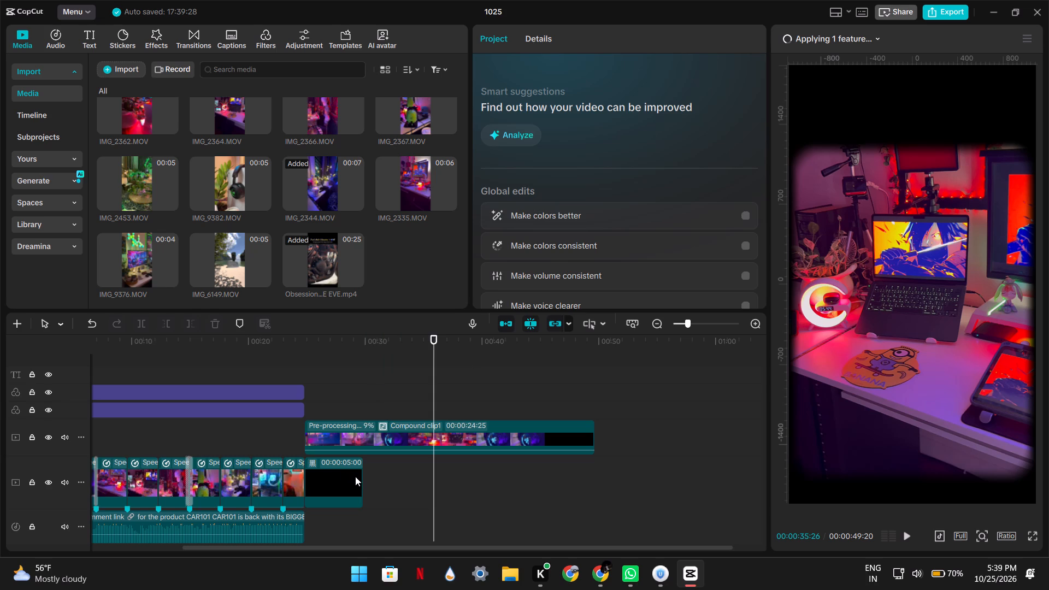
pyautogui.moveTo(362, 477); pyautogui.dragTo(427, 477)
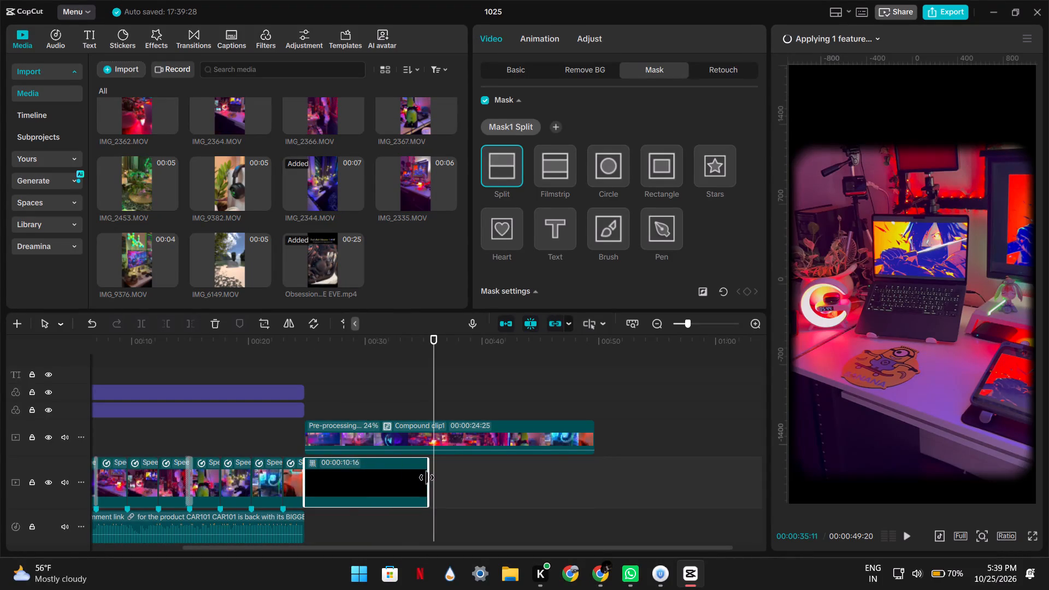
pyautogui.moveTo(427, 477); pyautogui.dragTo(353, 477)
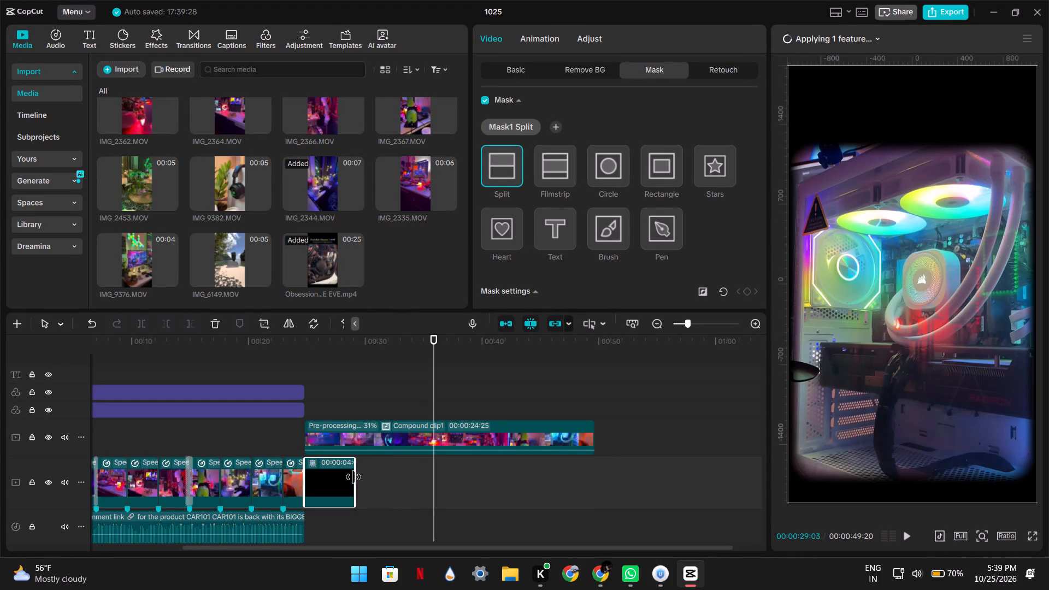
# Add a rectangle mask to the first clip on the main track and stretch it to a height of about 1898.
pyautogui.click(268, 365)
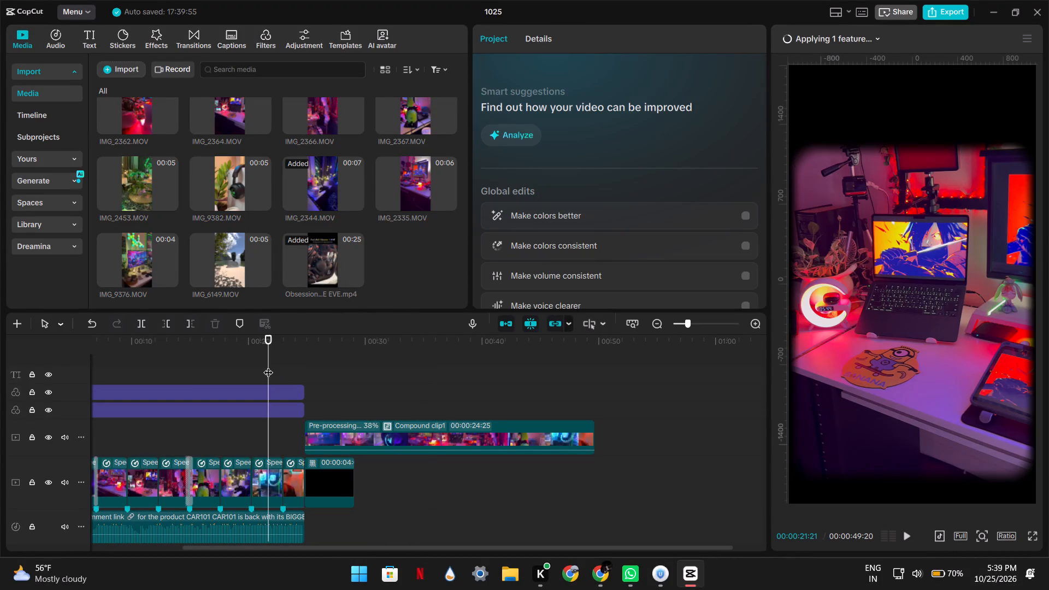
pyautogui.moveTo(268, 365); pyautogui.dragTo(0, 375)
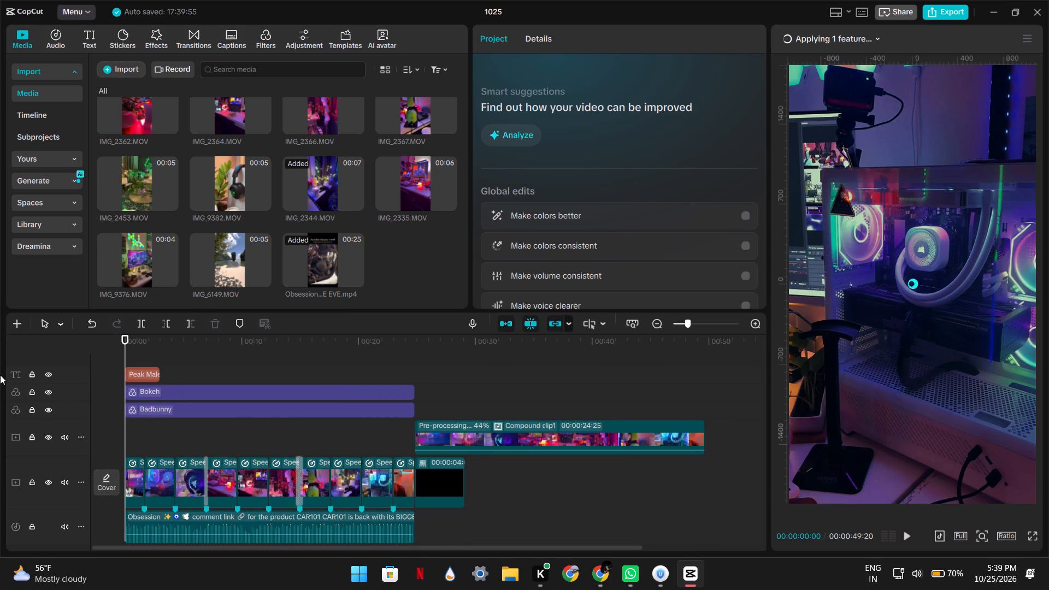
pyautogui.click(138, 476)
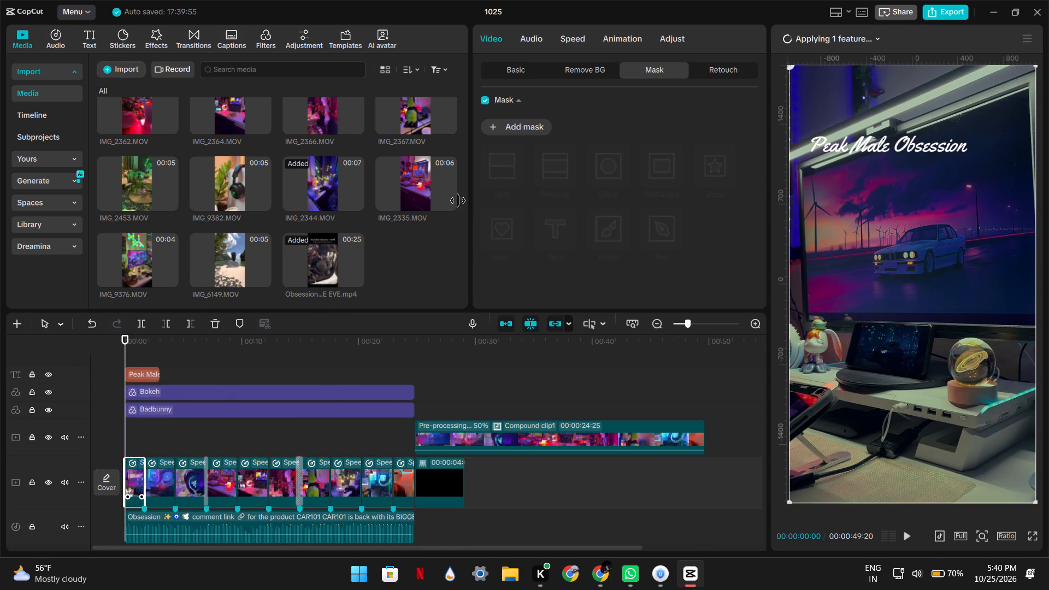
pyautogui.click(524, 127)
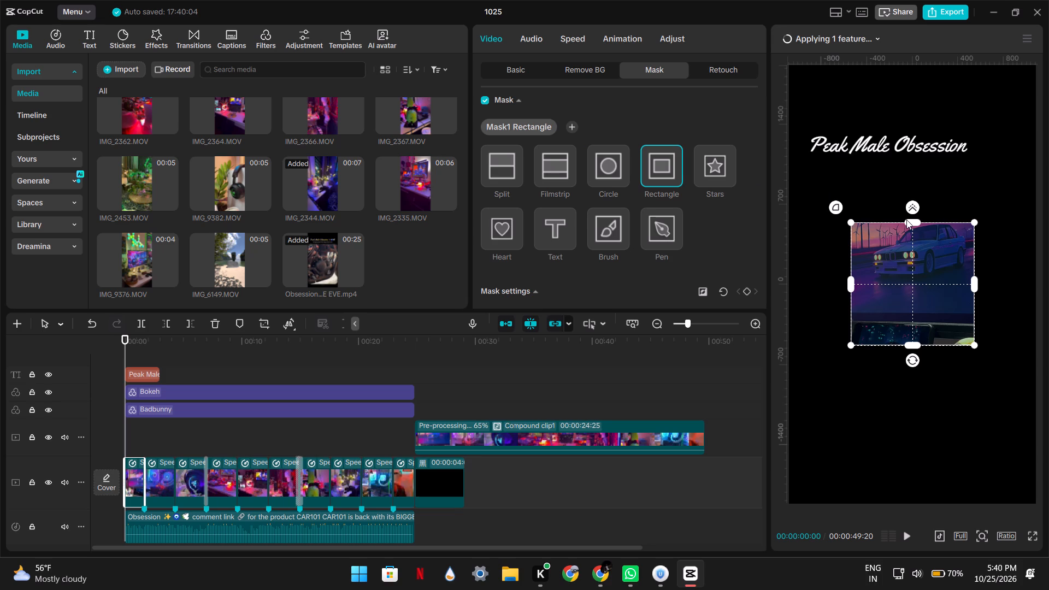
pyautogui.moveTo(906, 220); pyautogui.dragTo(905, 149)
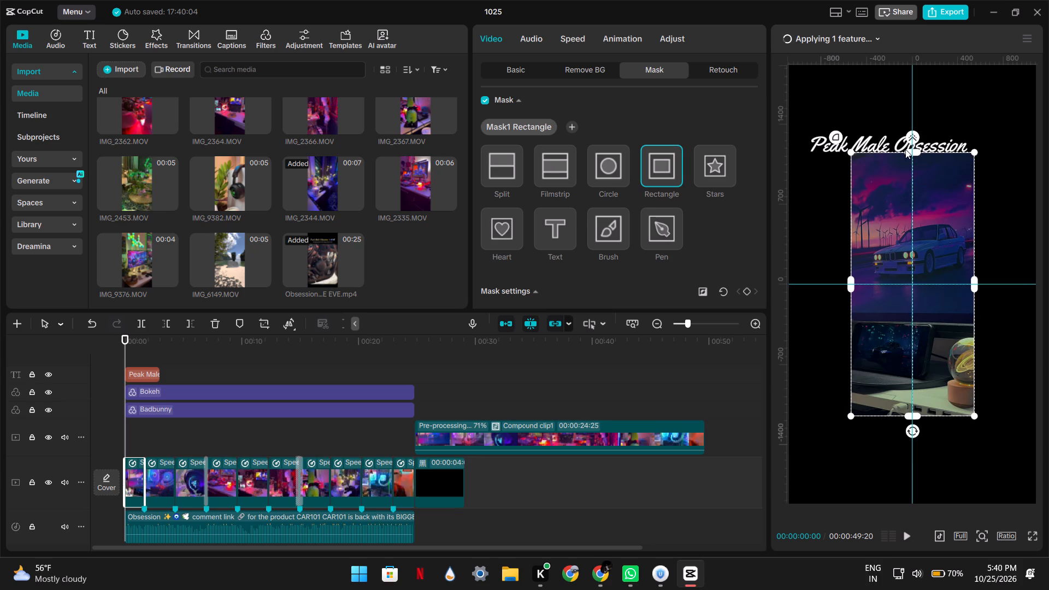
pyautogui.moveTo(905, 149); pyautogui.dragTo(903, 173)
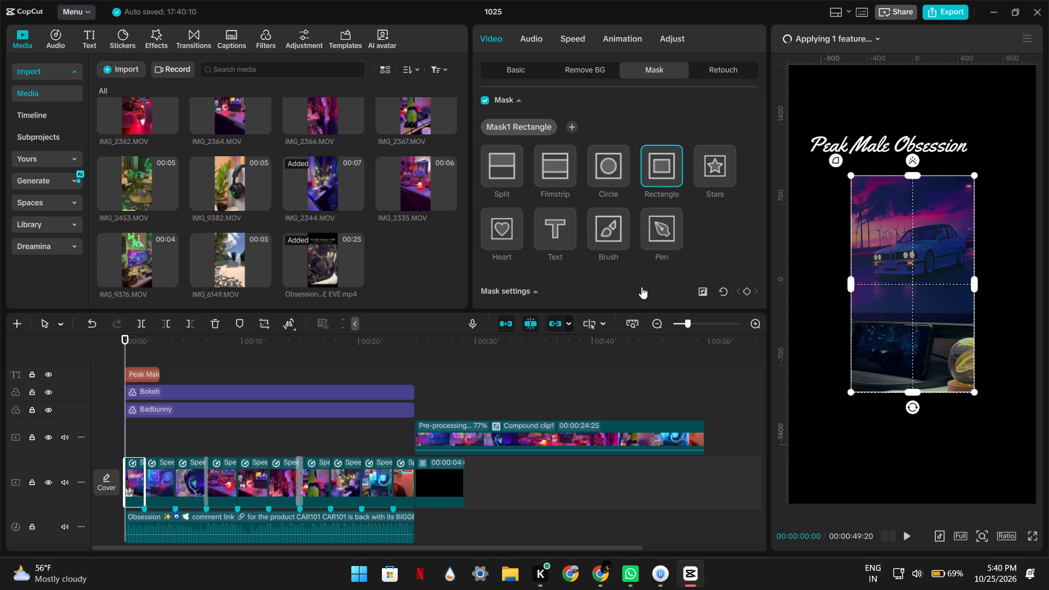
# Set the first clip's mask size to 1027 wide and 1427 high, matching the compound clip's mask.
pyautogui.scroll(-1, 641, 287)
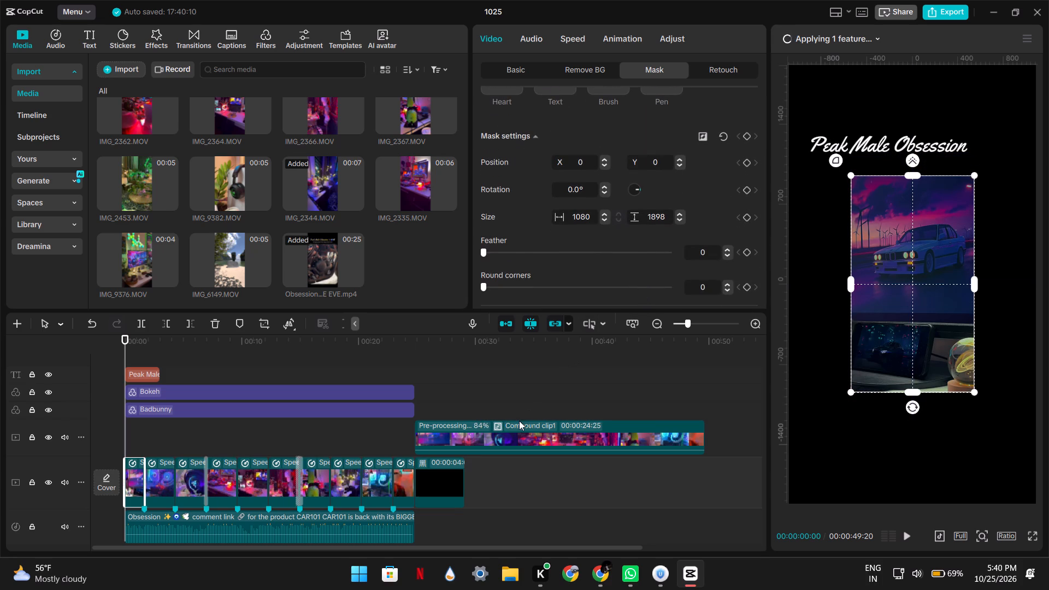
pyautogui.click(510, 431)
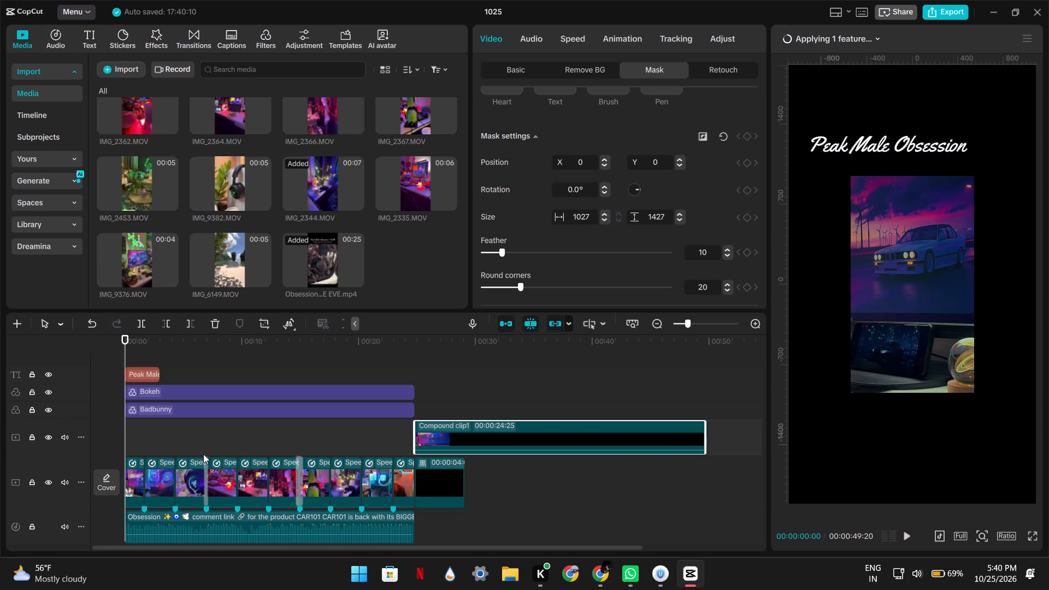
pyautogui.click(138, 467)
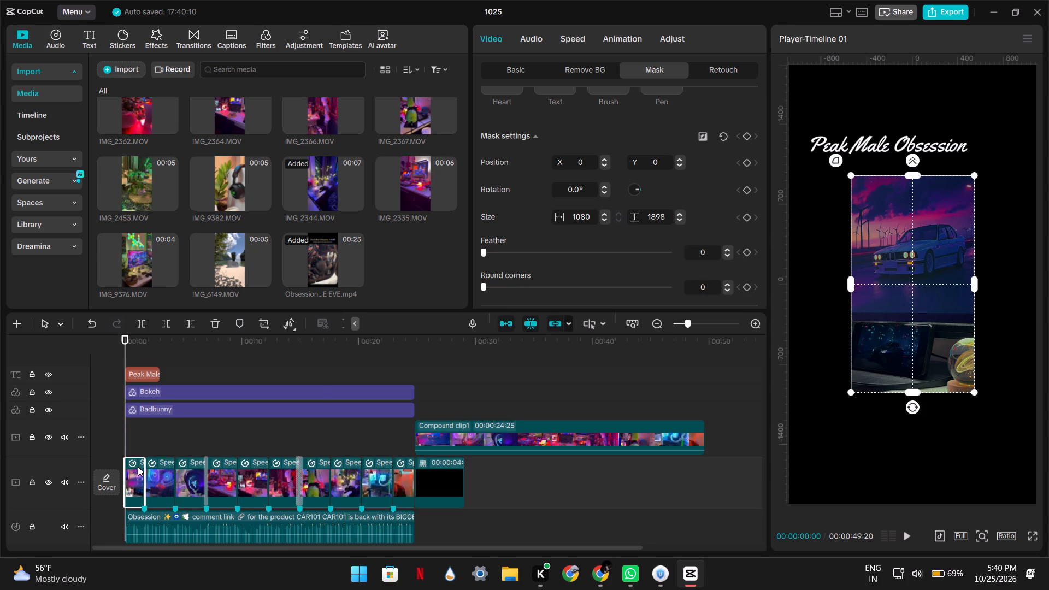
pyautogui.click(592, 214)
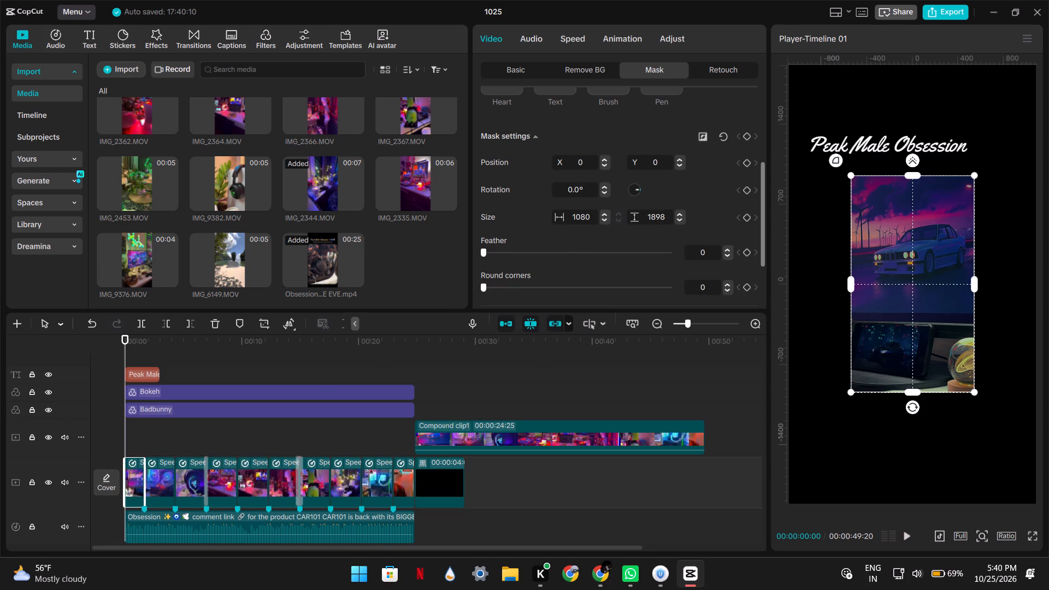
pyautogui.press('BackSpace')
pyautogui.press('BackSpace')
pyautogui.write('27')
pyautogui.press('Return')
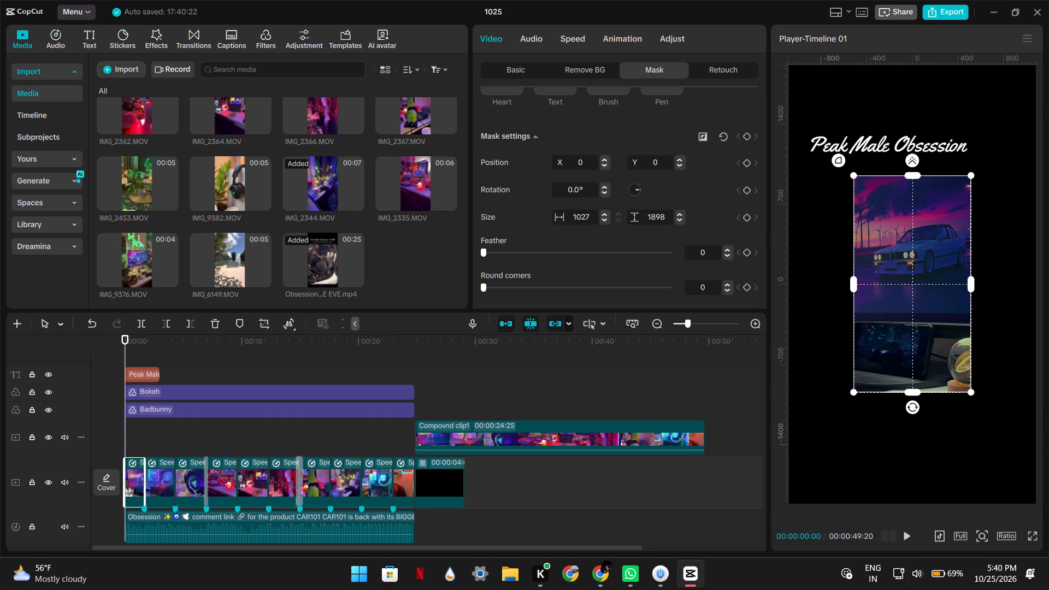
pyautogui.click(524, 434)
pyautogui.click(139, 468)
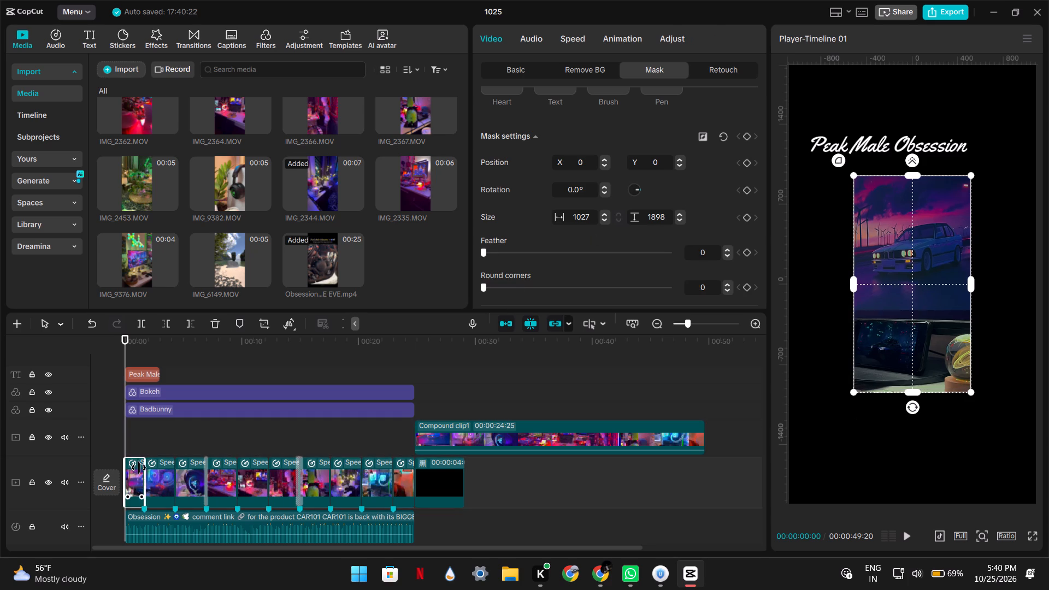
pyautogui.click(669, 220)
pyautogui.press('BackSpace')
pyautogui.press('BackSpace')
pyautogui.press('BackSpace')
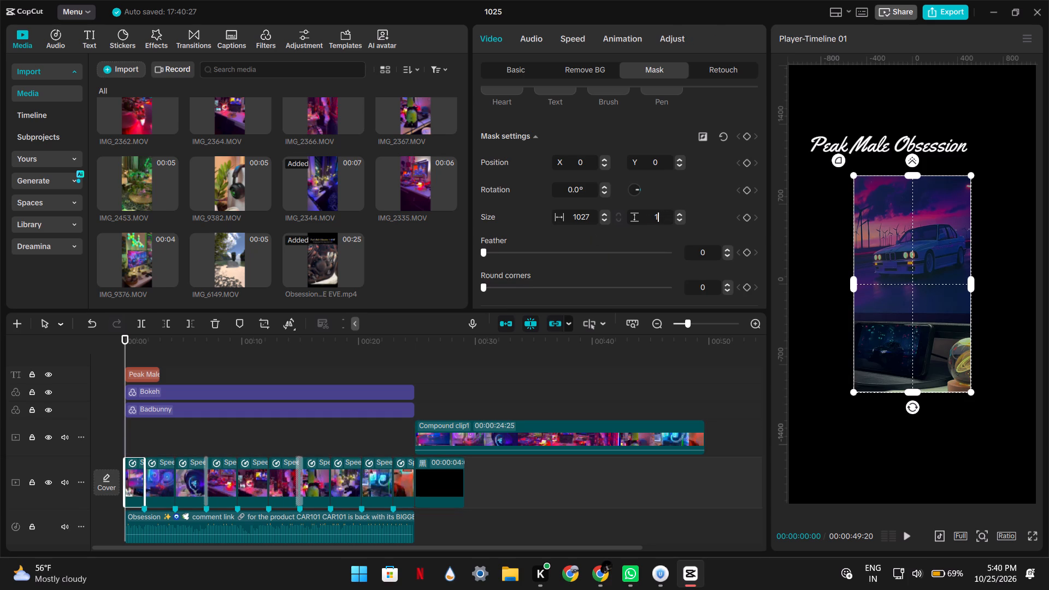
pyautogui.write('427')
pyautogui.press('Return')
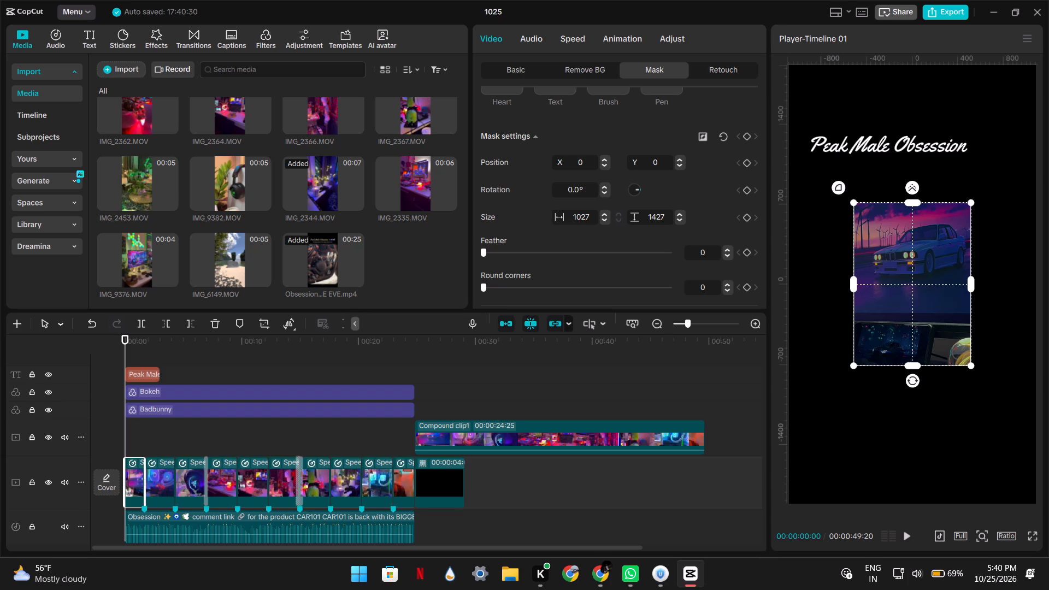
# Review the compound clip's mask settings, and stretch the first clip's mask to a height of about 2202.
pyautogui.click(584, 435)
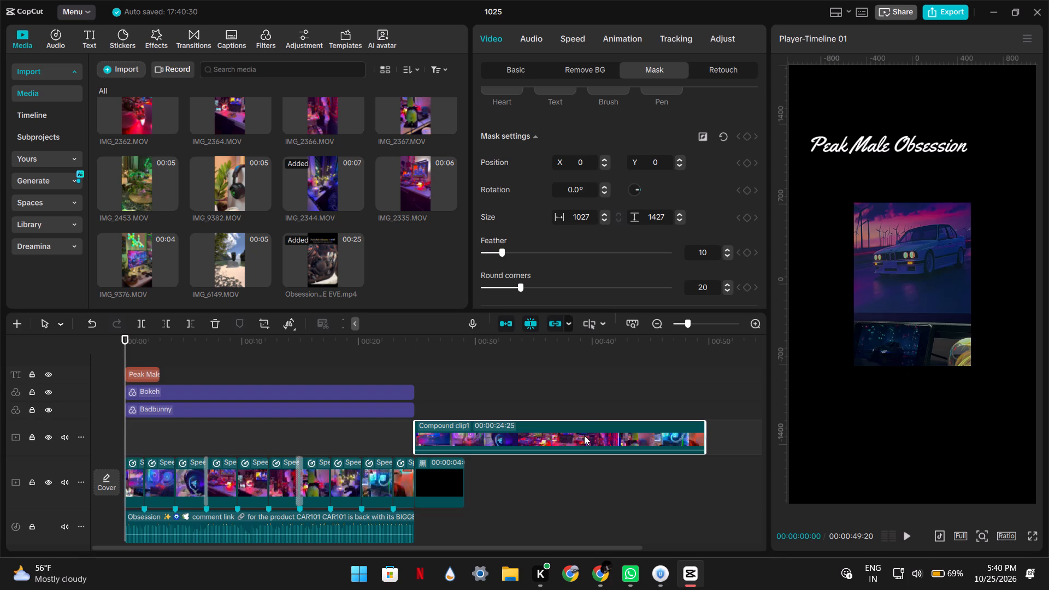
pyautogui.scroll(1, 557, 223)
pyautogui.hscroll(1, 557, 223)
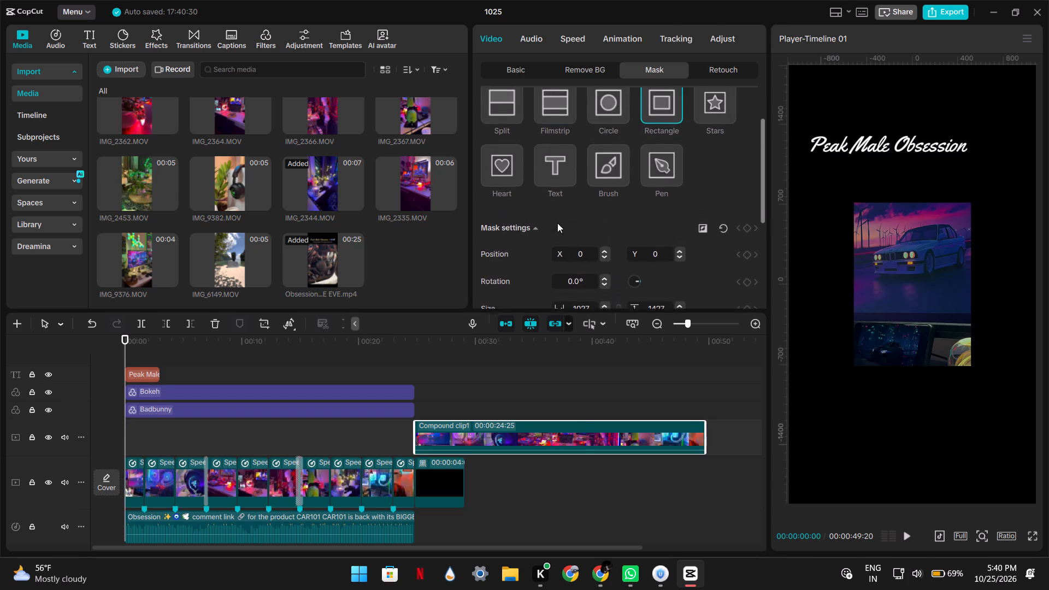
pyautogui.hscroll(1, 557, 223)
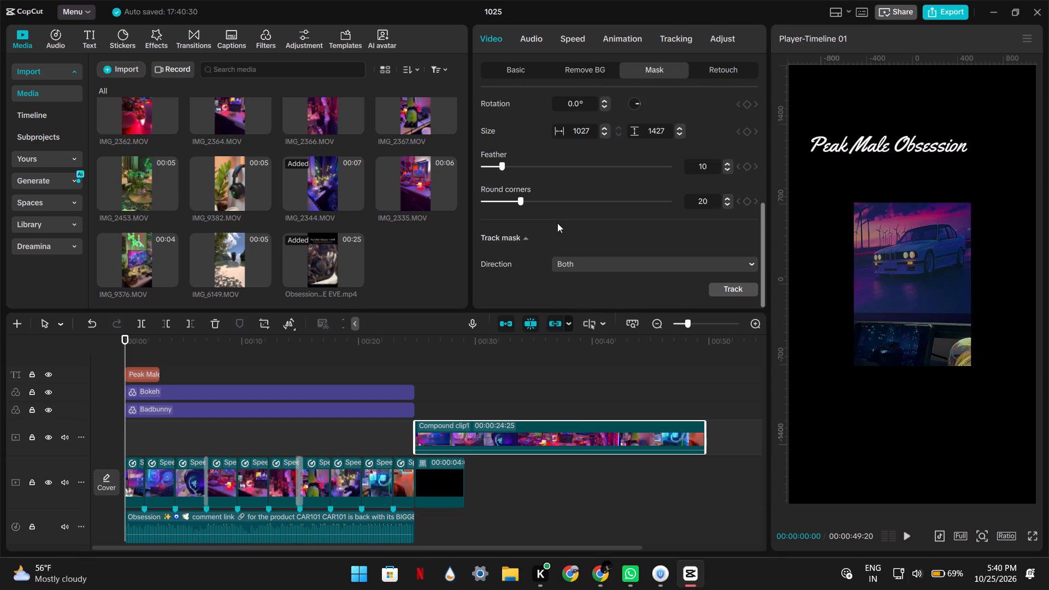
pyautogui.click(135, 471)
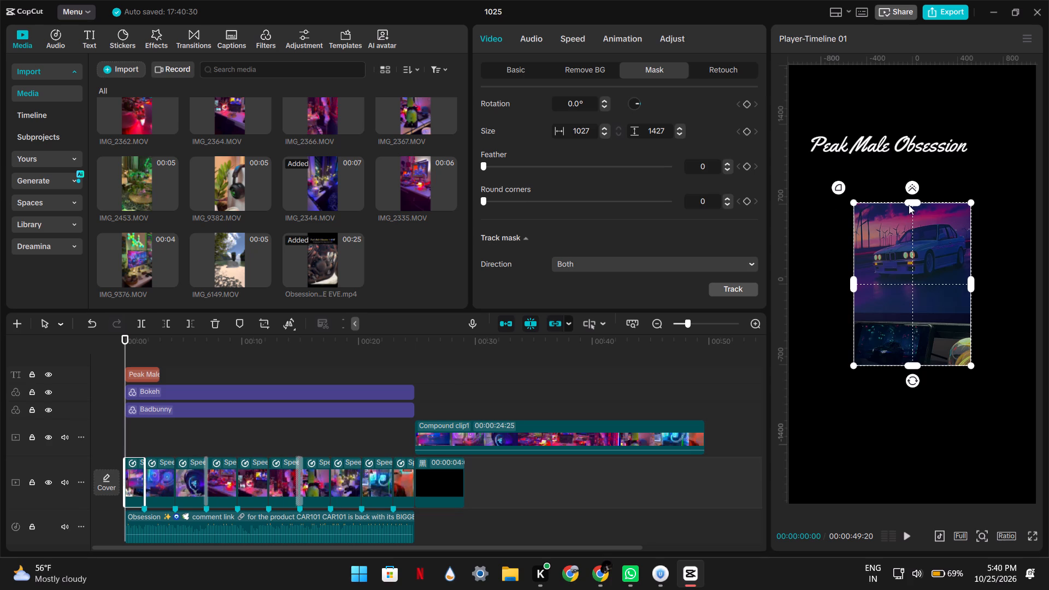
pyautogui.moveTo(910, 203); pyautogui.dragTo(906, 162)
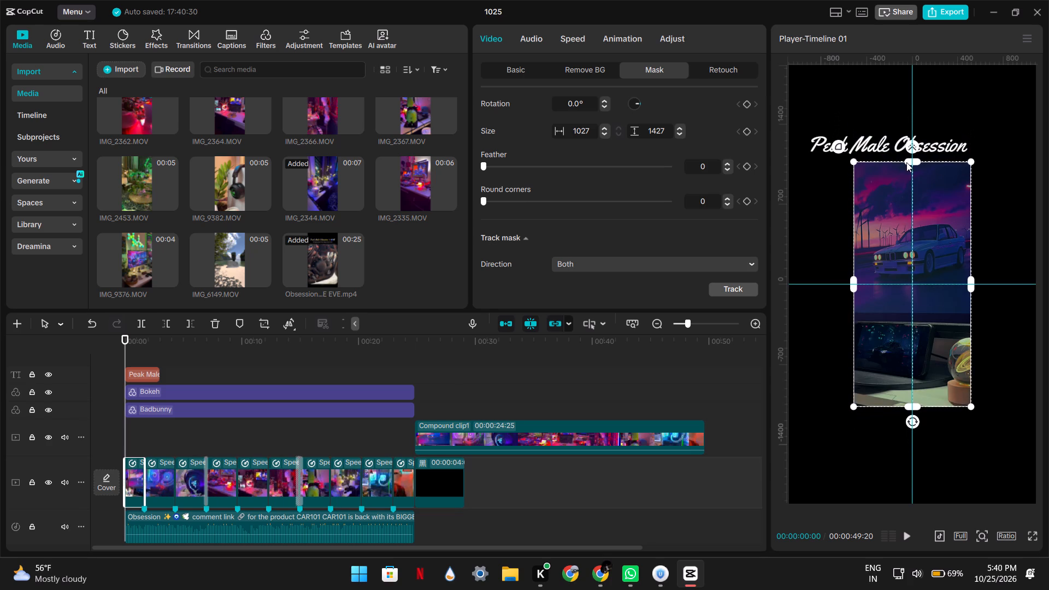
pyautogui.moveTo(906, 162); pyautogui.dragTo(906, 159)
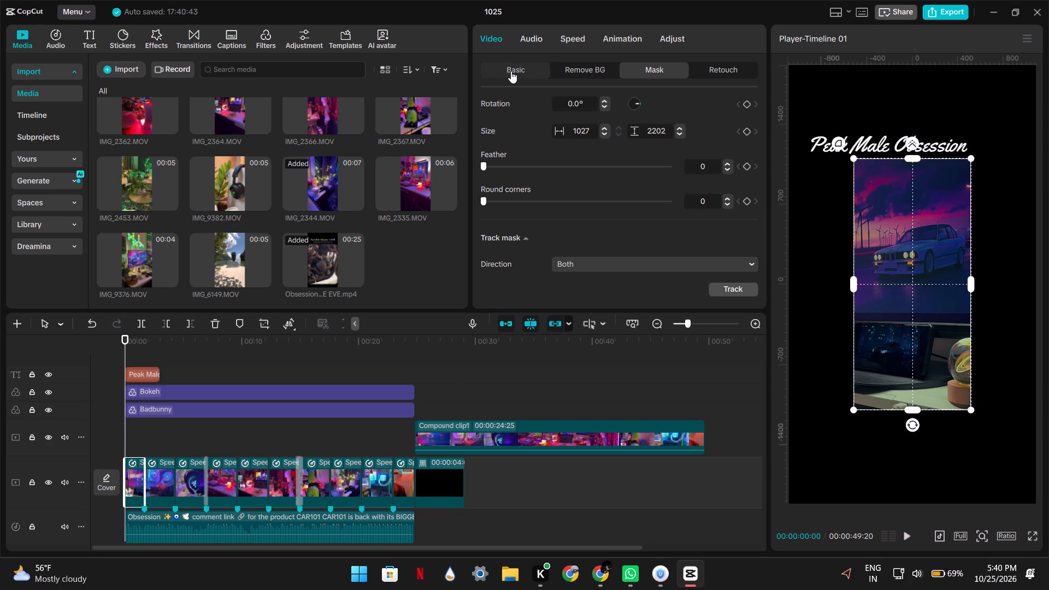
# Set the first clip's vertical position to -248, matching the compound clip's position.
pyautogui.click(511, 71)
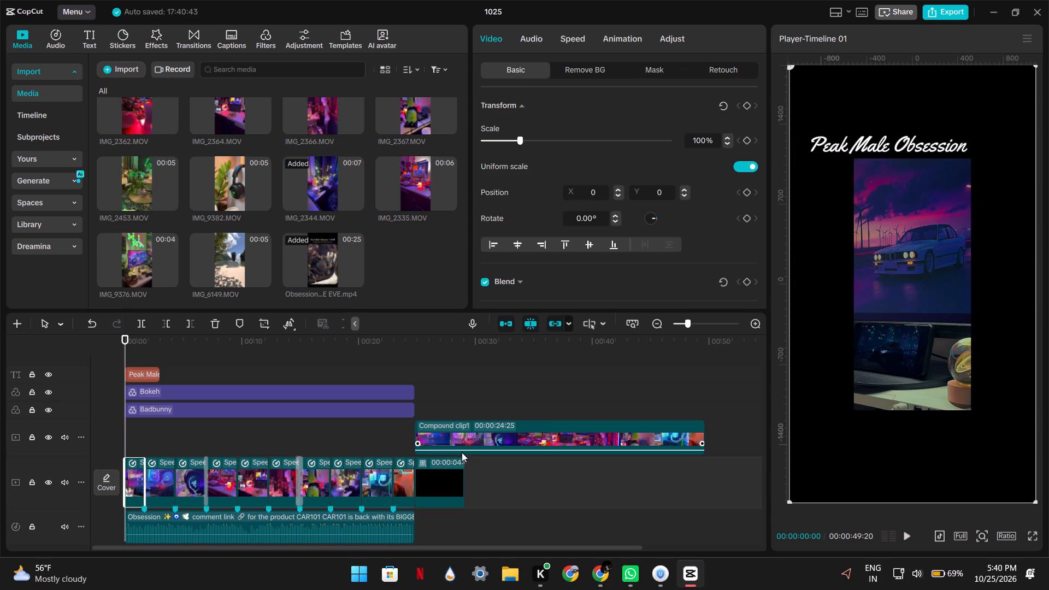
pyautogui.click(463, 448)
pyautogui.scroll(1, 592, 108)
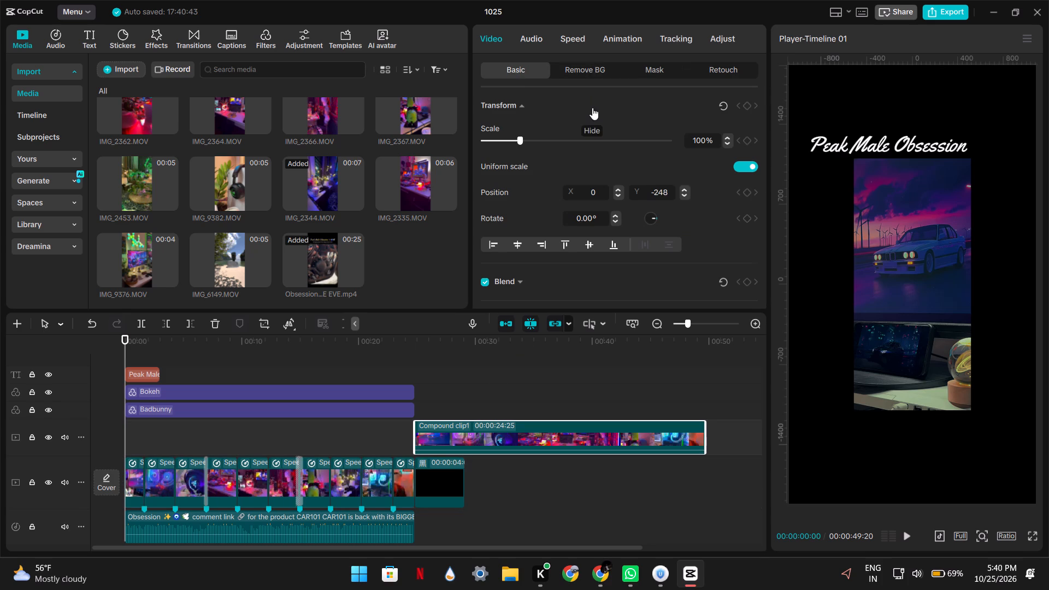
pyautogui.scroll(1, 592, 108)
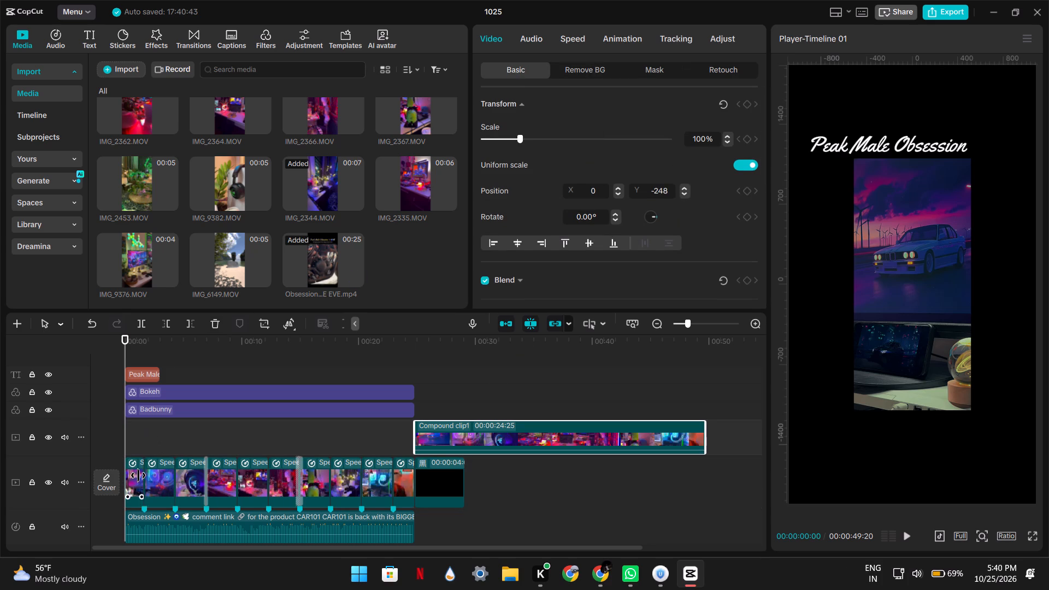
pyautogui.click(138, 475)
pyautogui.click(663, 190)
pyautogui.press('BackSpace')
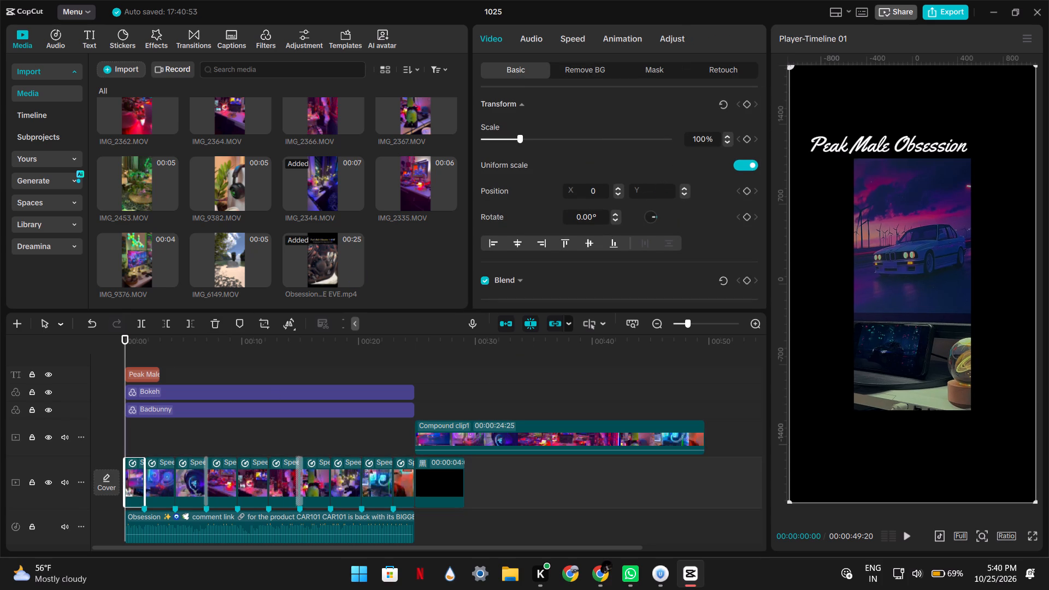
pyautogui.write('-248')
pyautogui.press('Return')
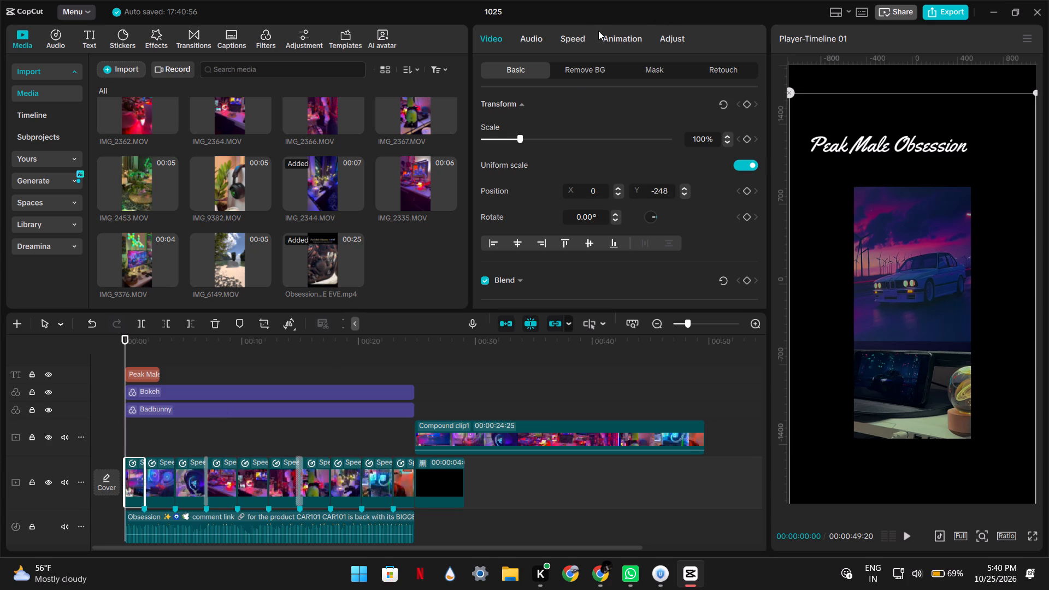
# Enlarge the first clip's rectangle mask to about 2012 wide and 2804 high, undoing the accidental shift of the mask.
pyautogui.click(637, 73)
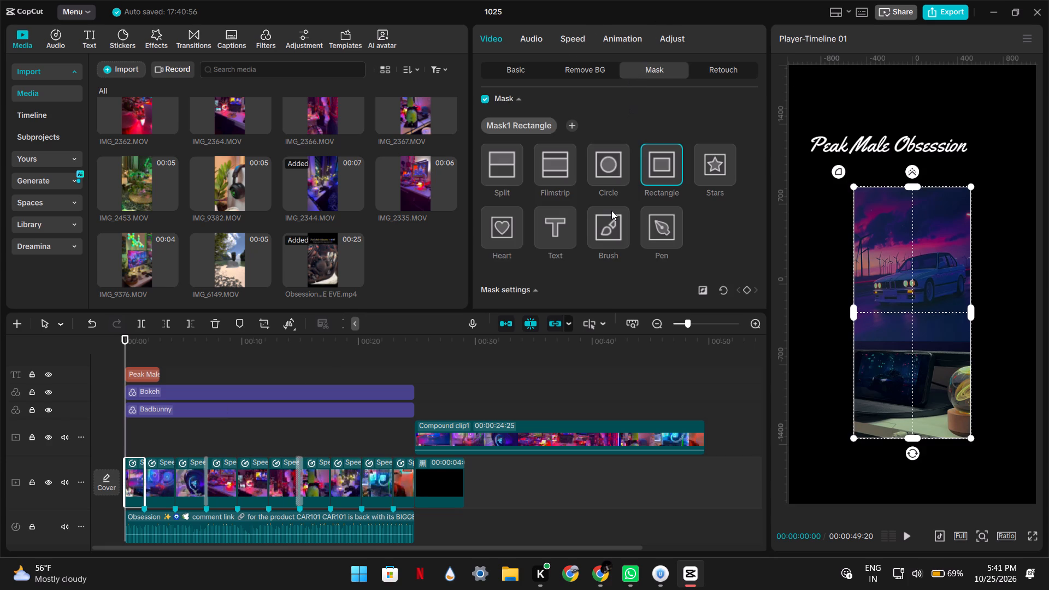
pyautogui.scroll(-1, 611, 211)
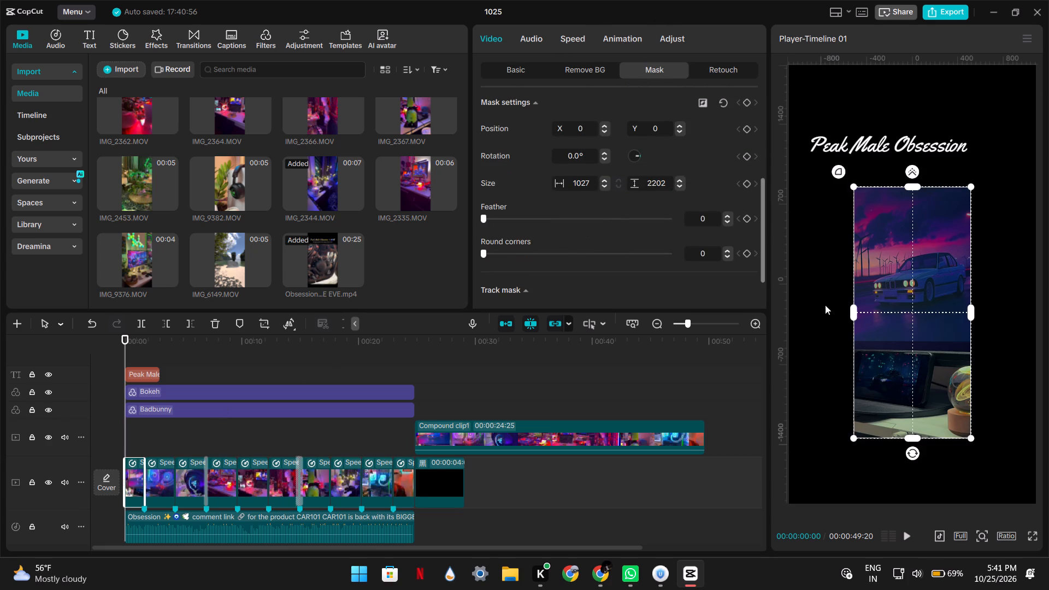
pyautogui.moveTo(856, 314); pyautogui.dragTo(810, 320)
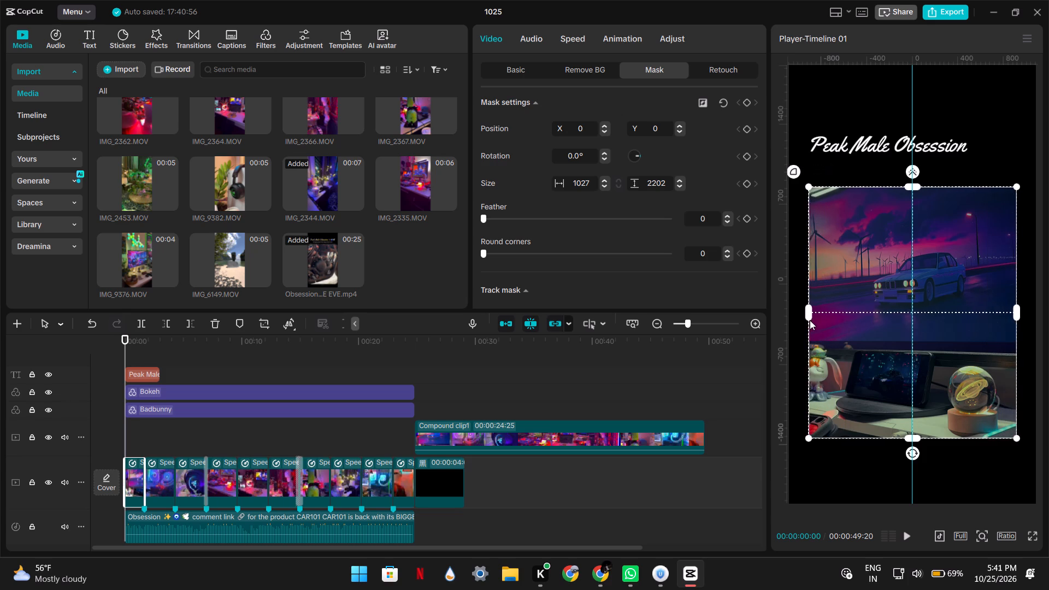
pyautogui.moveTo(810, 320); pyautogui.dragTo(799, 321)
pyautogui.click(938, 285)
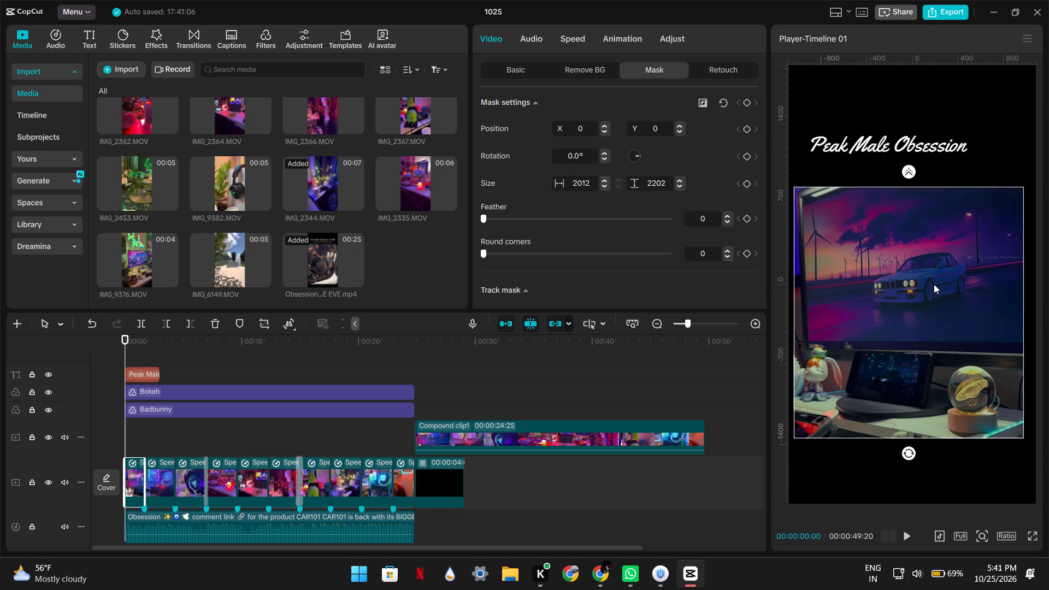
pyautogui.hotkey('ctrl', 'z')
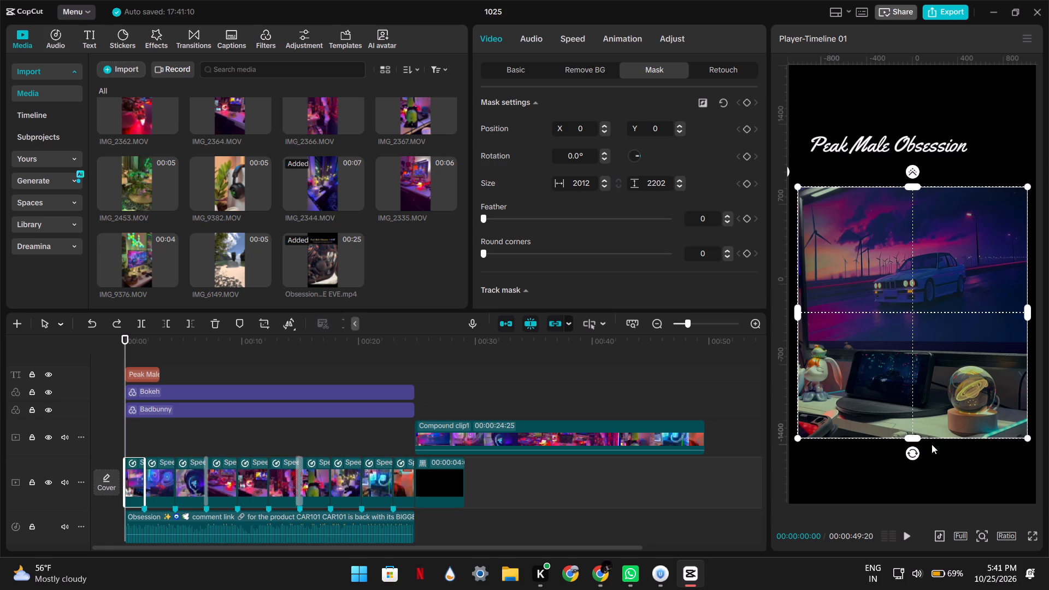
pyautogui.moveTo(916, 439); pyautogui.dragTo(920, 469)
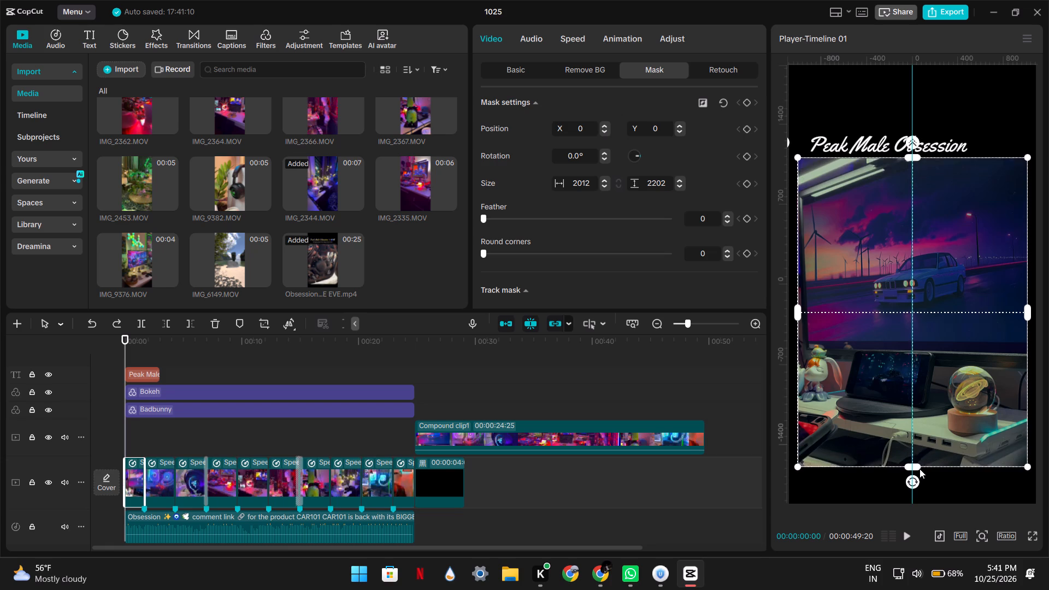
pyautogui.moveTo(920, 469); pyautogui.dragTo(920, 474)
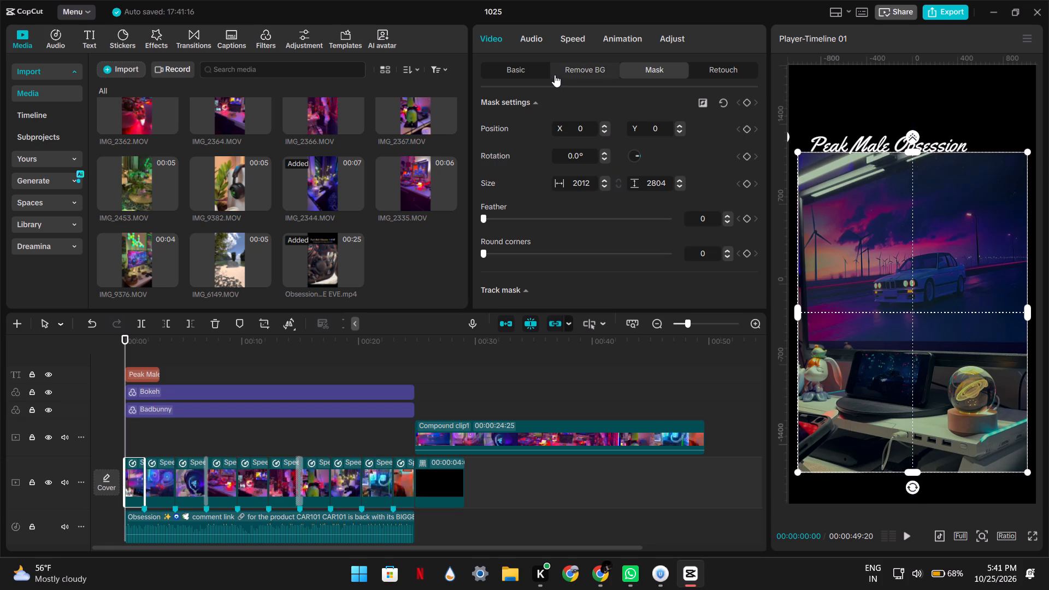
# Move the masked first clip down below the title to about Y -371, keeping it horizontally centred.
pyautogui.click(529, 67)
pyautogui.moveTo(922, 268); pyautogui.dragTo(929, 278)
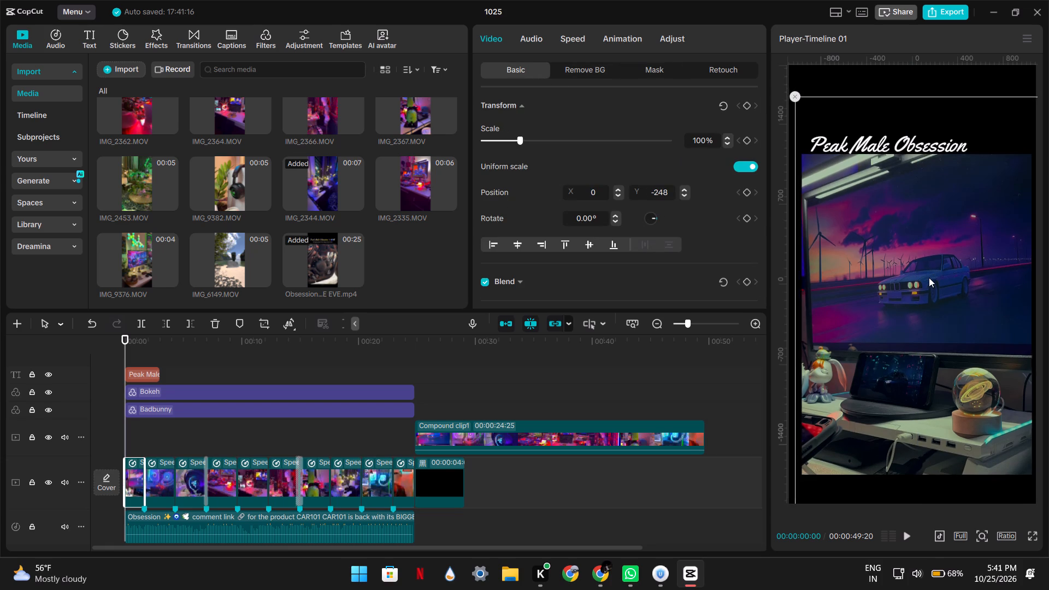
pyautogui.moveTo(929, 278); pyautogui.dragTo(918, 282)
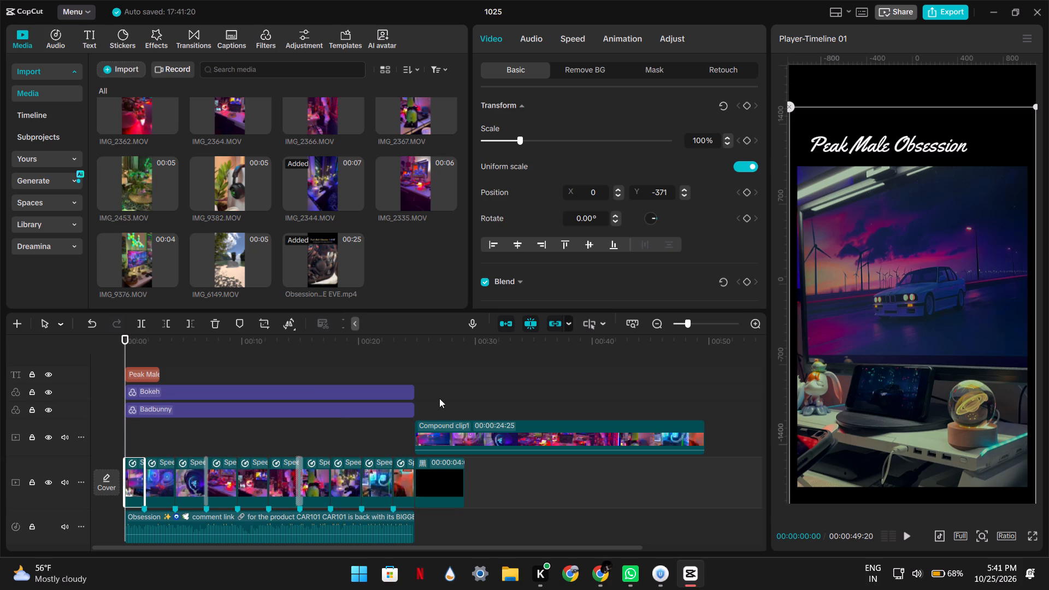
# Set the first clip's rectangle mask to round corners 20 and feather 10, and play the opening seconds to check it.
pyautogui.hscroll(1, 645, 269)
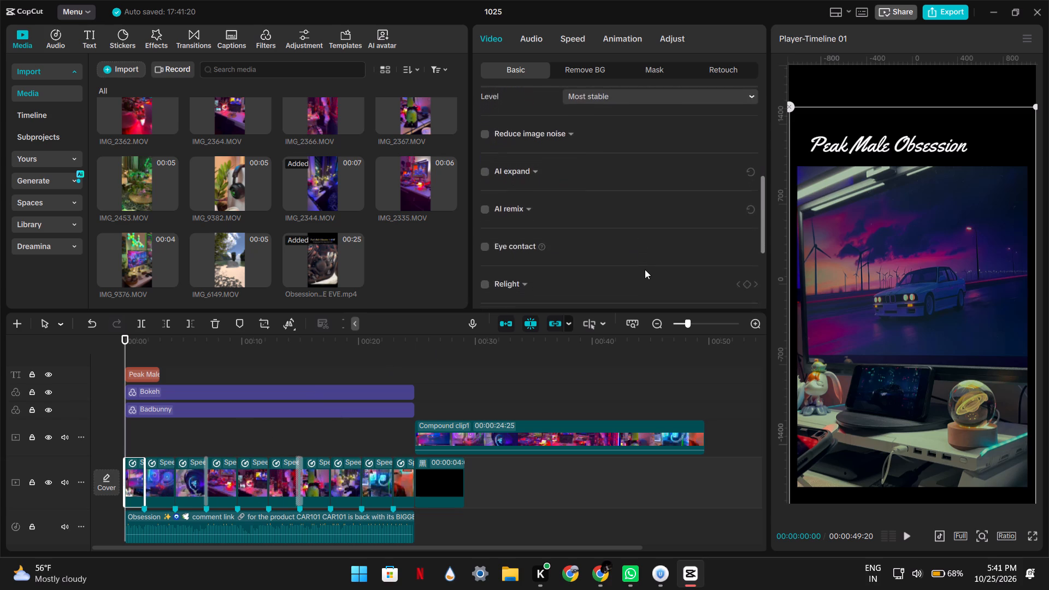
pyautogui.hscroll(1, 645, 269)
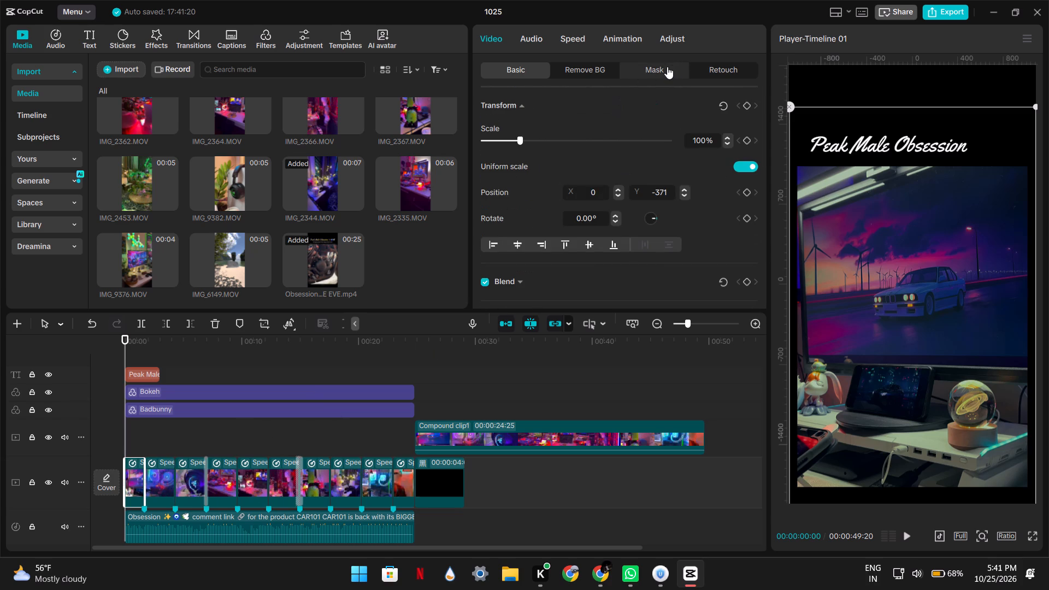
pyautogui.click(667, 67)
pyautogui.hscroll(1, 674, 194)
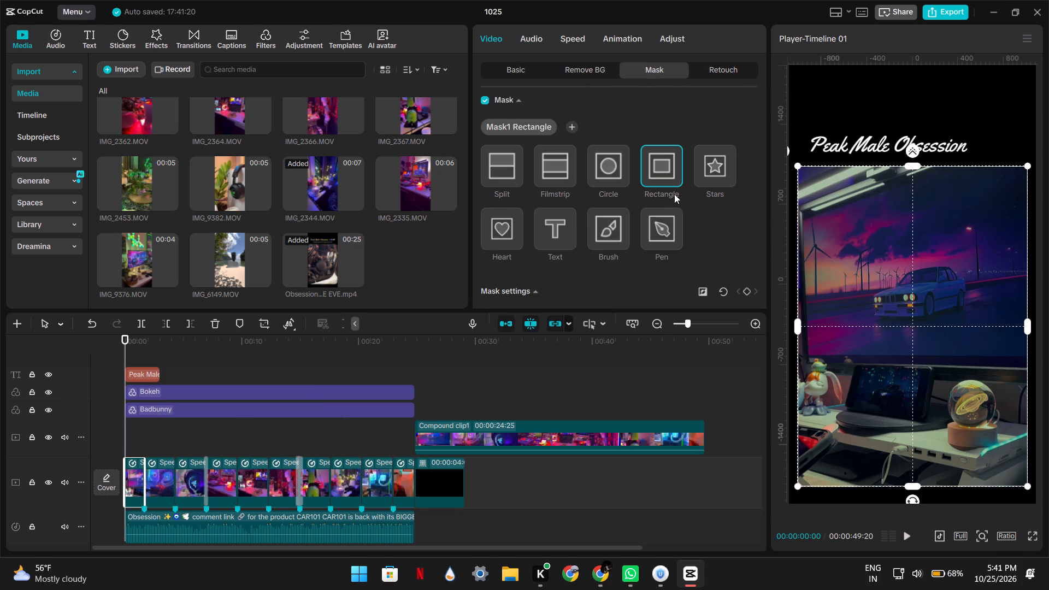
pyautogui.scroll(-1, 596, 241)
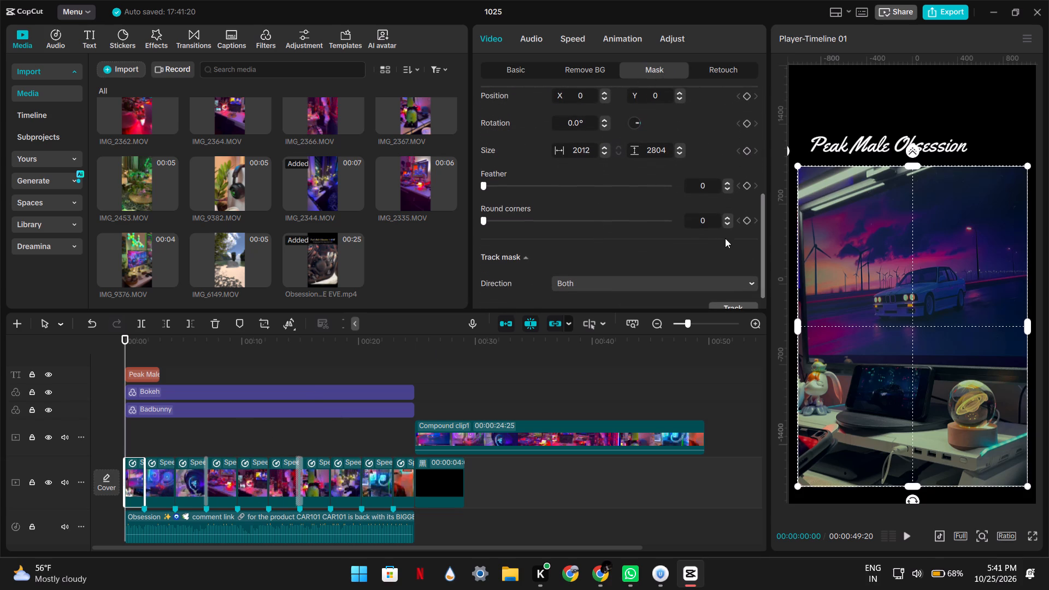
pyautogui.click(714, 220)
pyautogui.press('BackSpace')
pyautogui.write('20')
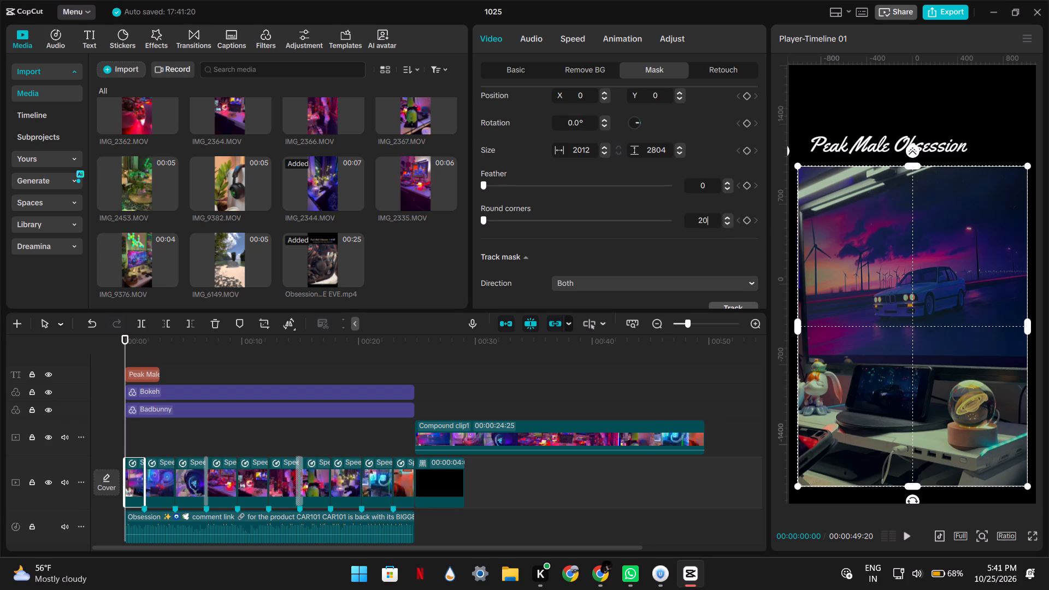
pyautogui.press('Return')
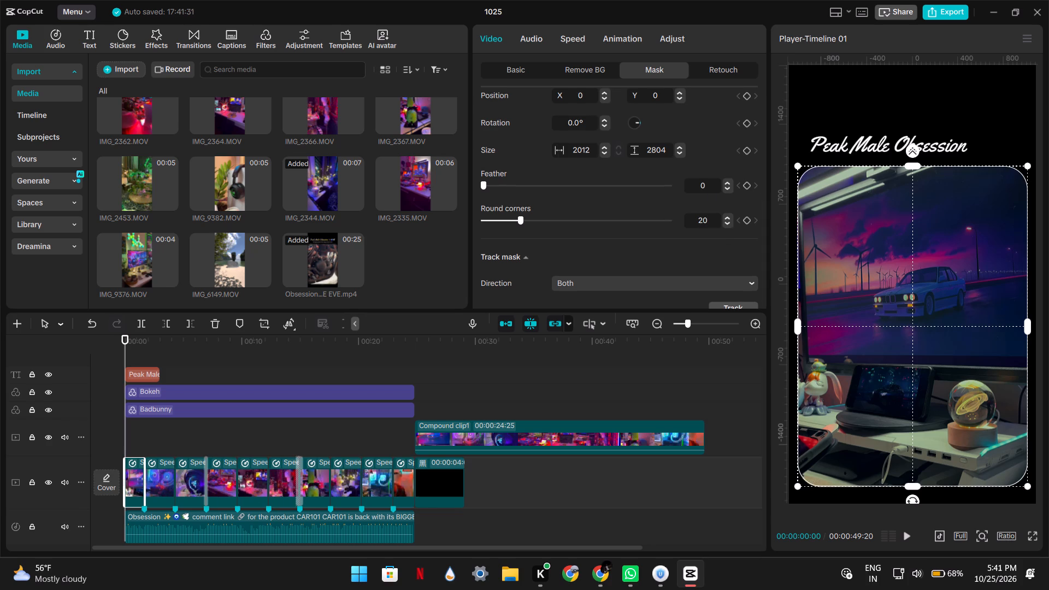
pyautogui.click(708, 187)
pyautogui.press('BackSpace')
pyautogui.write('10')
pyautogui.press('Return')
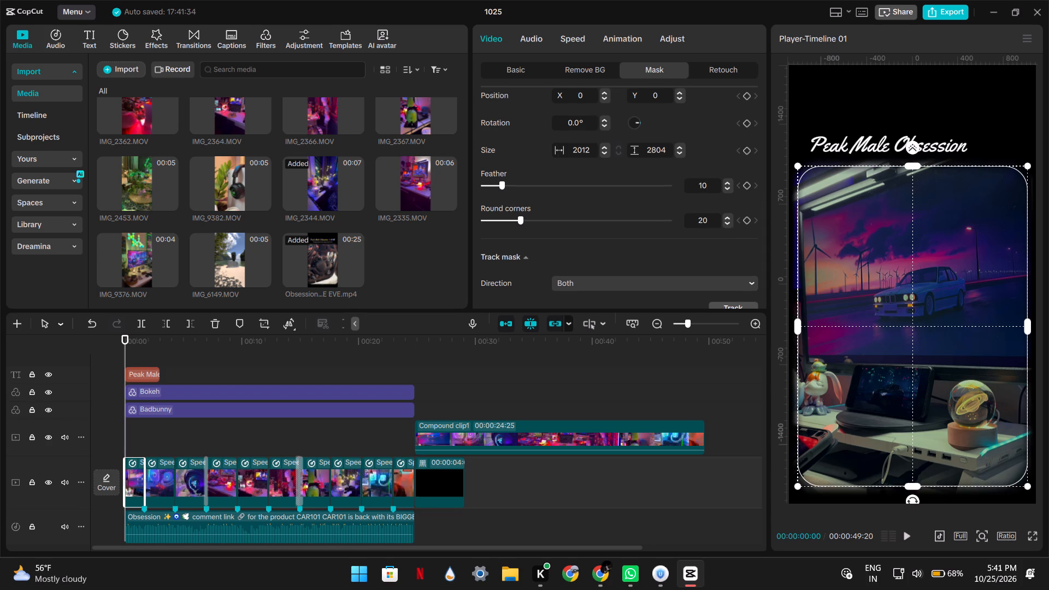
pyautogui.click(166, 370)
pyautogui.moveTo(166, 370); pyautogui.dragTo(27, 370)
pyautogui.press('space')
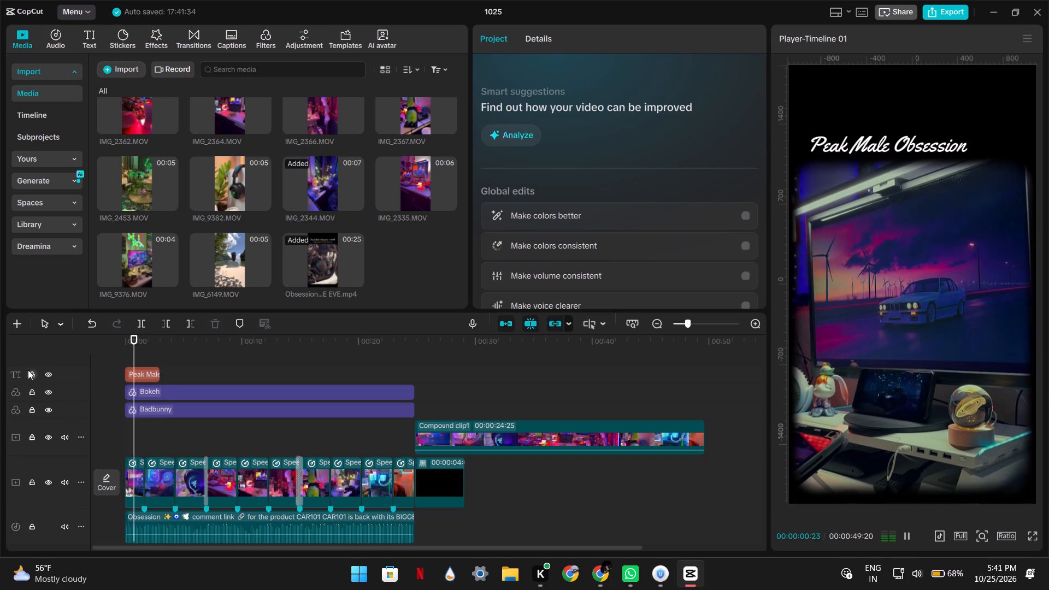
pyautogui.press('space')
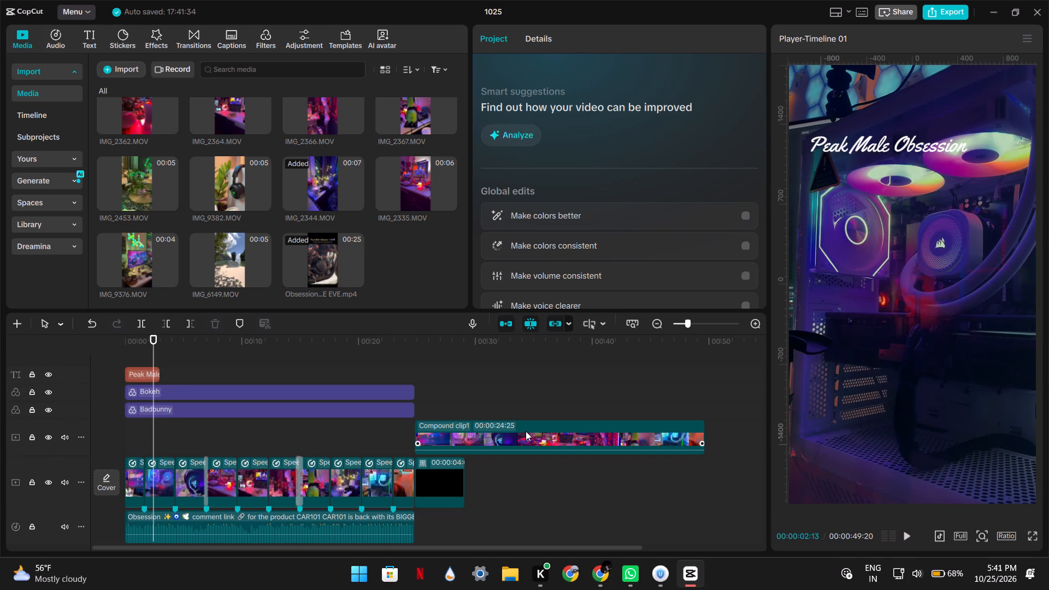
# Move the compound clip down onto the main video track, placing it after the black clip.
pyautogui.moveTo(526, 431); pyautogui.dragTo(162, 493)
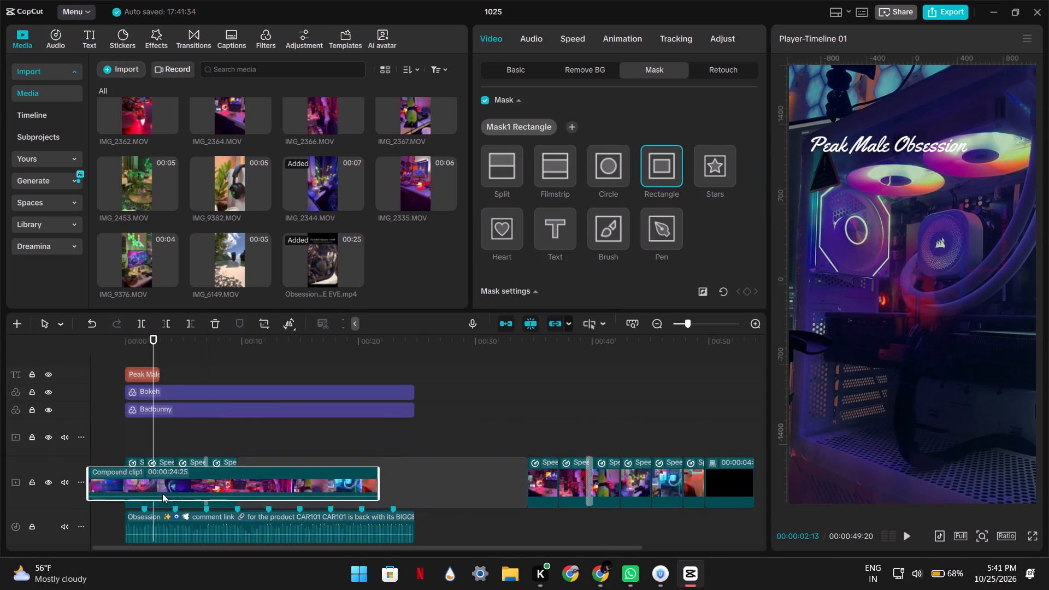
pyautogui.moveTo(162, 493); pyautogui.dragTo(121, 493)
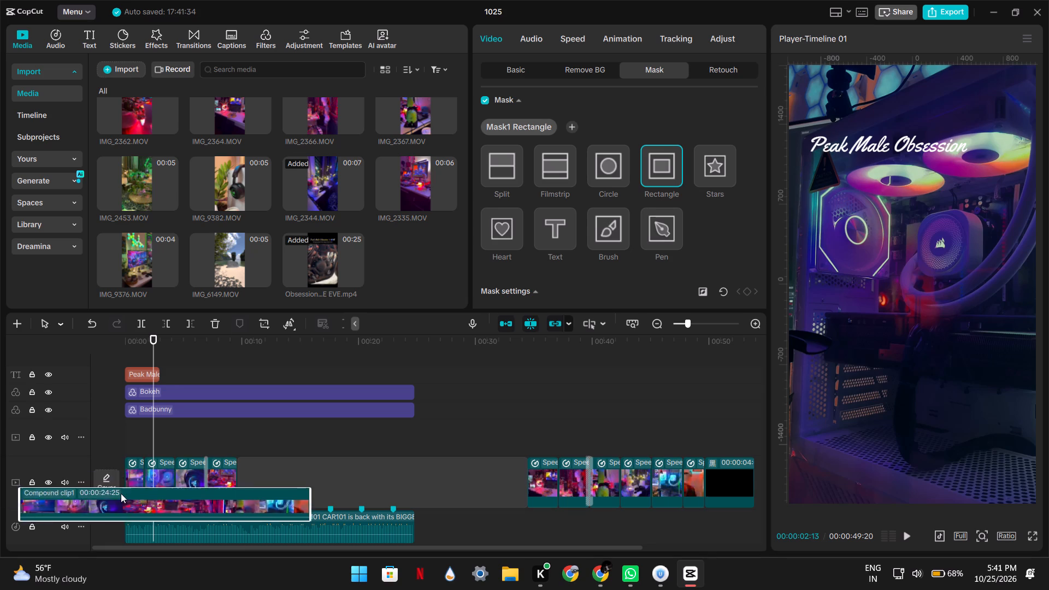
pyautogui.moveTo(121, 493); pyautogui.dragTo(227, 435)
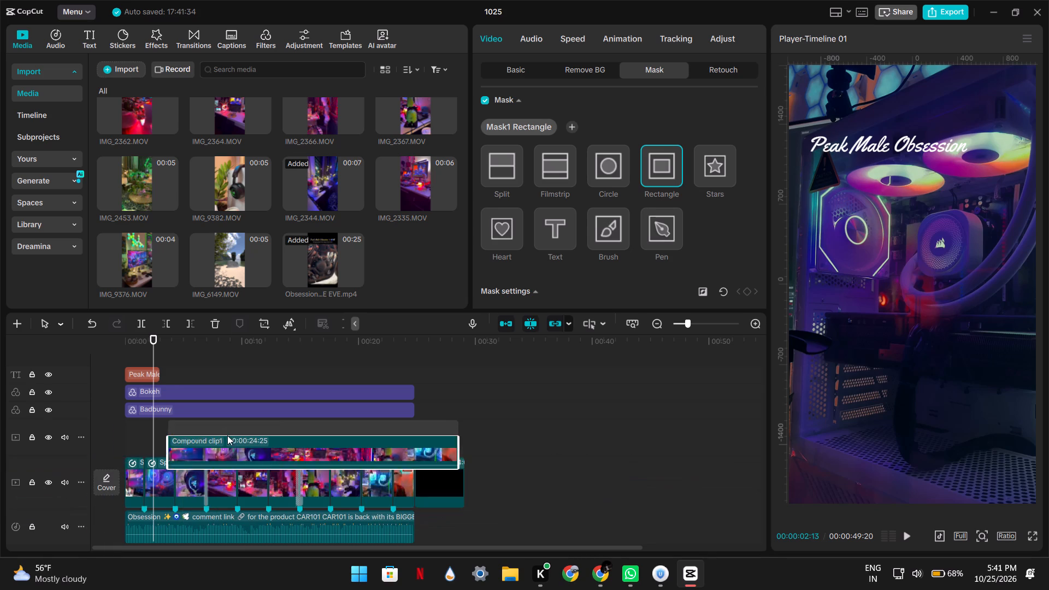
pyautogui.moveTo(227, 435); pyautogui.dragTo(0, 511)
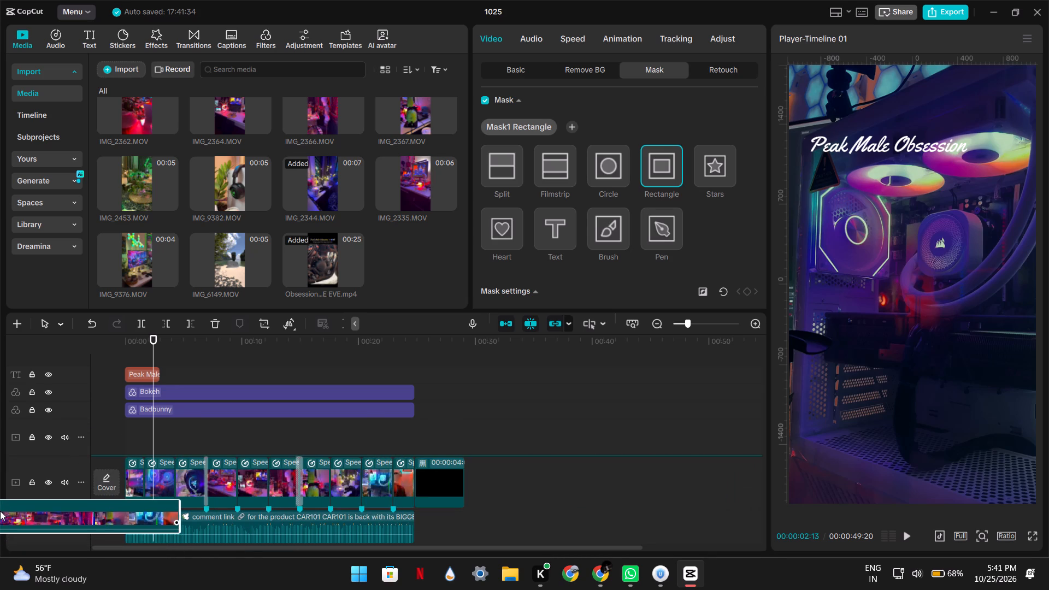
pyautogui.moveTo(0, 511); pyautogui.dragTo(568, 478)
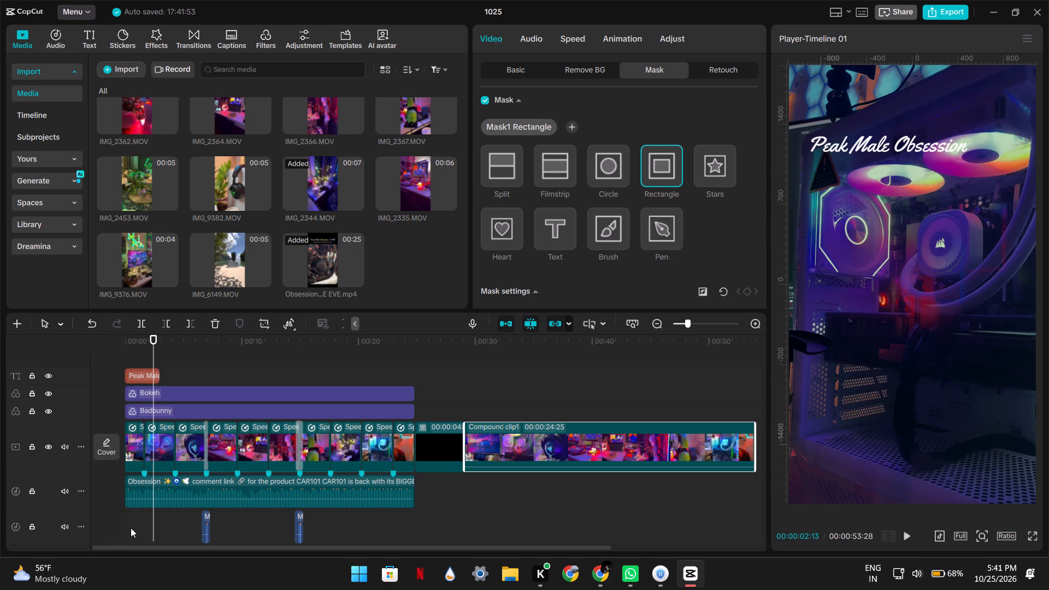
# Move the title, both filters, the original clips and all audio together to a point after the compound clip.
pyautogui.moveTo(135, 528); pyautogui.dragTo(389, 350)
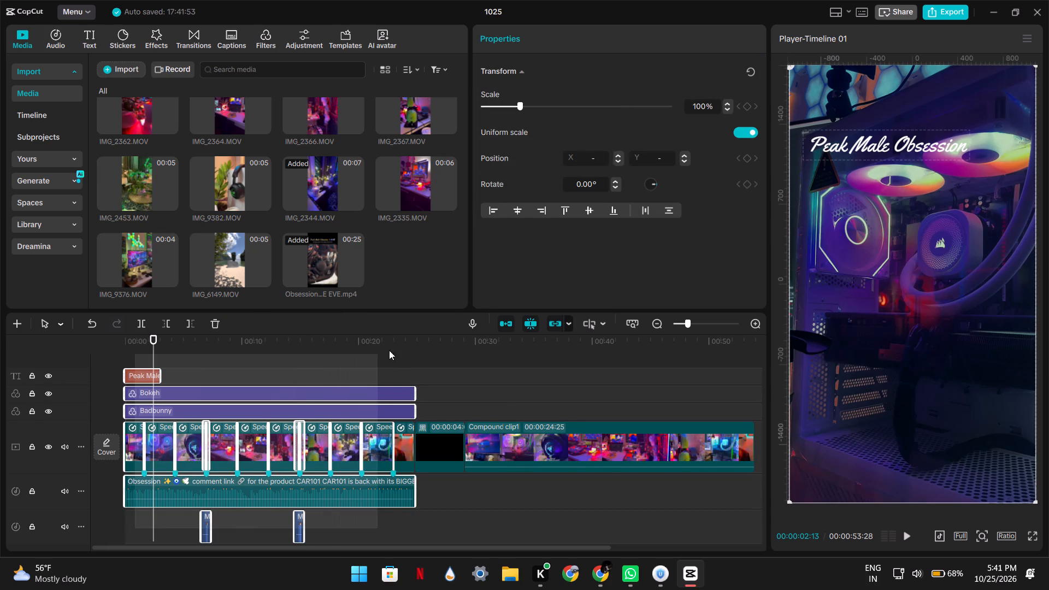
pyautogui.moveTo(389, 350); pyautogui.dragTo(405, 353)
pyautogui.moveTo(250, 500); pyautogui.dragTo(639, 457)
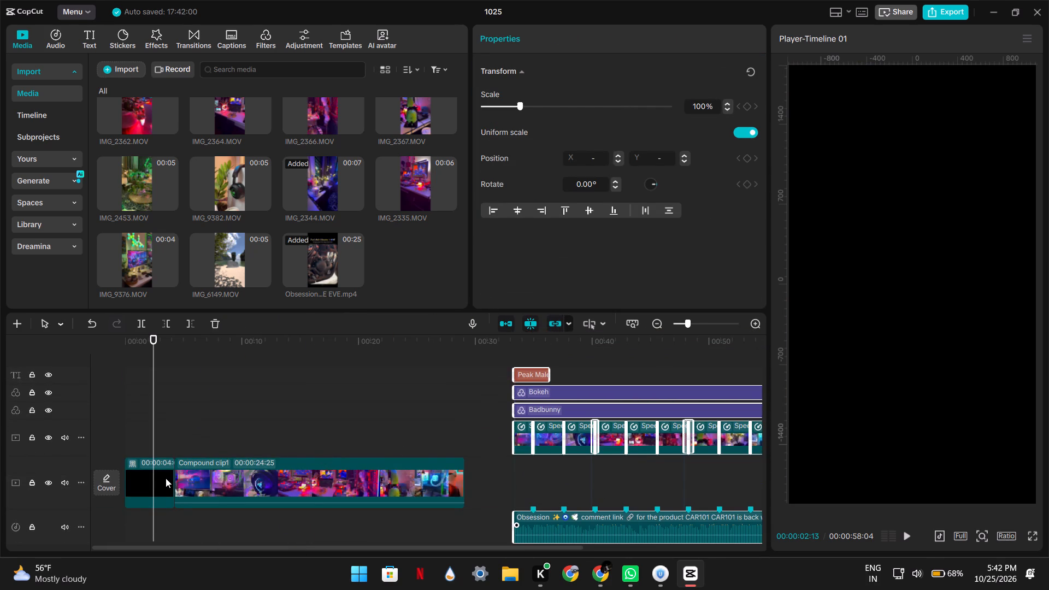
# Delete the black clip before the compound clip on the main track, and briefly preview the compound clip's opening.
pyautogui.click(166, 479)
pyautogui.press('Delete')
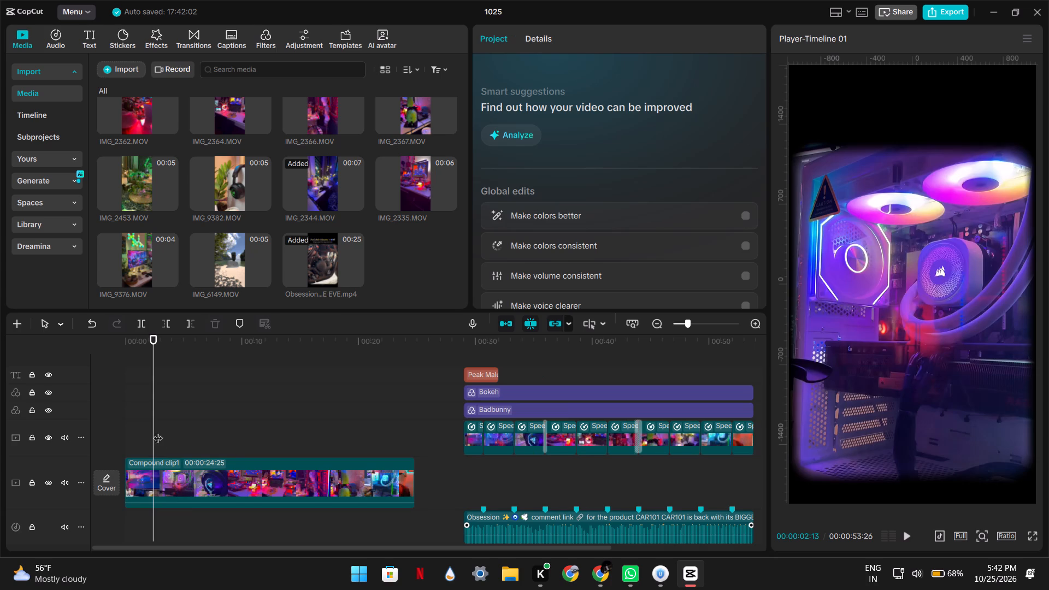
pyautogui.moveTo(153, 431); pyautogui.dragTo(73, 428)
pyautogui.press('space')
pyautogui.press('space')
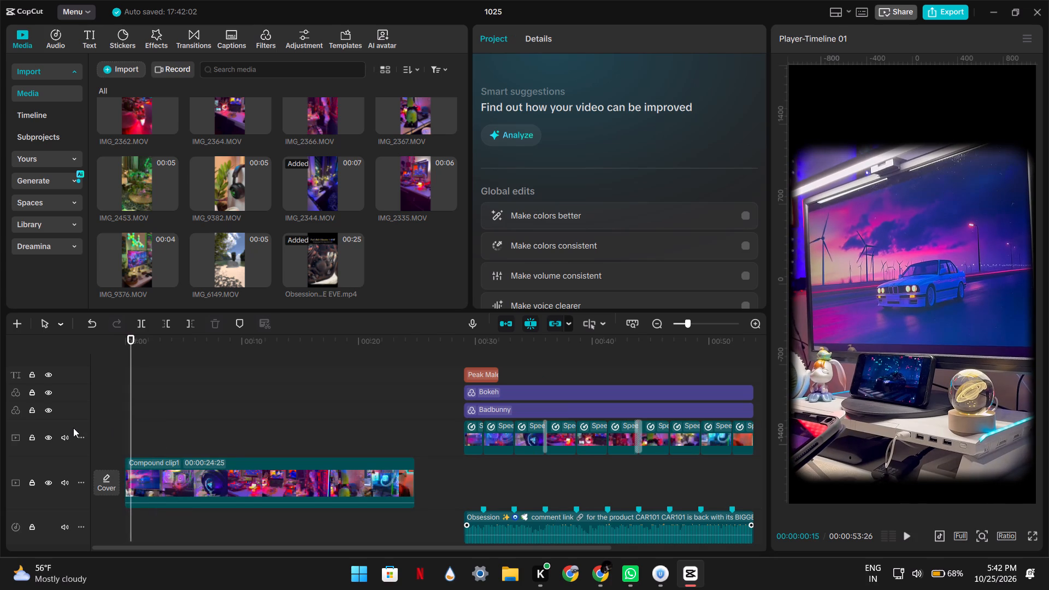
pyautogui.moveTo(130, 423); pyautogui.dragTo(77, 423)
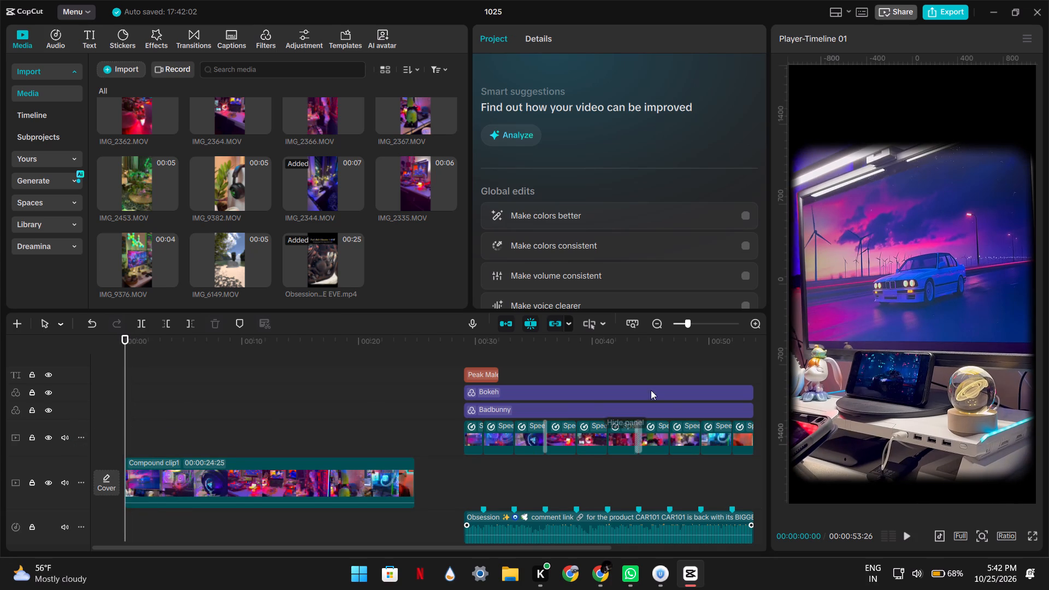
# Move the Bokeh and Badbunny filters and the Peak Male Obsession title back to the timeline start, above the compound clip.
pyautogui.moveTo(581, 370); pyautogui.dragTo(644, 408)
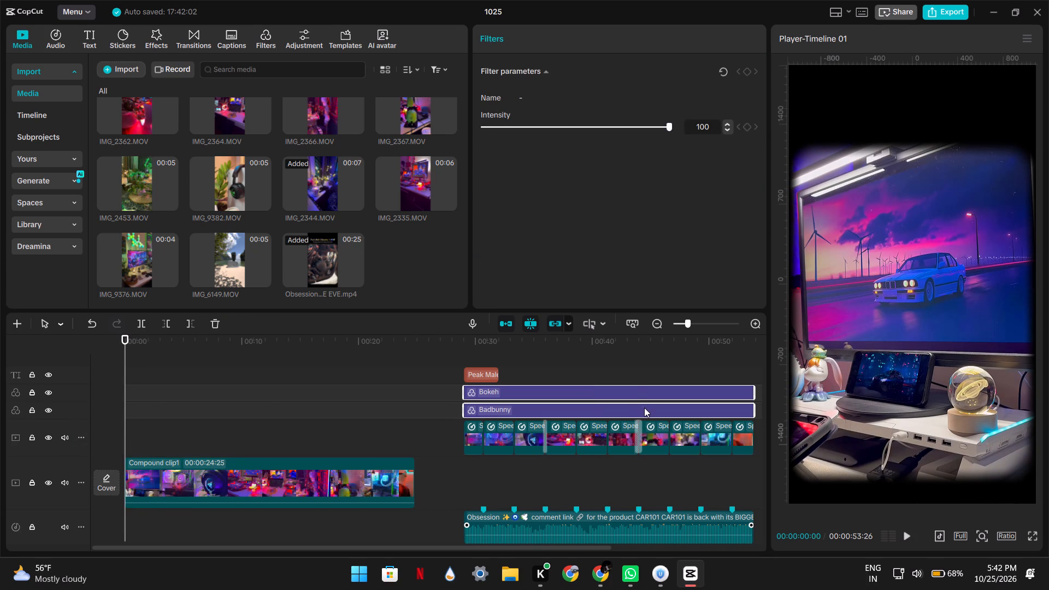
pyautogui.moveTo(630, 408); pyautogui.dragTo(290, 447)
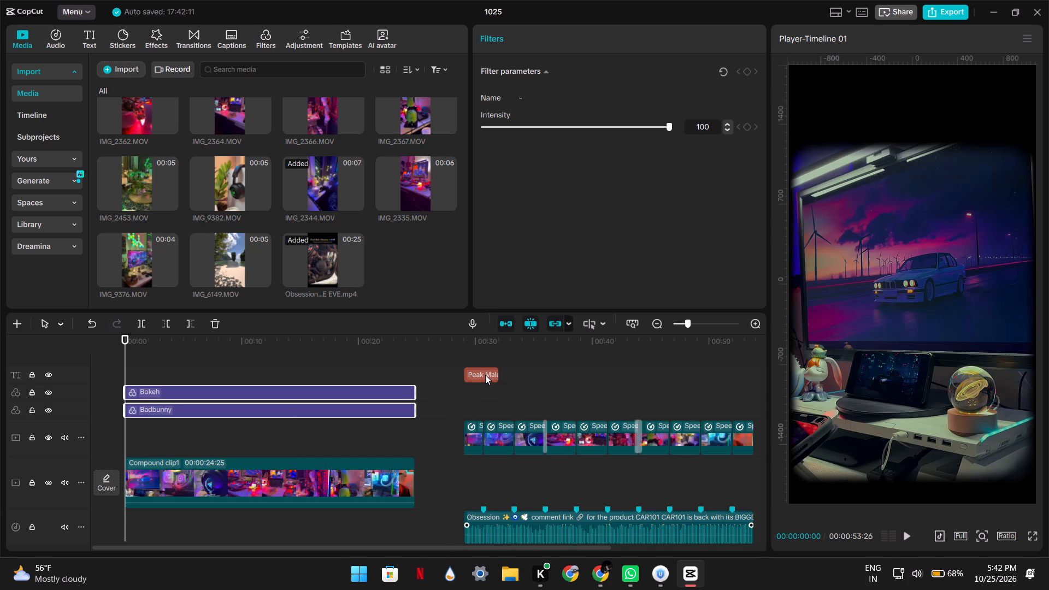
pyautogui.moveTo(485, 375); pyautogui.dragTo(149, 377)
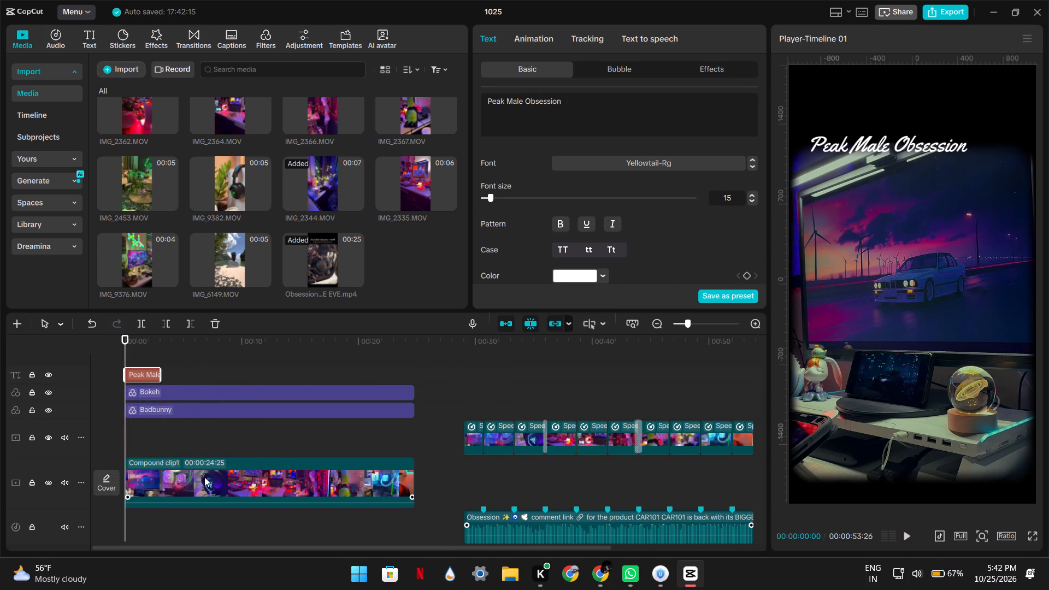
# Move the music track and its two short sound effects together to the timeline start, beneath the compound clip.
pyautogui.scroll(-1, 204, 477)
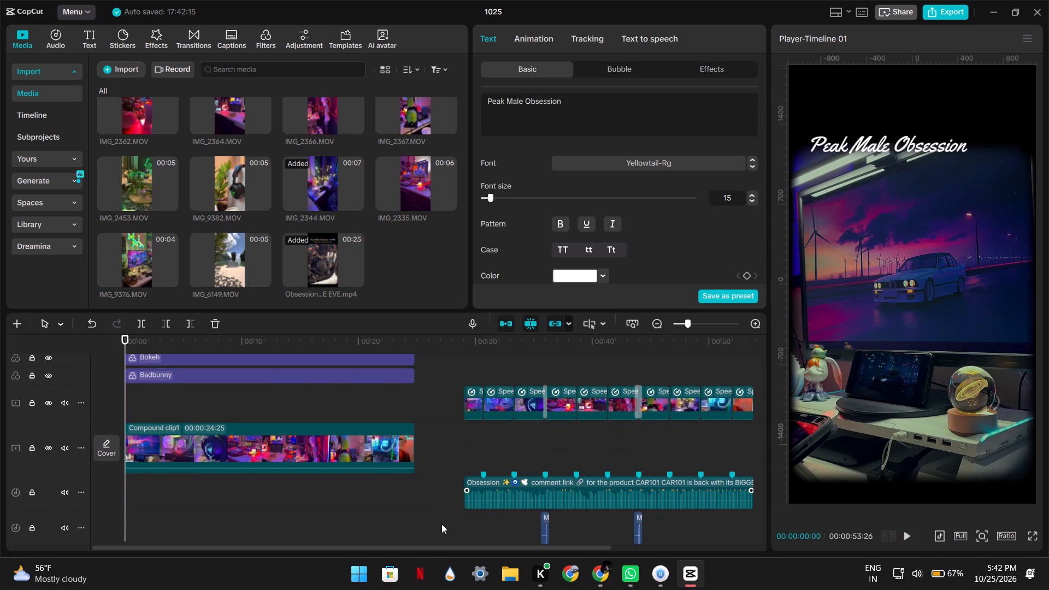
pyautogui.moveTo(446, 496); pyautogui.dragTo(555, 535)
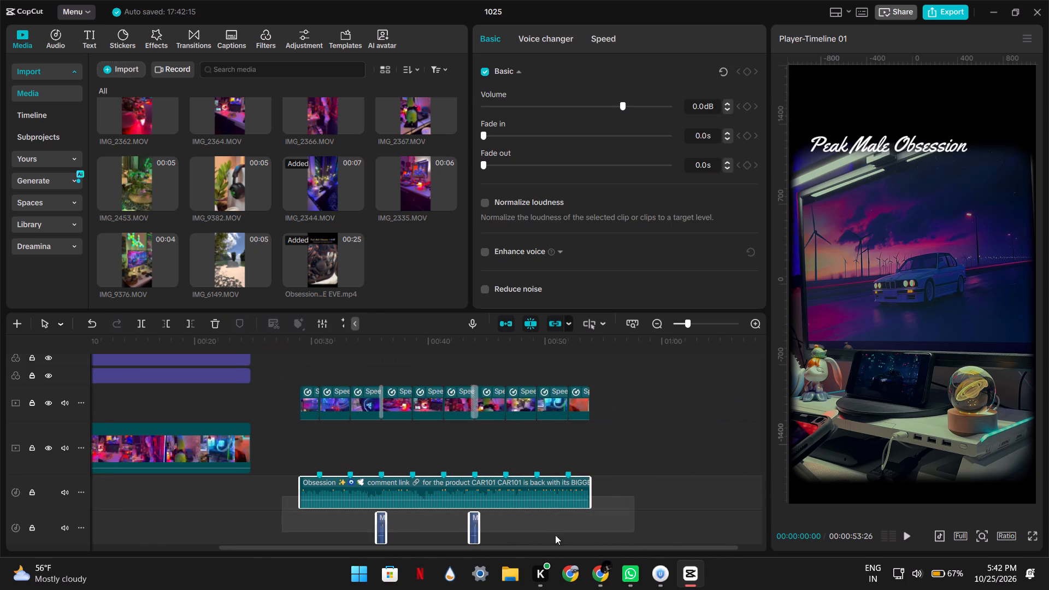
pyautogui.moveTo(555, 535); pyautogui.dragTo(543, 536)
pyautogui.moveTo(514, 492); pyautogui.dragTo(91, 487)
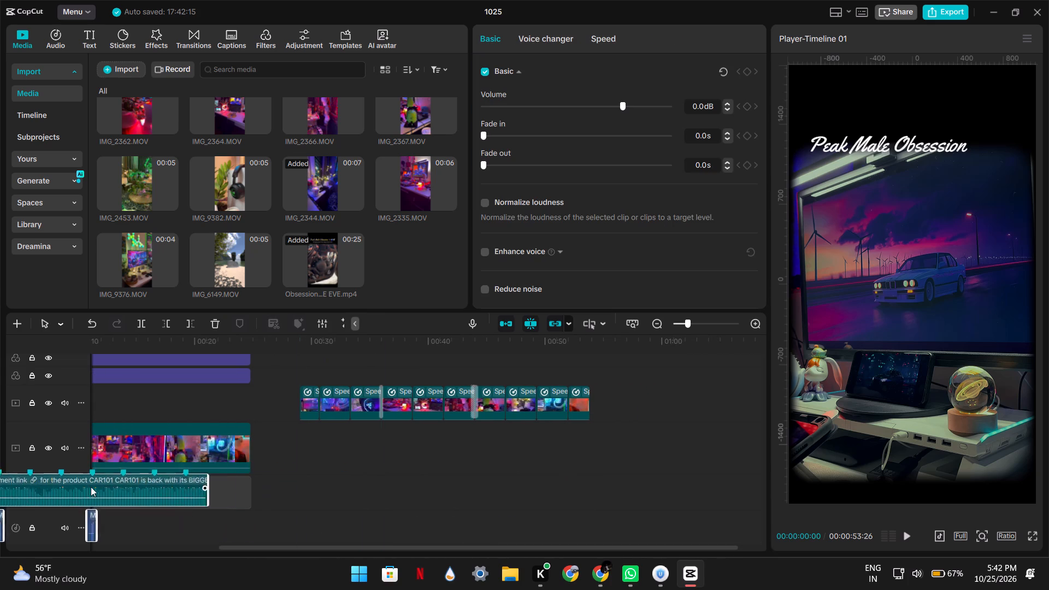
pyautogui.moveTo(91, 487); pyautogui.dragTo(339, 493)
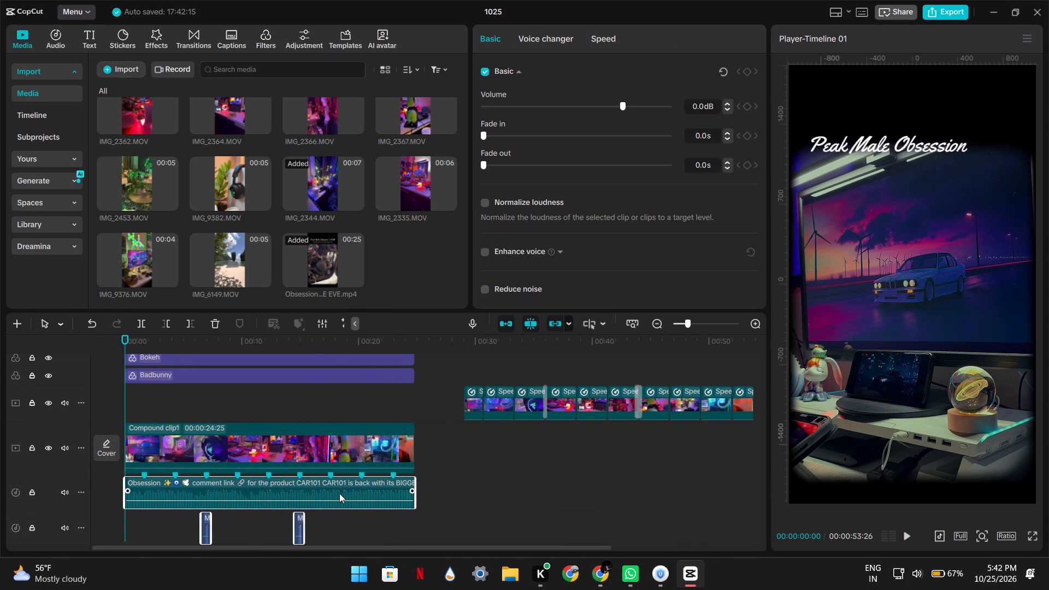
pyautogui.moveTo(339, 493); pyautogui.dragTo(339, 493)
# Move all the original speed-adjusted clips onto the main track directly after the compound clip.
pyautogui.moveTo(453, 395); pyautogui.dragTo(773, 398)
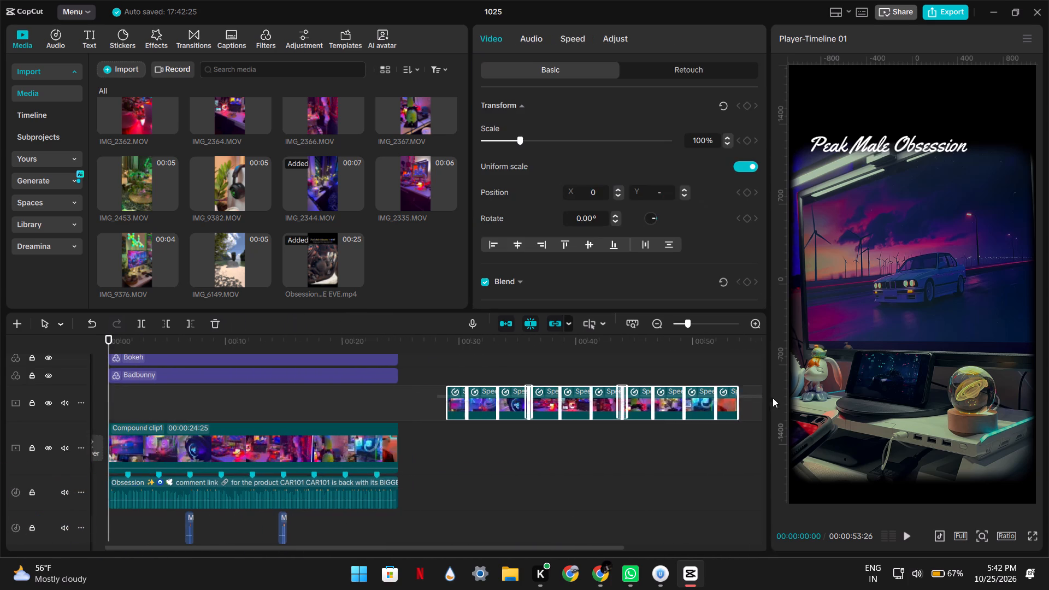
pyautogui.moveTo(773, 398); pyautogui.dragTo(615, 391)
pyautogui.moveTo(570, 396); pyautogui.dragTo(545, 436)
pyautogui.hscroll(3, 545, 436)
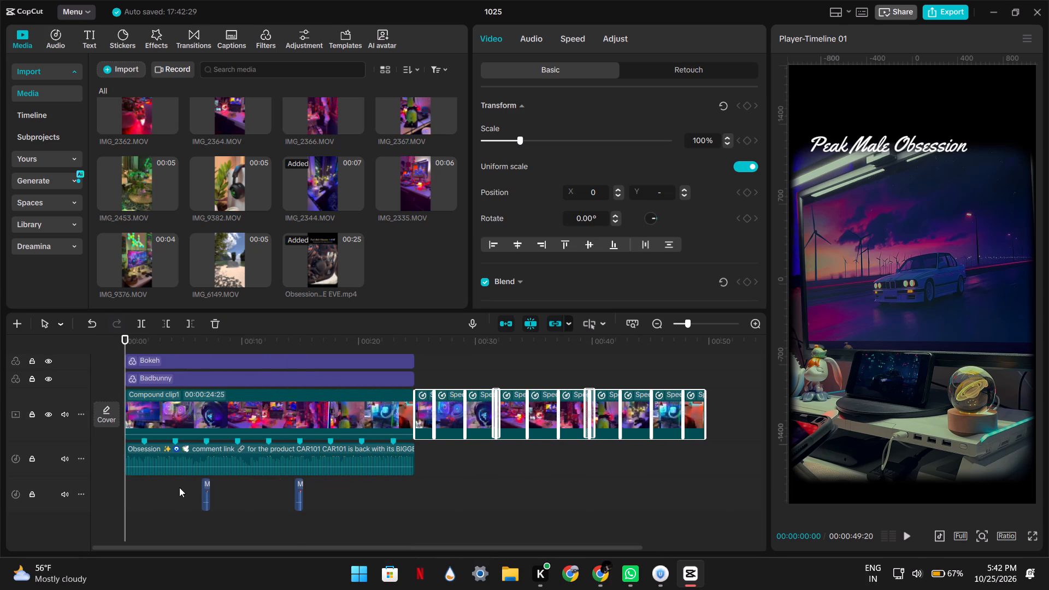
# Play the framed video through from the start, and delete all the original clips following the compound clip.
pyautogui.click(170, 489)
pyautogui.moveTo(170, 489); pyautogui.dragTo(12, 485)
pyautogui.press('space')
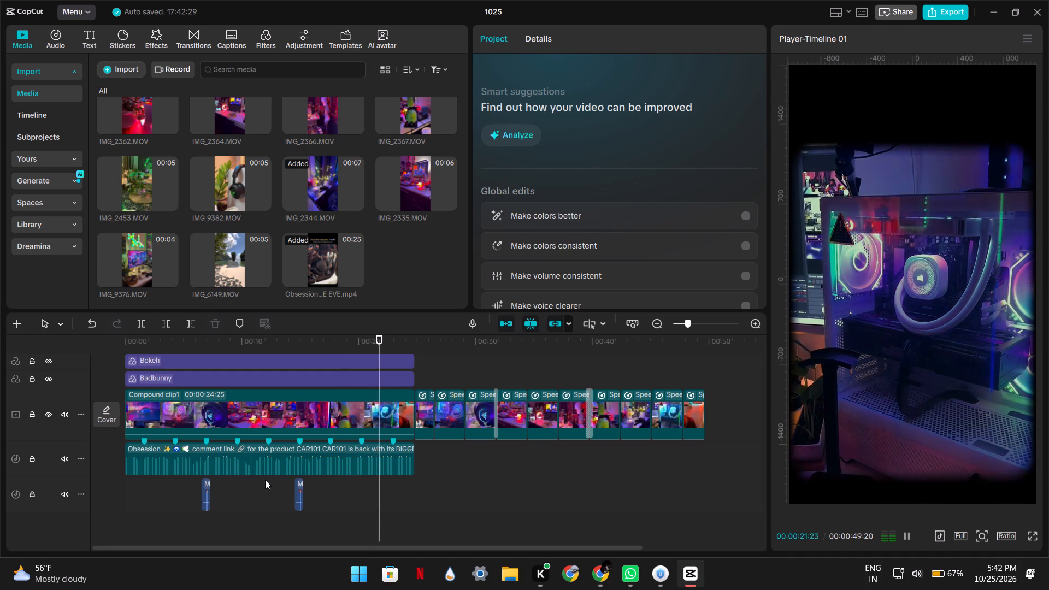
pyautogui.moveTo(425, 370); pyautogui.dragTo(704, 392)
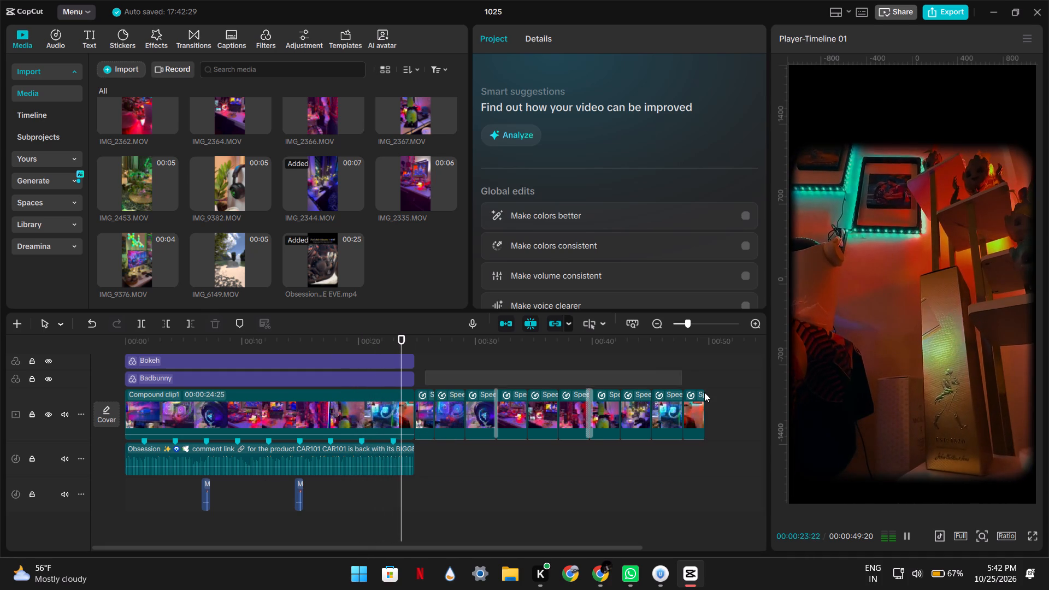
pyautogui.moveTo(704, 392); pyautogui.dragTo(708, 429)
pyautogui.press('Delete')
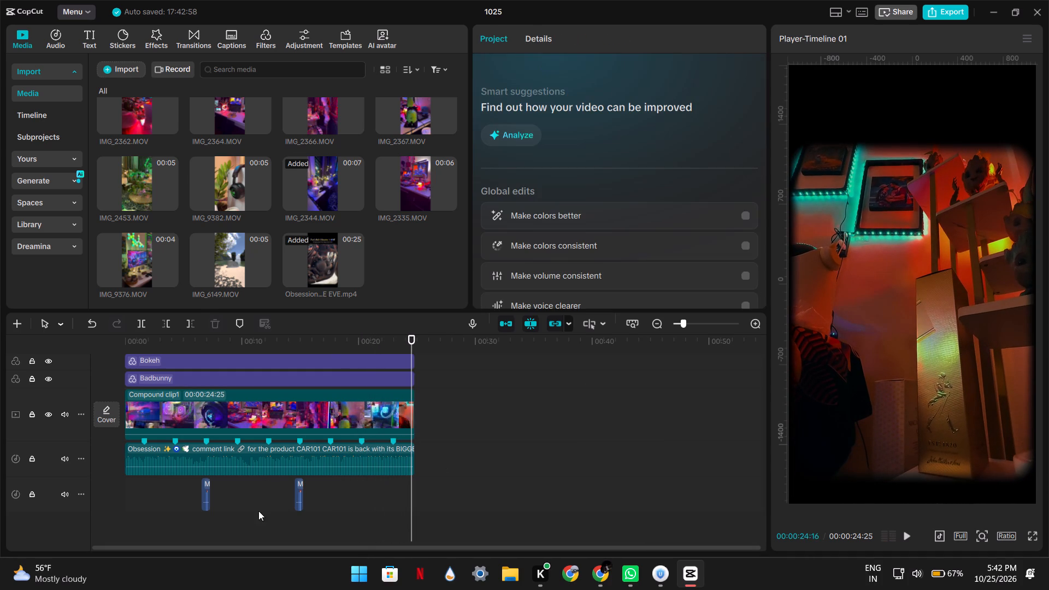
# Replay the section around the first short sound effect, and return the playhead to the start.
pyautogui.click(244, 511)
pyautogui.moveTo(244, 511); pyautogui.dragTo(201, 504)
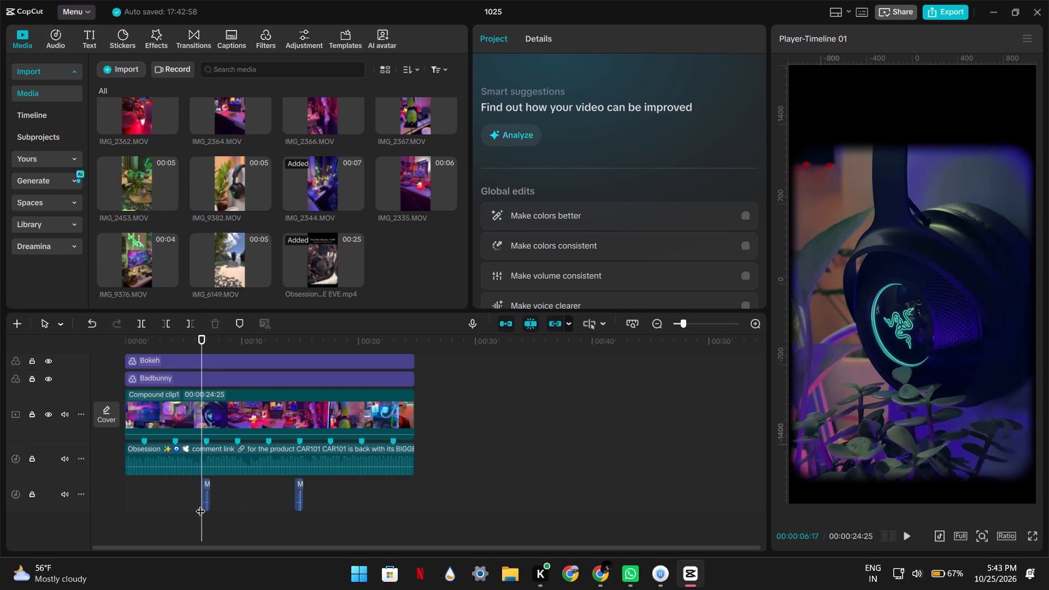
pyautogui.press('space')
pyautogui.click(191, 498)
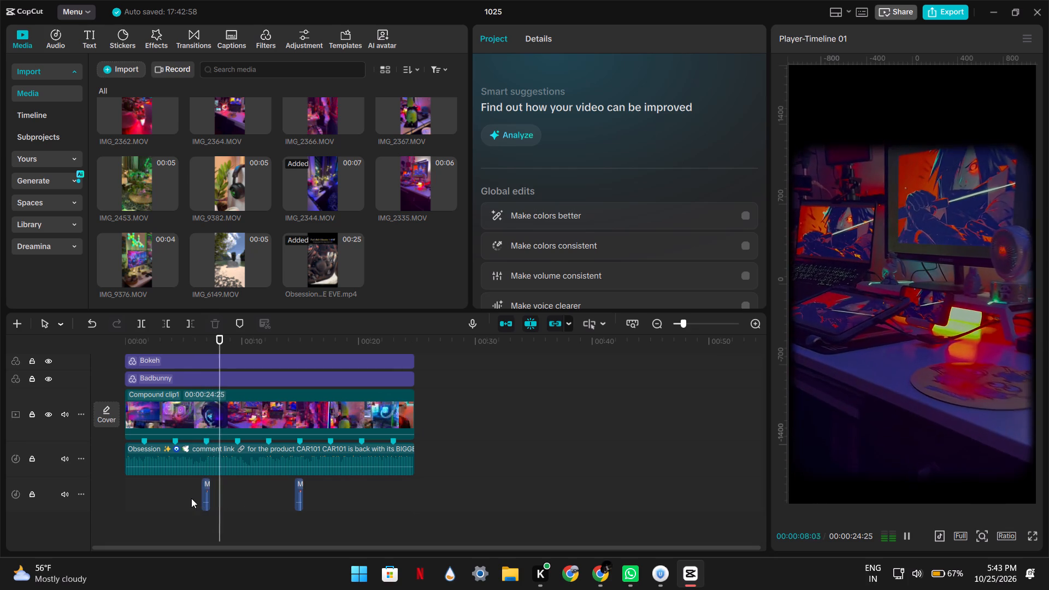
pyautogui.moveTo(191, 498); pyautogui.dragTo(33, 505)
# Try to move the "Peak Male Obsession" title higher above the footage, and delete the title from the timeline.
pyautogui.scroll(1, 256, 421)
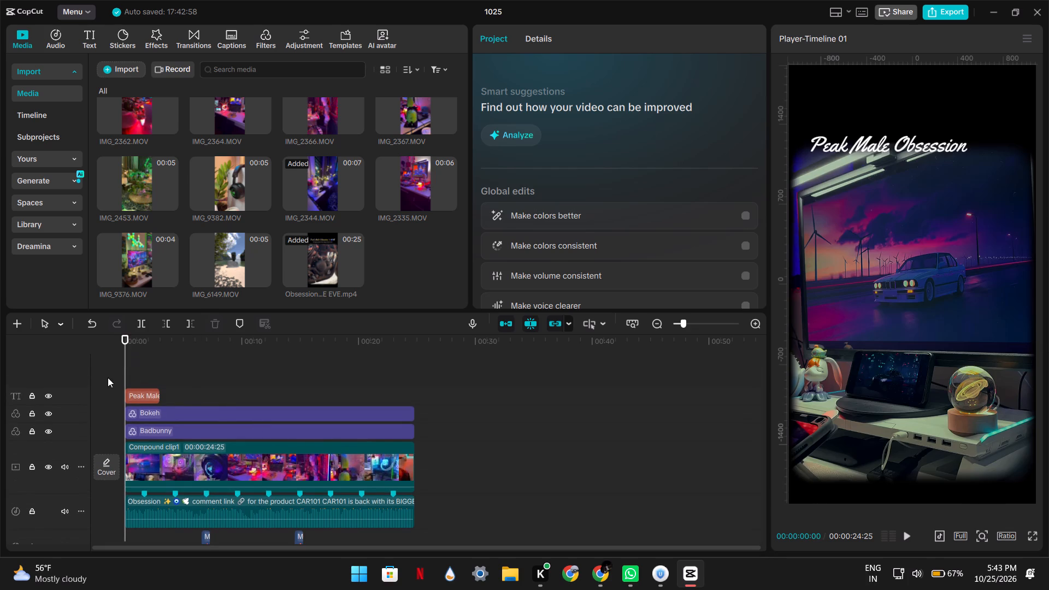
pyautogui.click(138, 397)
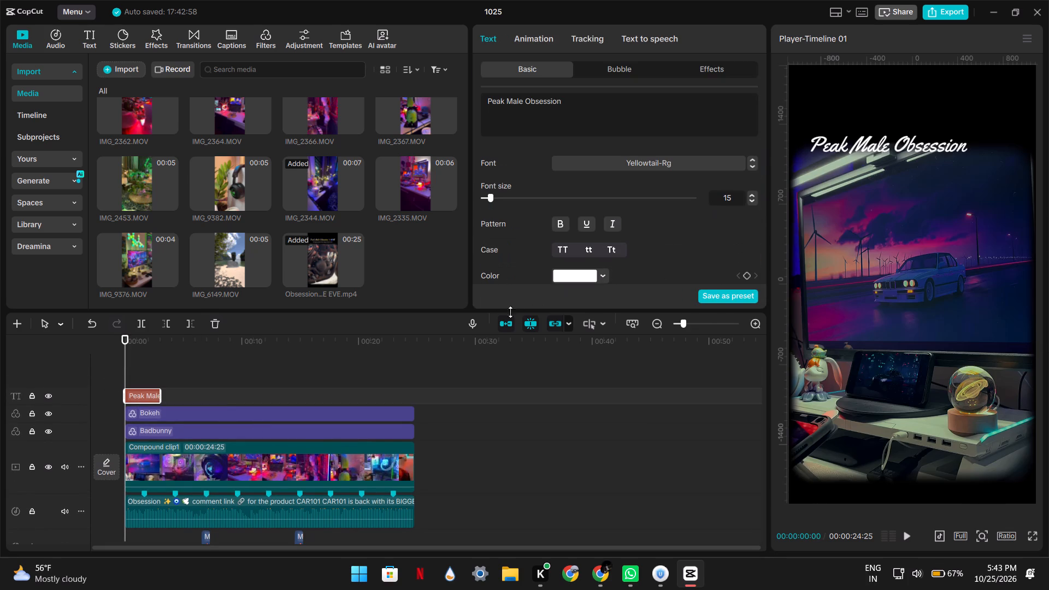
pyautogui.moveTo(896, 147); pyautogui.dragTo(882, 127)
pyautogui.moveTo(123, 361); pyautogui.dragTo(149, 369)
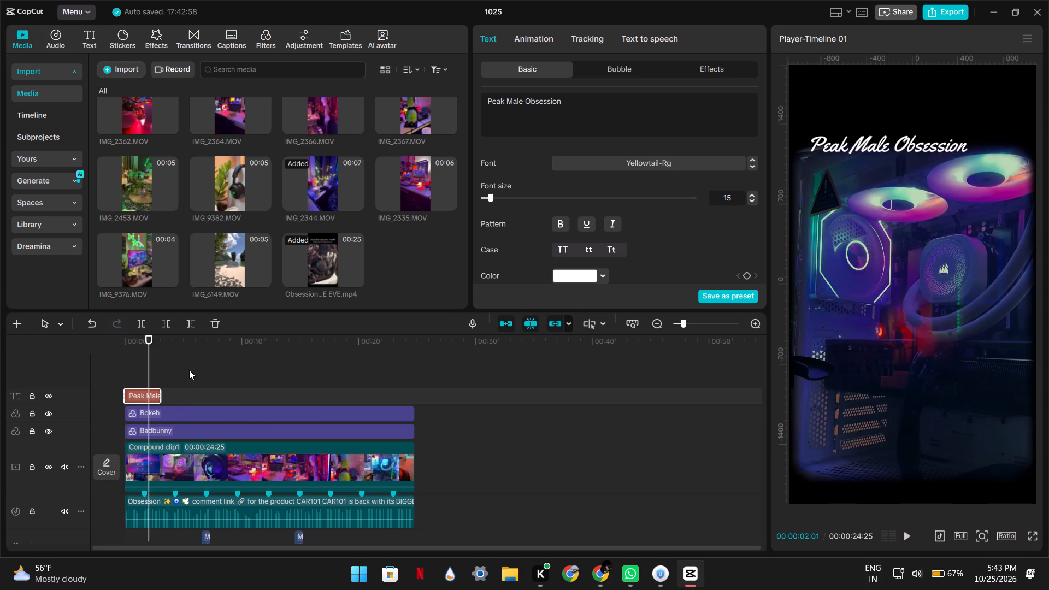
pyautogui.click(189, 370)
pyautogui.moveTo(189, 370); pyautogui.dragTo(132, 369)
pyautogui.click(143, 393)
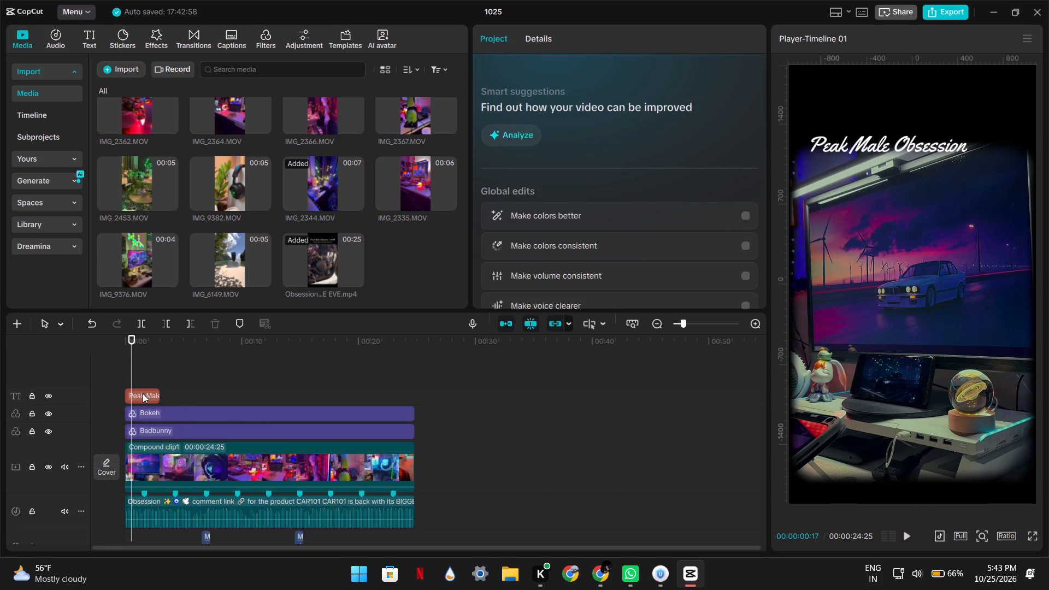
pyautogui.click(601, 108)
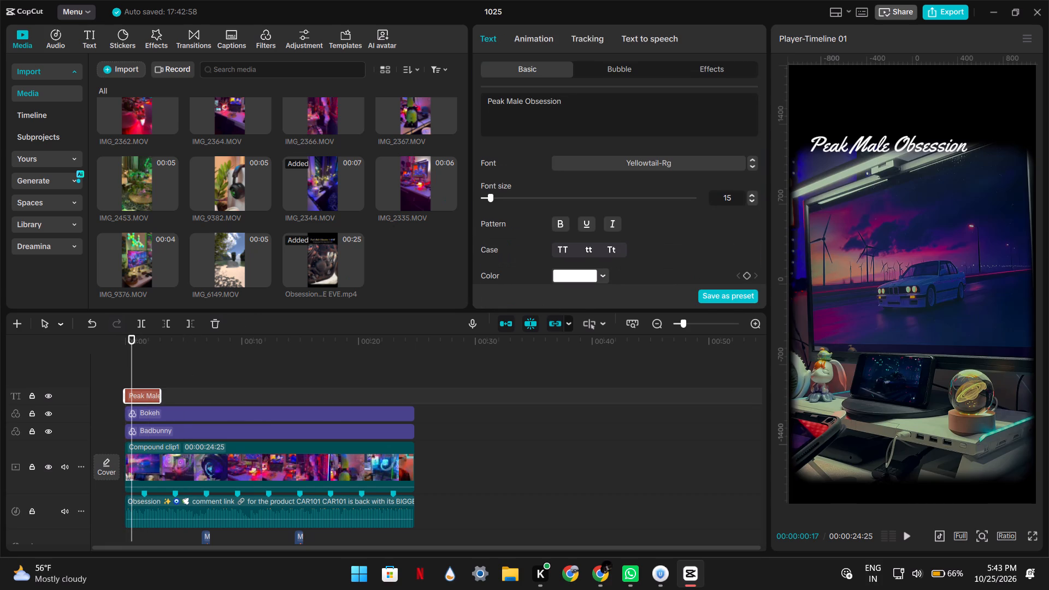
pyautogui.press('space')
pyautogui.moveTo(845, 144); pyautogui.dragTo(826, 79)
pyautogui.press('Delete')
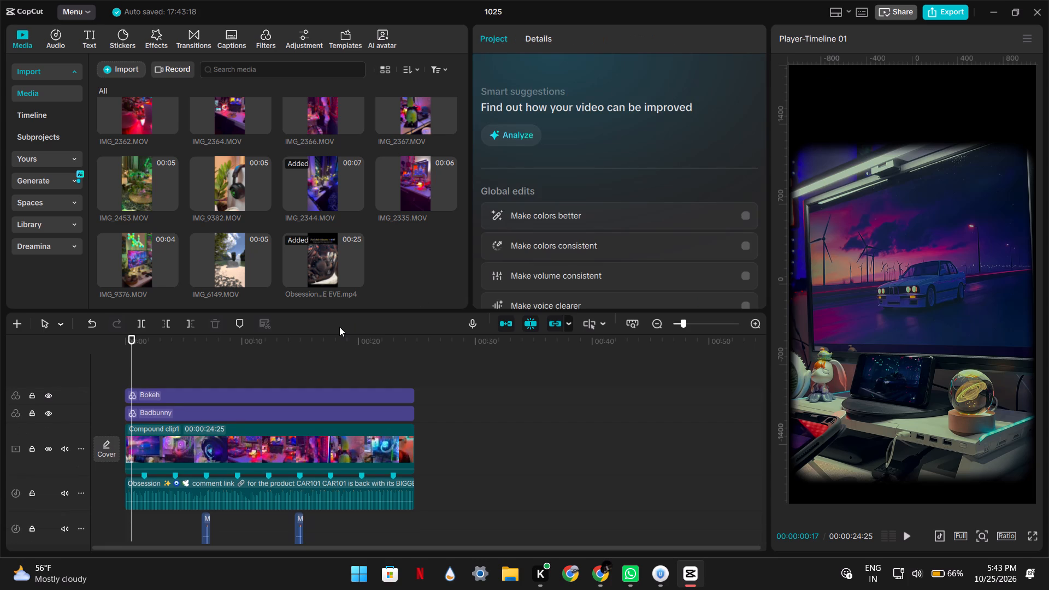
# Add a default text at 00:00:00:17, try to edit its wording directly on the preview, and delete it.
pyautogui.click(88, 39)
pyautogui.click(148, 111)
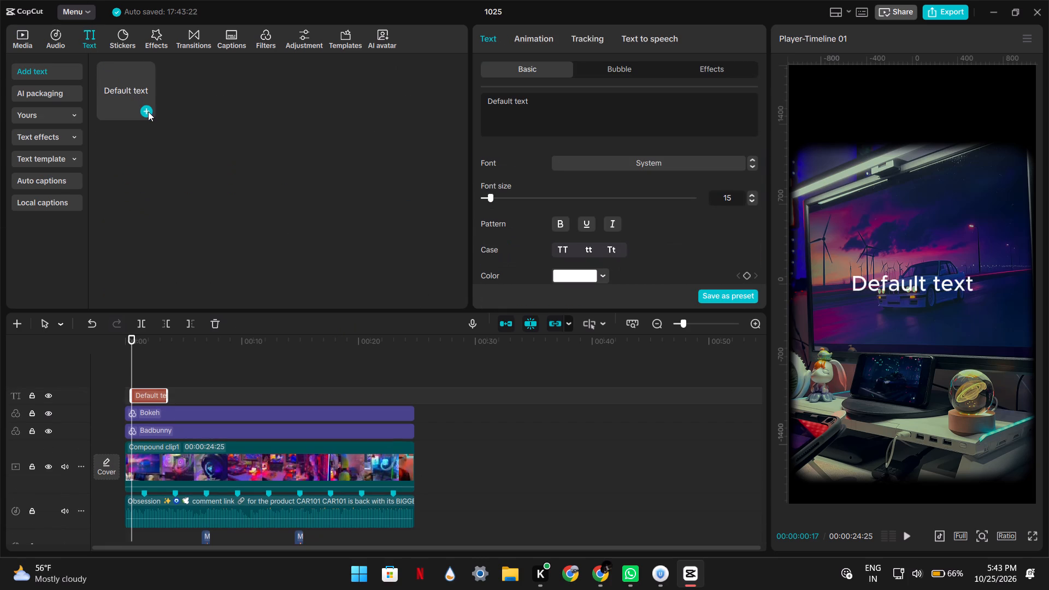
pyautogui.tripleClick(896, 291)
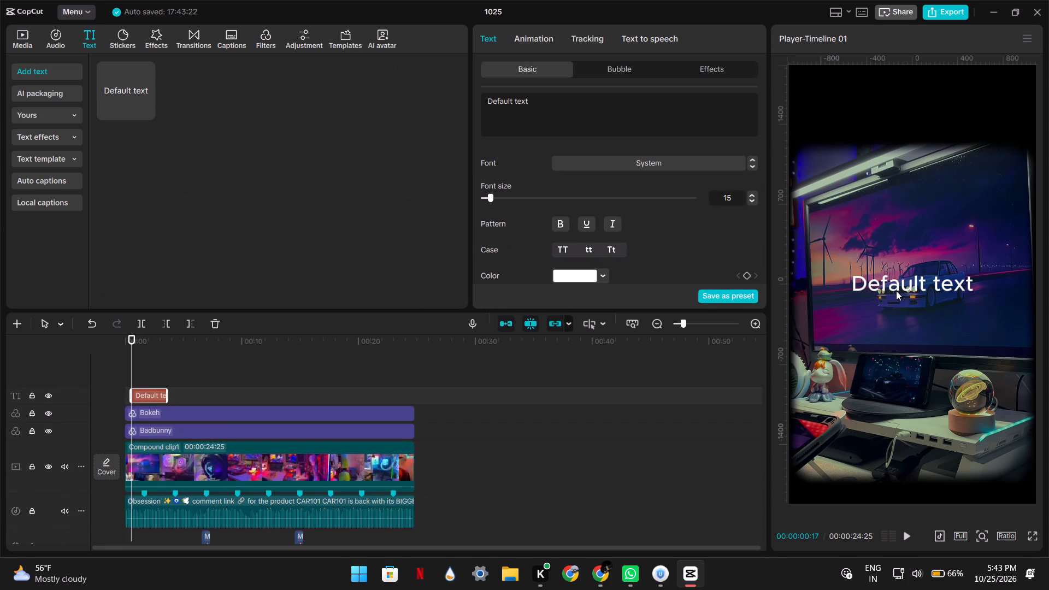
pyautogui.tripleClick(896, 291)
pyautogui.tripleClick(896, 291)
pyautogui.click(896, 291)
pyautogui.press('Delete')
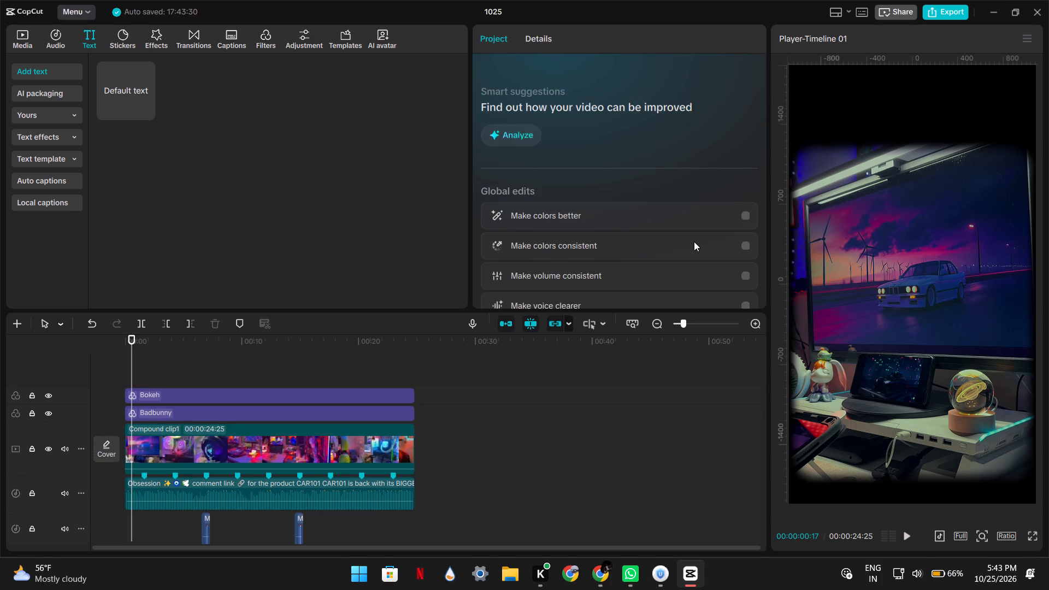
# Undo the recent text changes and the earlier clip deletion, bringing back the title and the original clips after the compound clip.
pyautogui.hotkey('ctrl', 'z')
pyautogui.hotkey('ctrl', 'z')
pyautogui.hotkey('ctrl', 'z')
pyautogui.hotkey('ctrl', 'z')
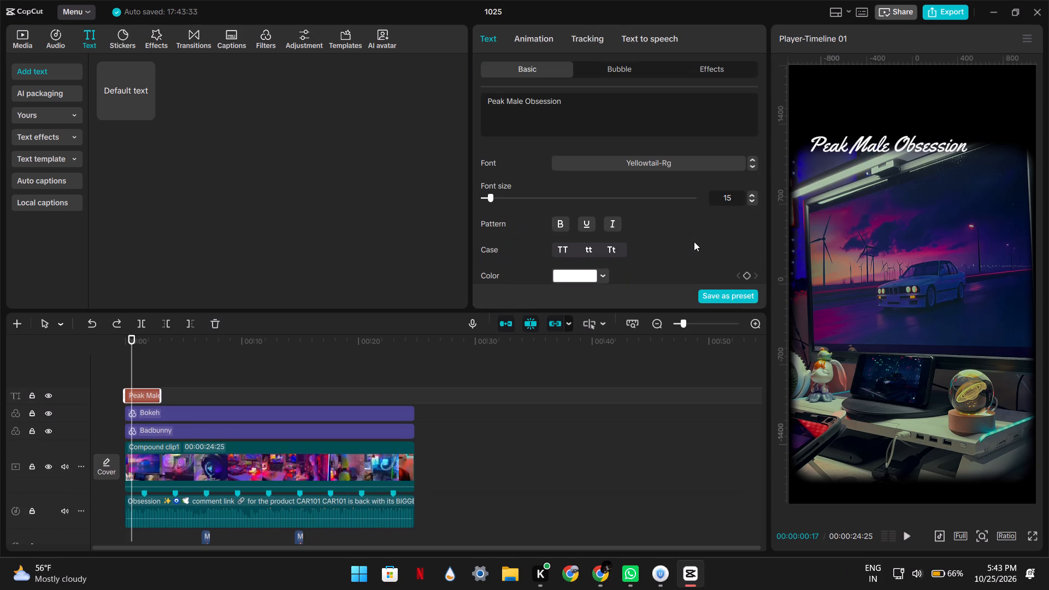
pyautogui.hotkey('ctrl', 'z')
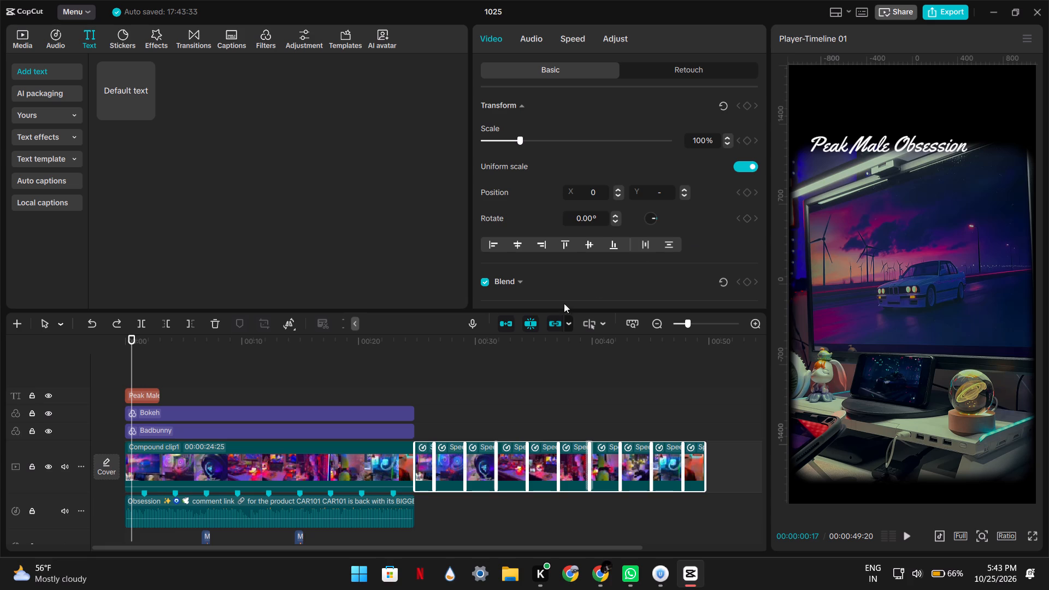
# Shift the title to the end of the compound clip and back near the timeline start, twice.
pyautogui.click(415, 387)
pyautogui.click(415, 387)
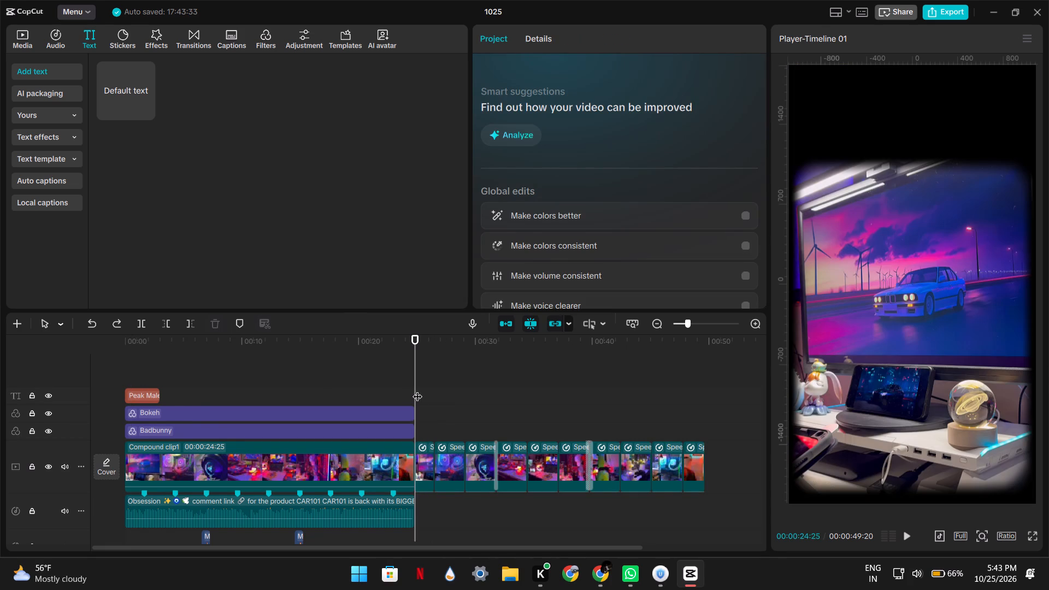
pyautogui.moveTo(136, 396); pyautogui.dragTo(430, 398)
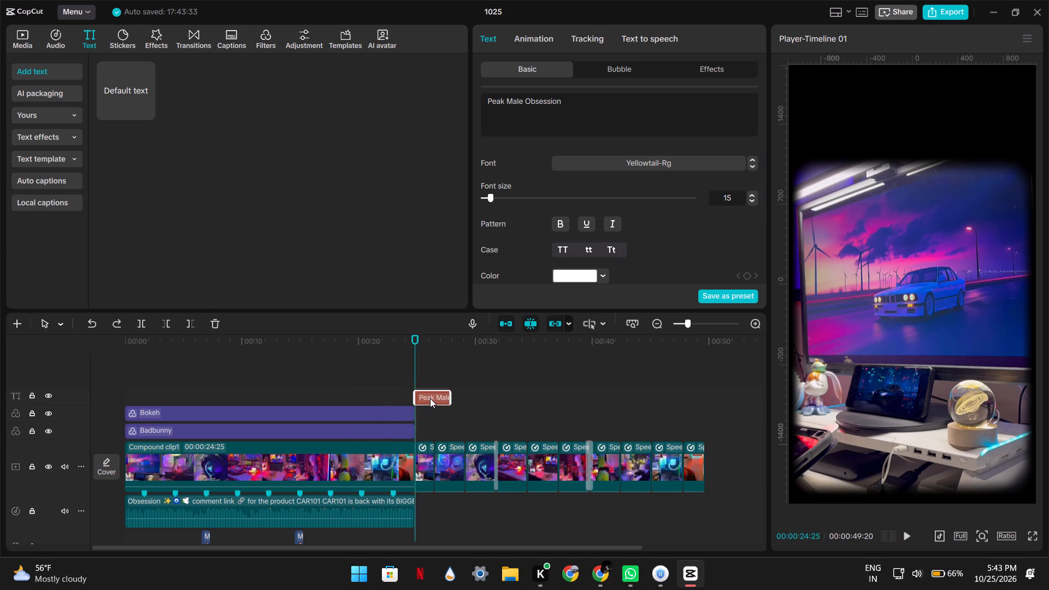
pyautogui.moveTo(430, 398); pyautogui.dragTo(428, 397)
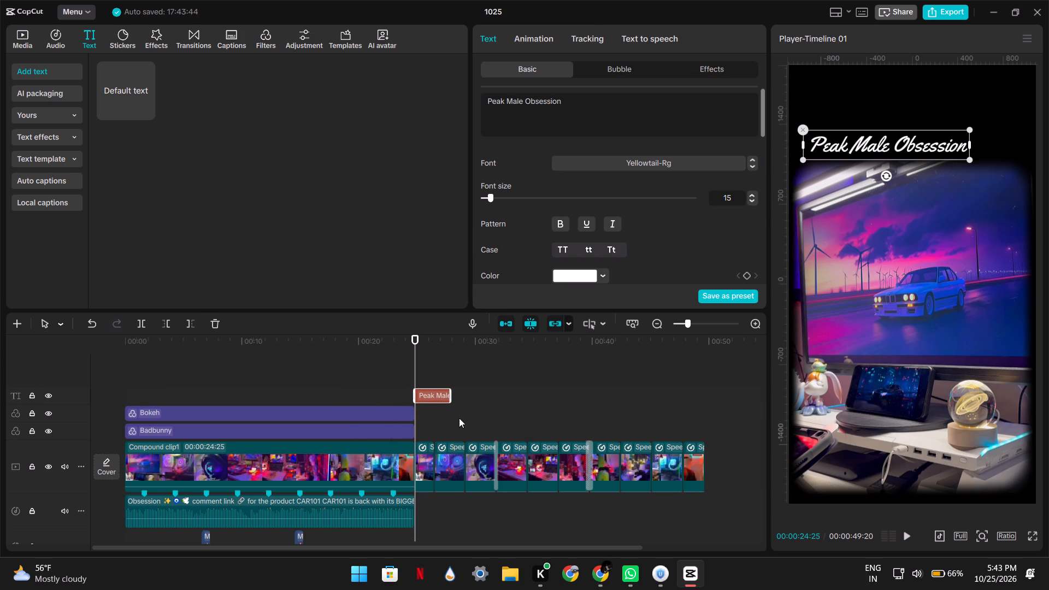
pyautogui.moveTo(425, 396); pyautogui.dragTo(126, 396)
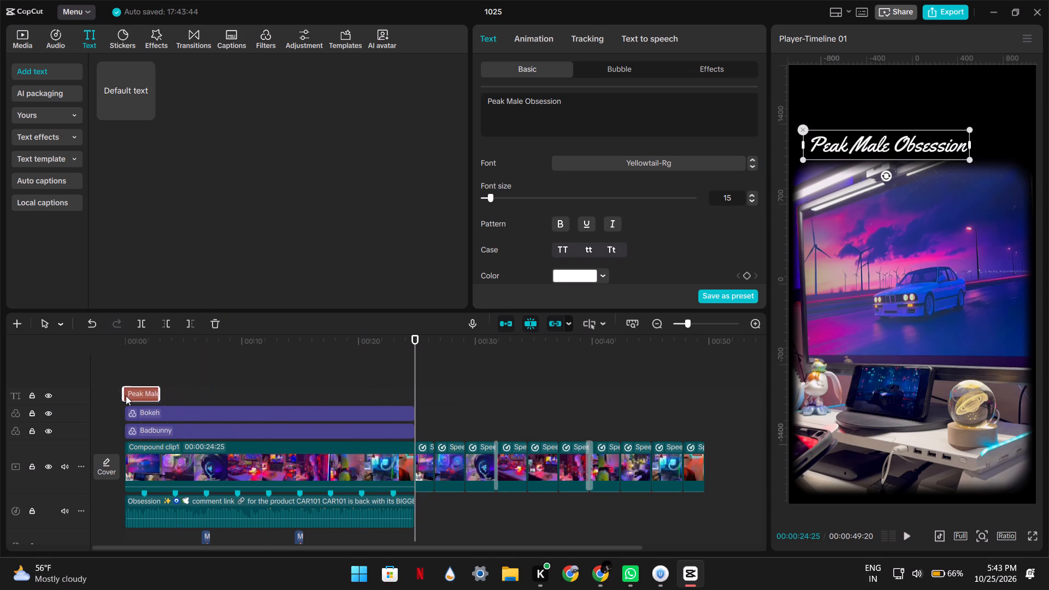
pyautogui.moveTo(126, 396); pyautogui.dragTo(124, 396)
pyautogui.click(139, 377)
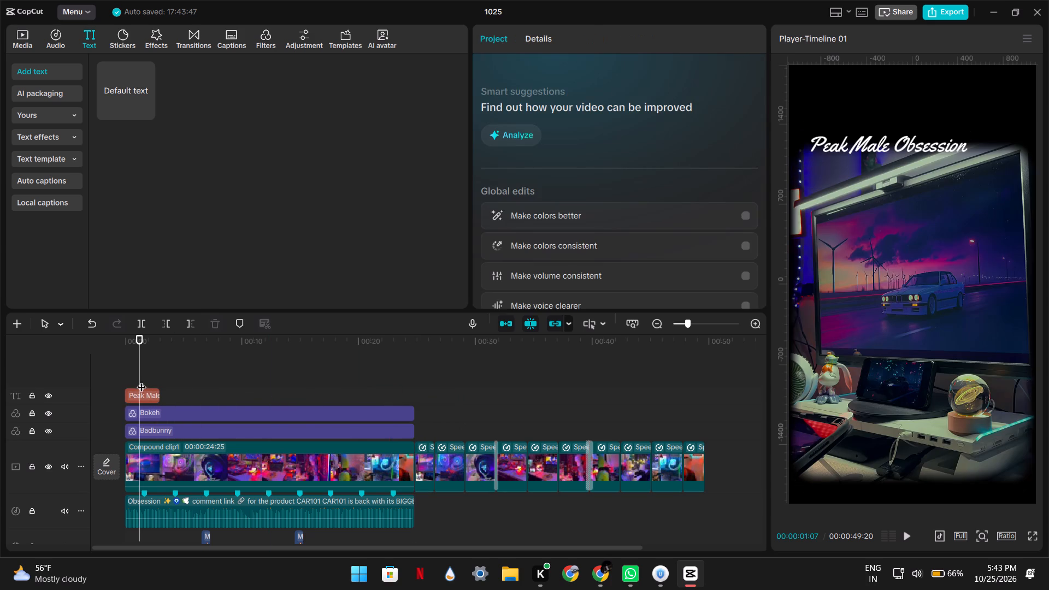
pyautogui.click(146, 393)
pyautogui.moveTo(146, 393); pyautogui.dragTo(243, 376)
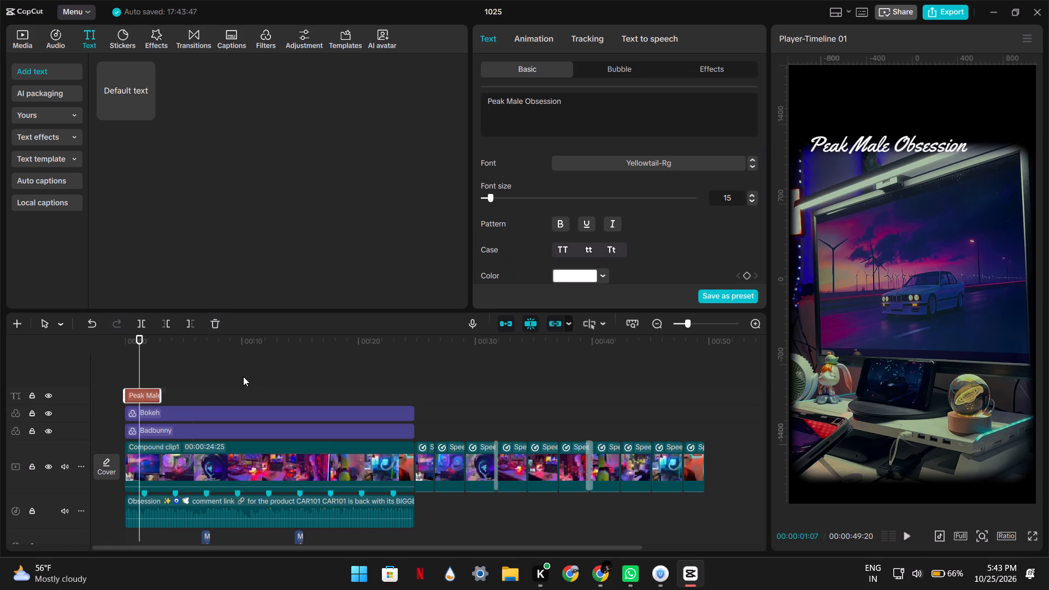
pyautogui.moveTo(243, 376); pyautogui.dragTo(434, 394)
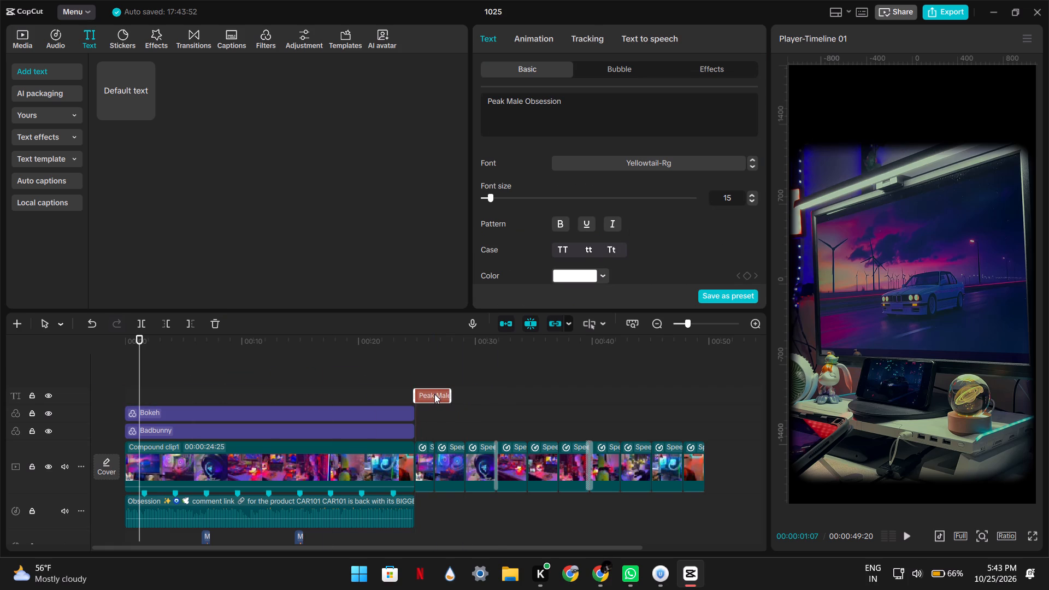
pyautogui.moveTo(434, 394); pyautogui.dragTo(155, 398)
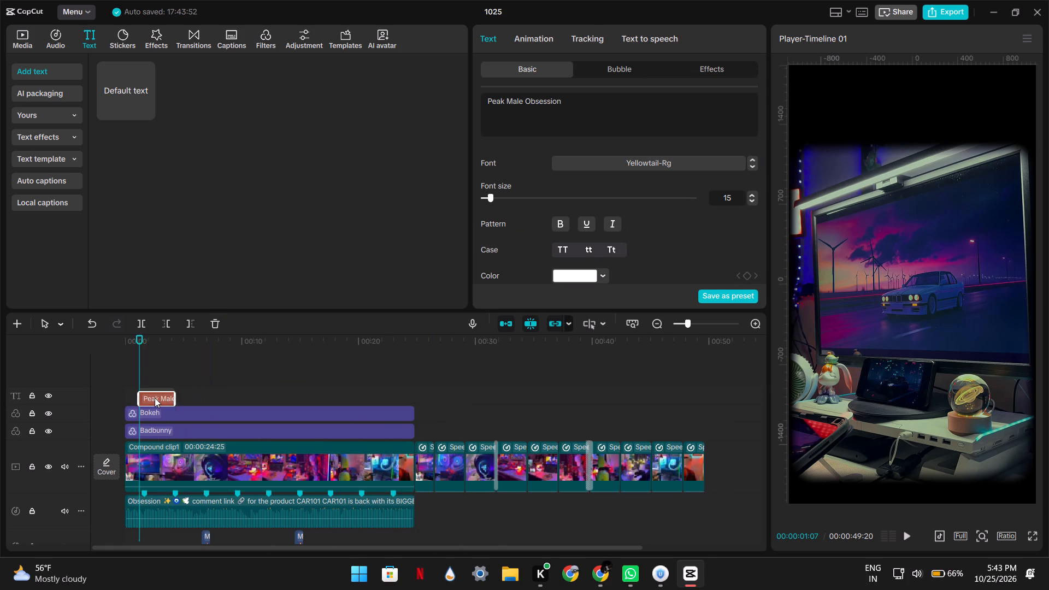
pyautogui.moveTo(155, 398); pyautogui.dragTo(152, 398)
# Place the title over the first original clip and raise it on the canvas into the black area above the footage.
pyautogui.moveTo(152, 398); pyautogui.dragTo(472, 367)
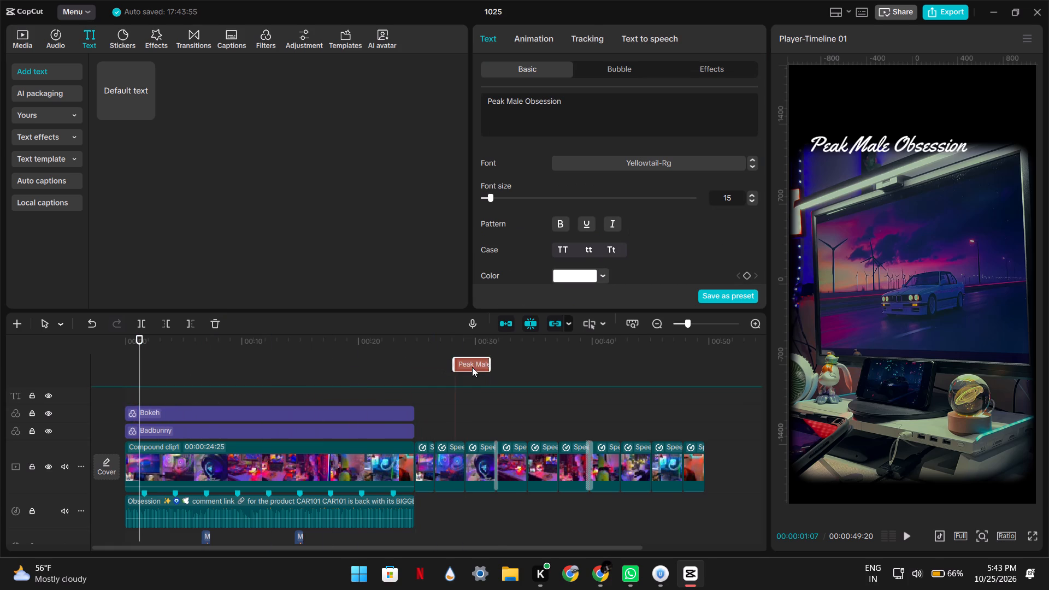
pyautogui.moveTo(472, 367); pyautogui.dragTo(430, 392)
pyautogui.moveTo(430, 392); pyautogui.dragTo(435, 392)
pyautogui.click(417, 365)
pyautogui.click(417, 365)
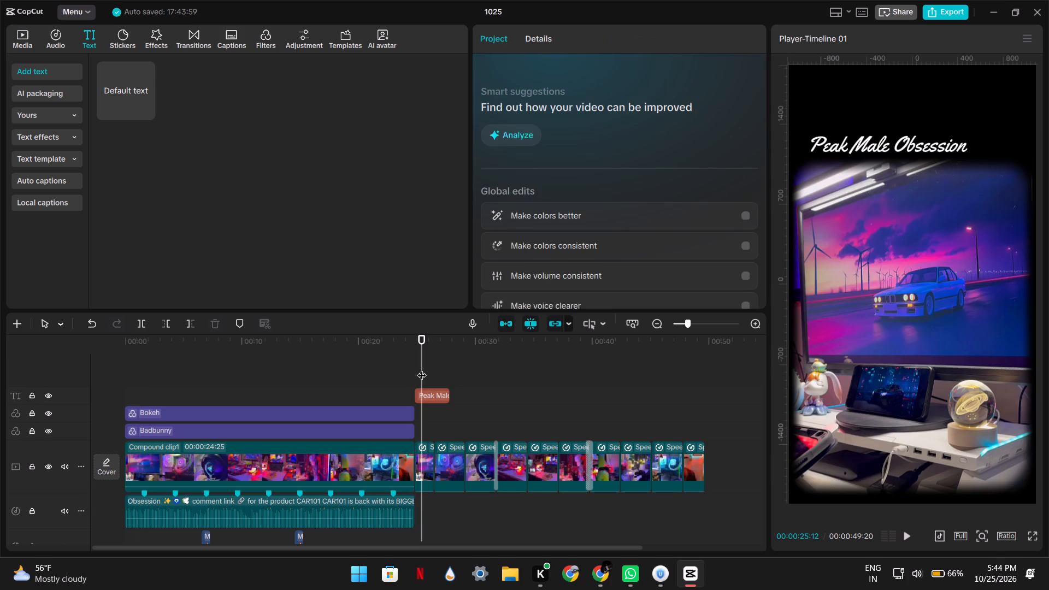
pyautogui.click(433, 392)
pyautogui.moveTo(881, 141); pyautogui.dragTo(869, 113)
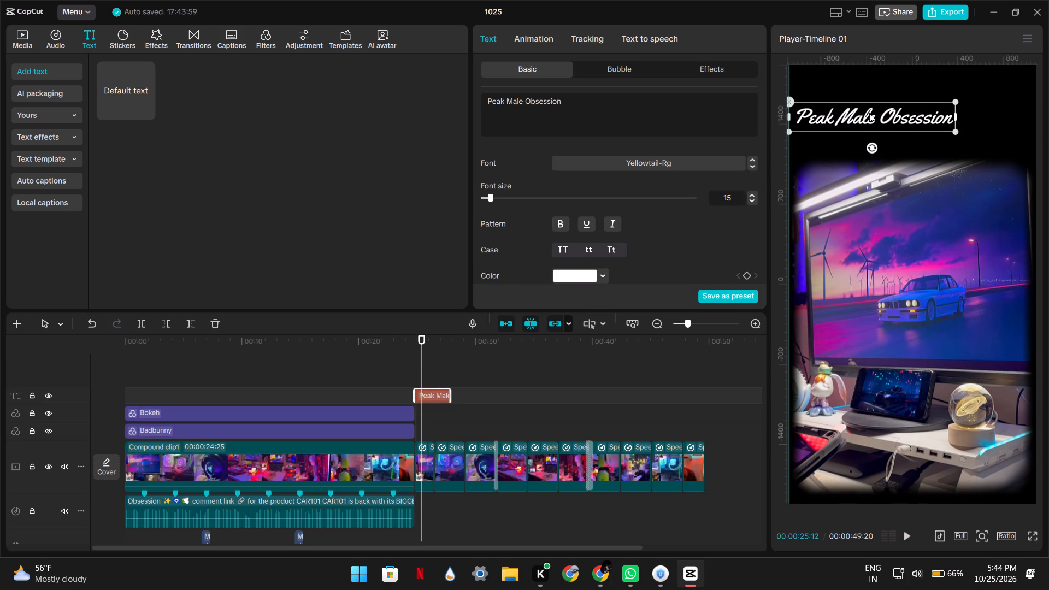
pyautogui.moveTo(869, 113); pyautogui.dragTo(869, 119)
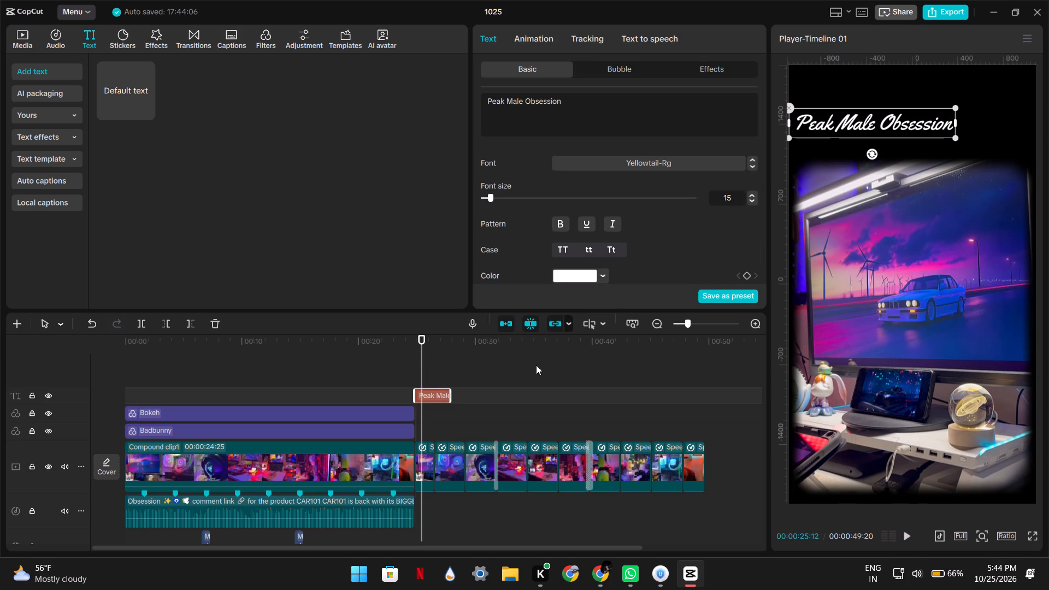
# Move the repositioned title back to the timeline start, above the Bokeh and Badbunny filters.
pyautogui.click(429, 394)
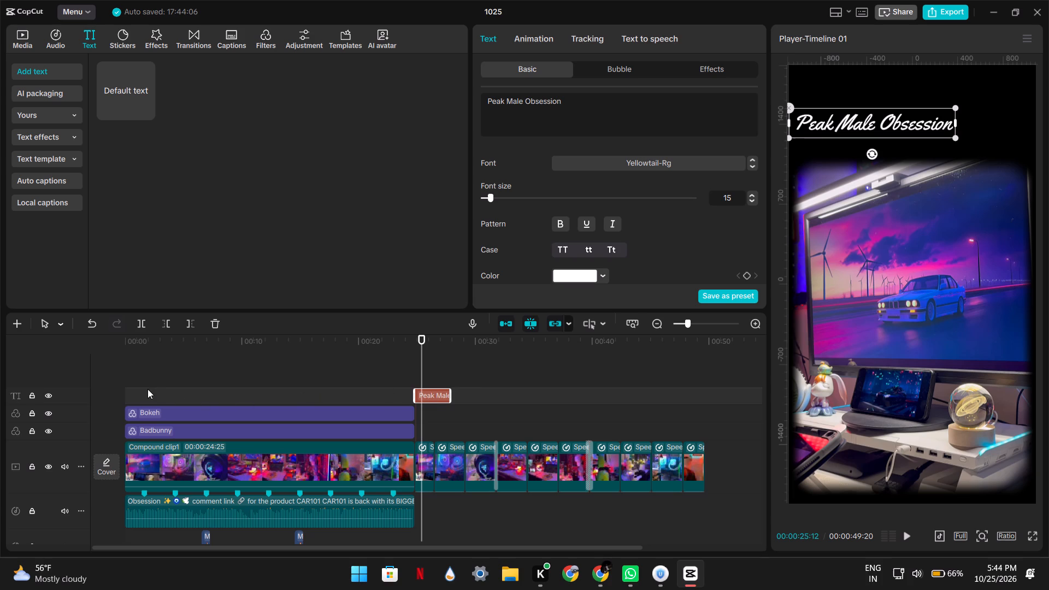
pyautogui.moveTo(436, 397); pyautogui.dragTo(145, 397)
pyautogui.click(143, 376)
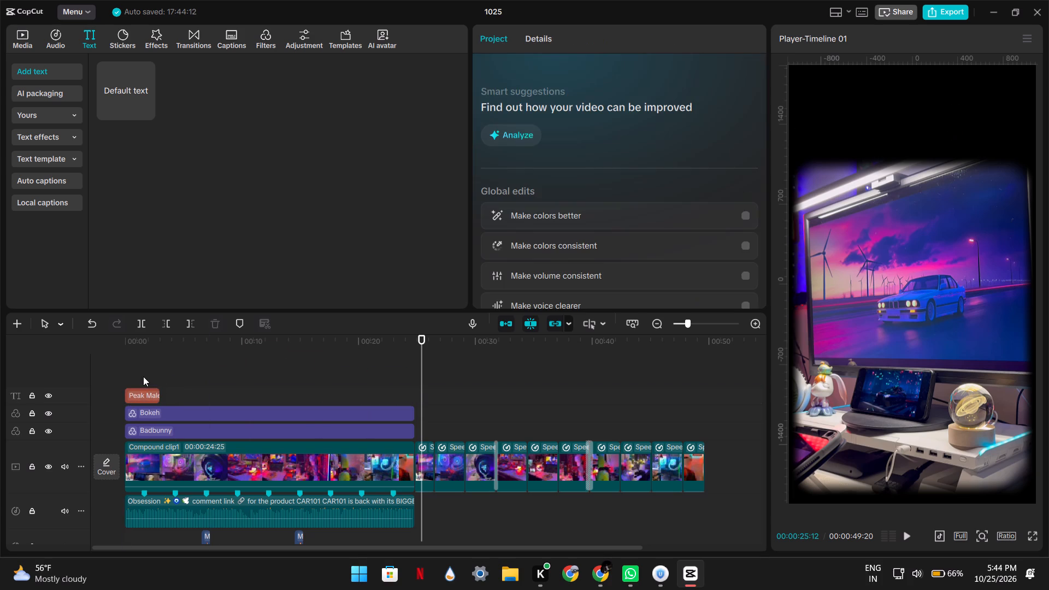
# Set the "Peak Male Obsession" title's text colour to the orange swatch FF8C55.
pyautogui.click(146, 396)
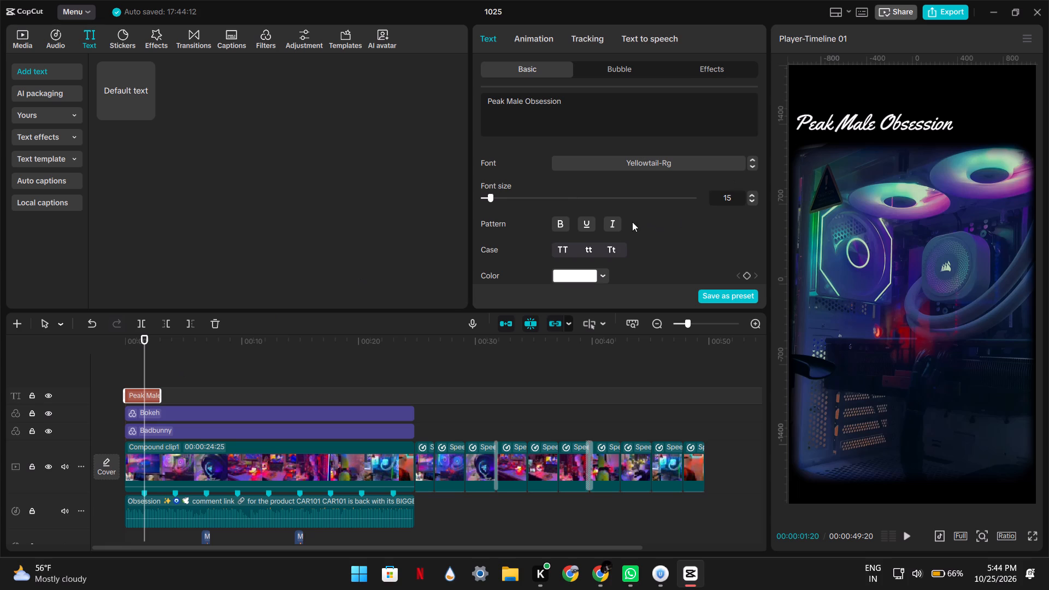
pyautogui.click(620, 221)
pyautogui.click(620, 221)
pyautogui.scroll(-1, 643, 221)
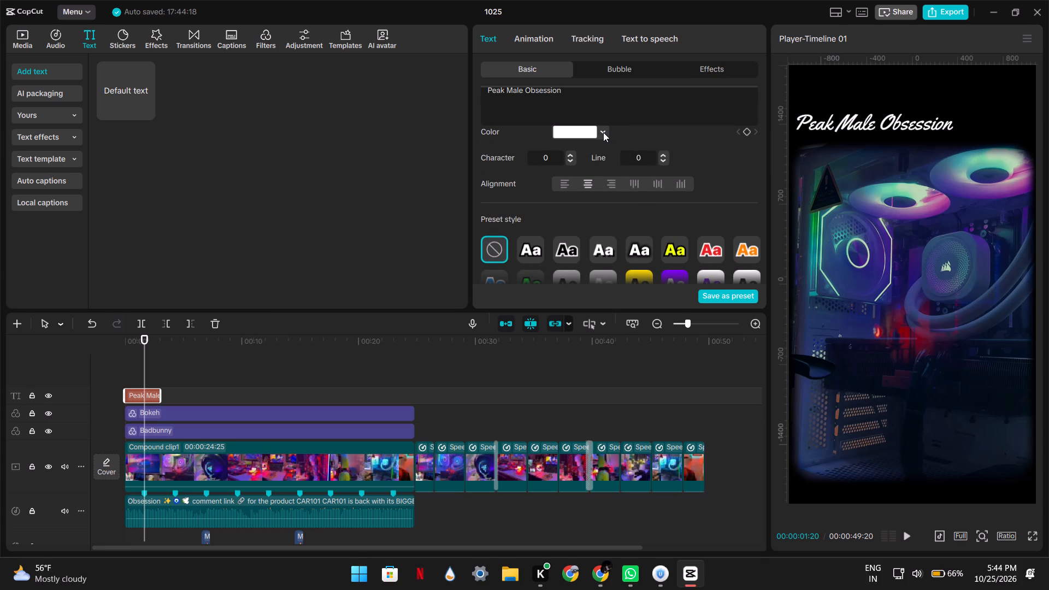
pyautogui.click(603, 132)
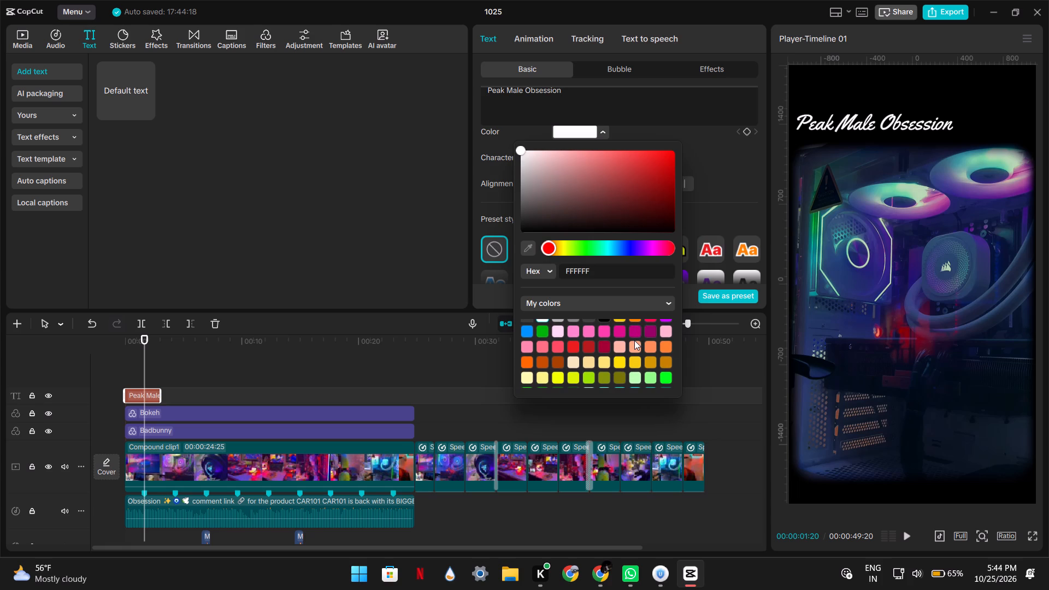
pyautogui.scroll(-1, 634, 340)
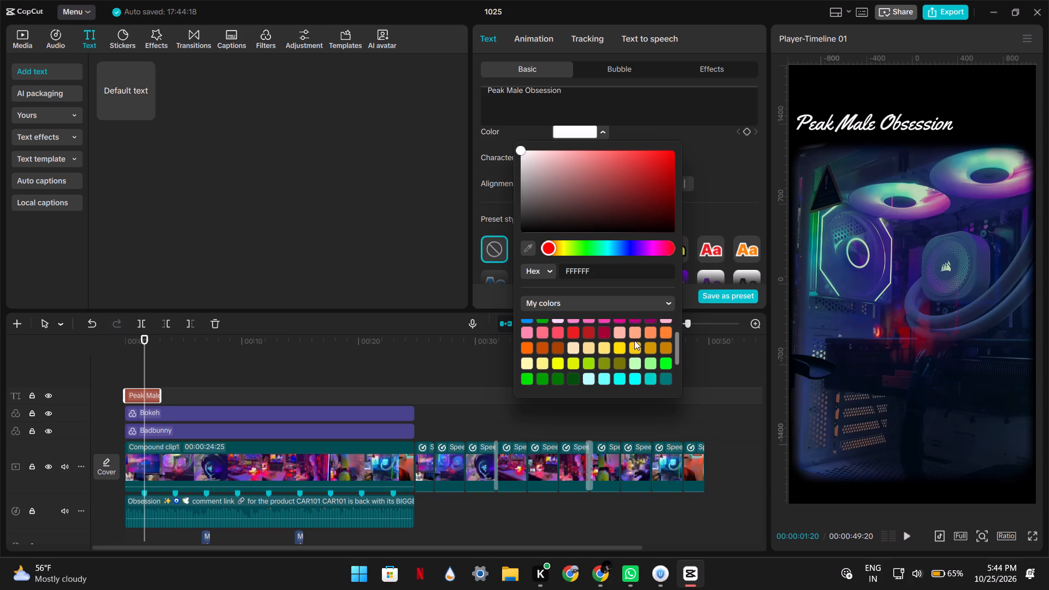
pyautogui.scroll(-2, 634, 340)
pyautogui.scroll(1, 634, 340)
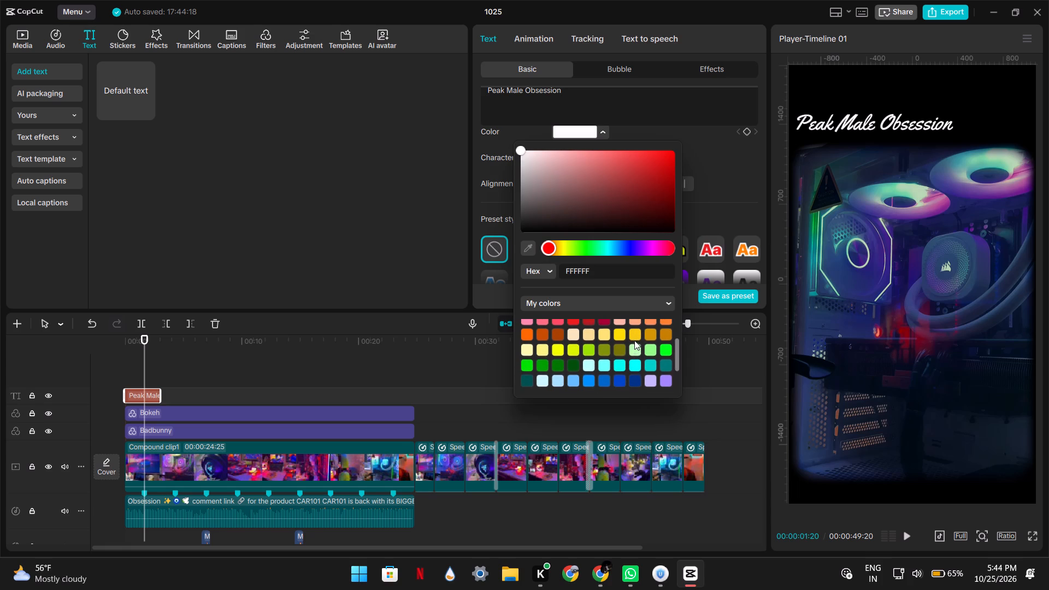
pyautogui.scroll(1, 634, 340)
pyautogui.doubleClick(651, 328)
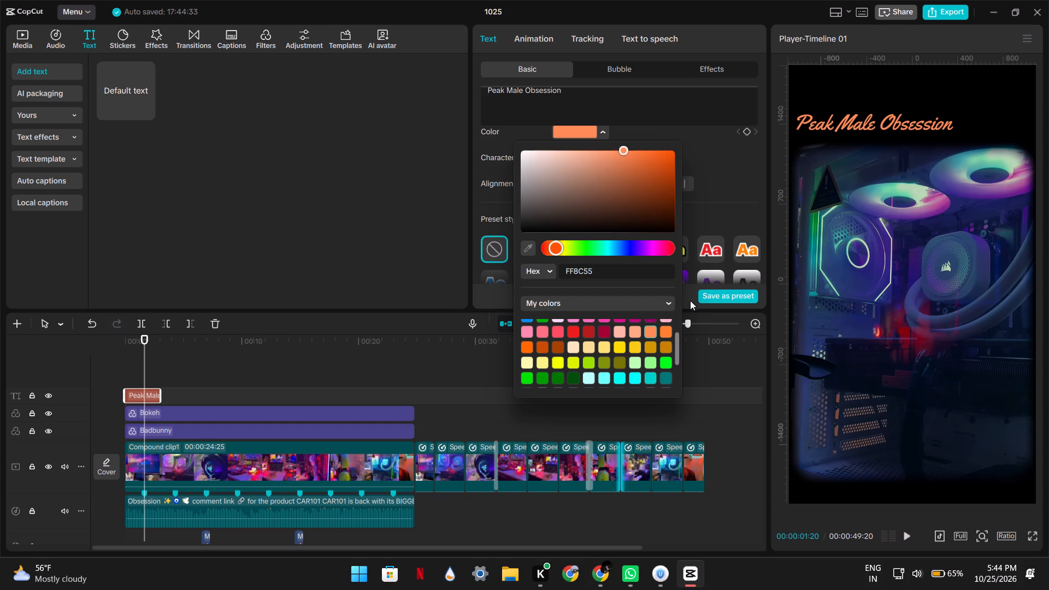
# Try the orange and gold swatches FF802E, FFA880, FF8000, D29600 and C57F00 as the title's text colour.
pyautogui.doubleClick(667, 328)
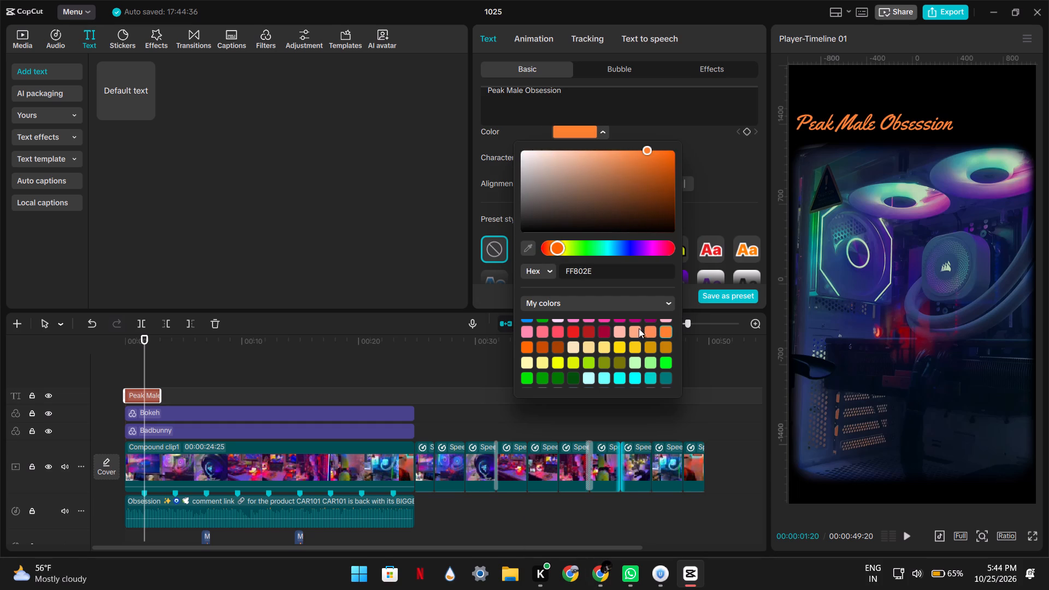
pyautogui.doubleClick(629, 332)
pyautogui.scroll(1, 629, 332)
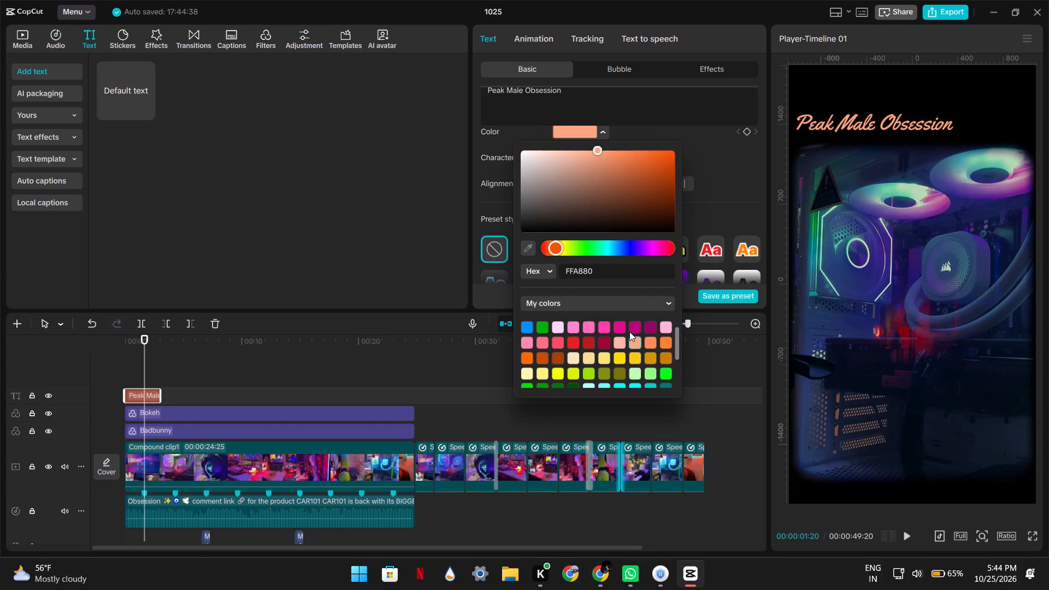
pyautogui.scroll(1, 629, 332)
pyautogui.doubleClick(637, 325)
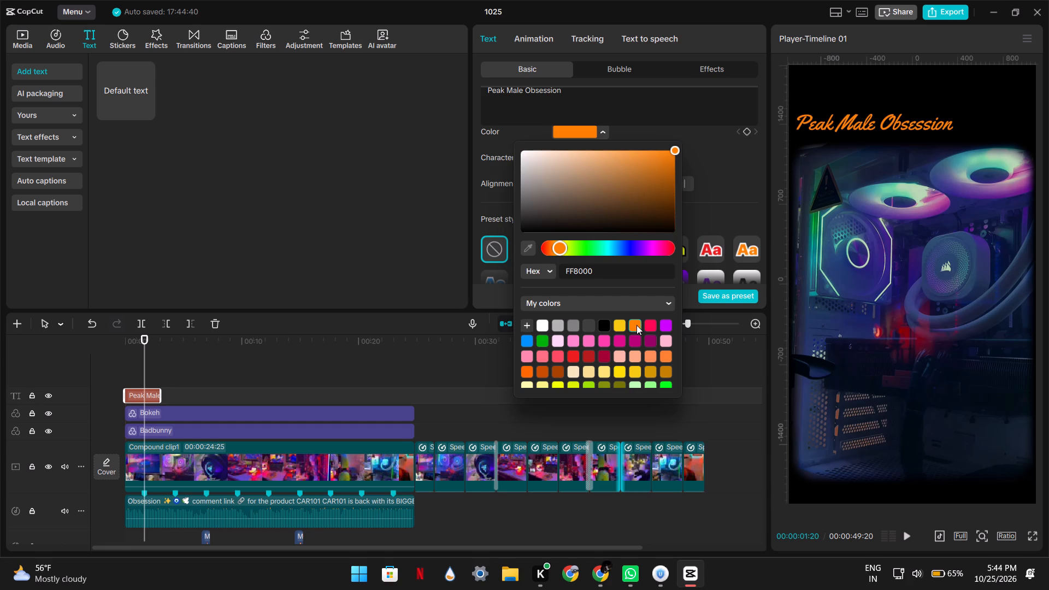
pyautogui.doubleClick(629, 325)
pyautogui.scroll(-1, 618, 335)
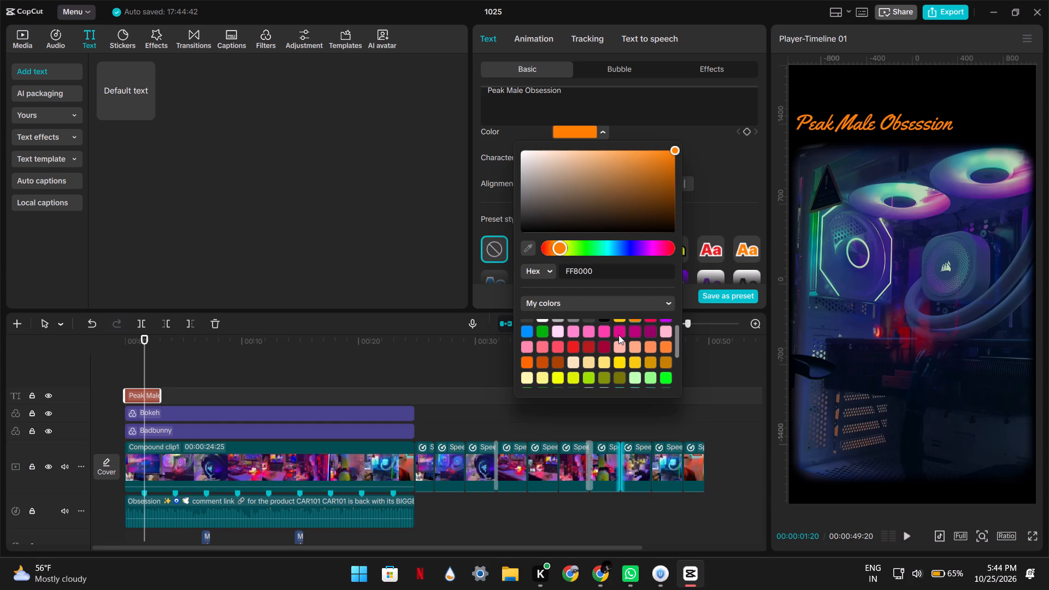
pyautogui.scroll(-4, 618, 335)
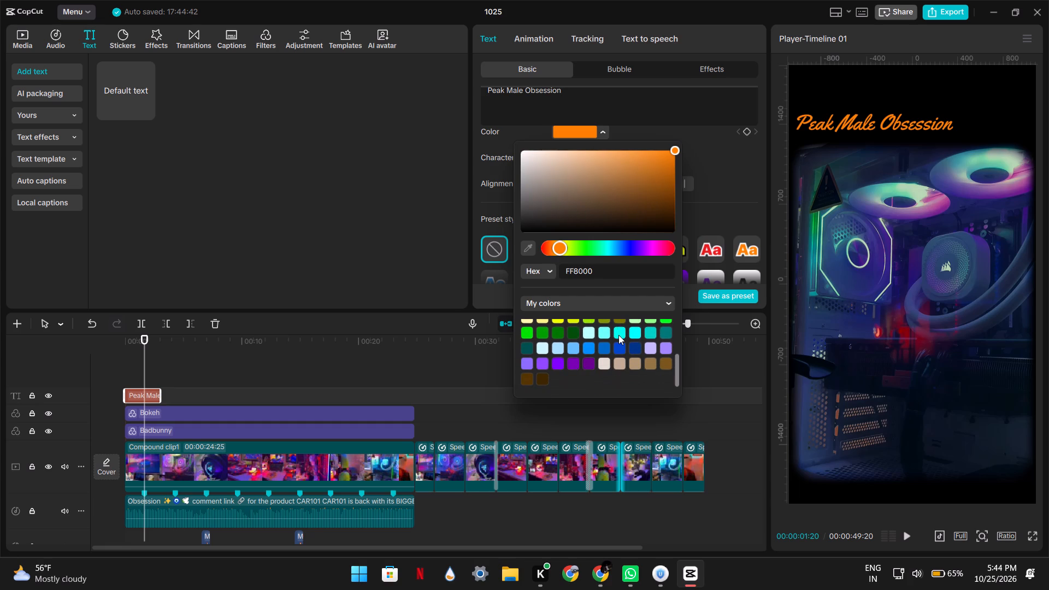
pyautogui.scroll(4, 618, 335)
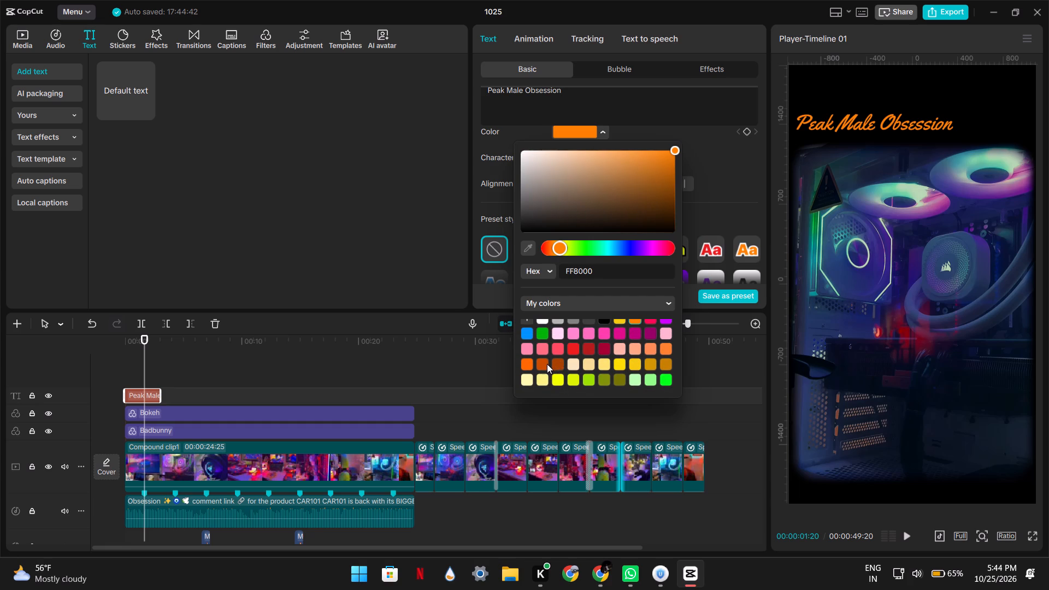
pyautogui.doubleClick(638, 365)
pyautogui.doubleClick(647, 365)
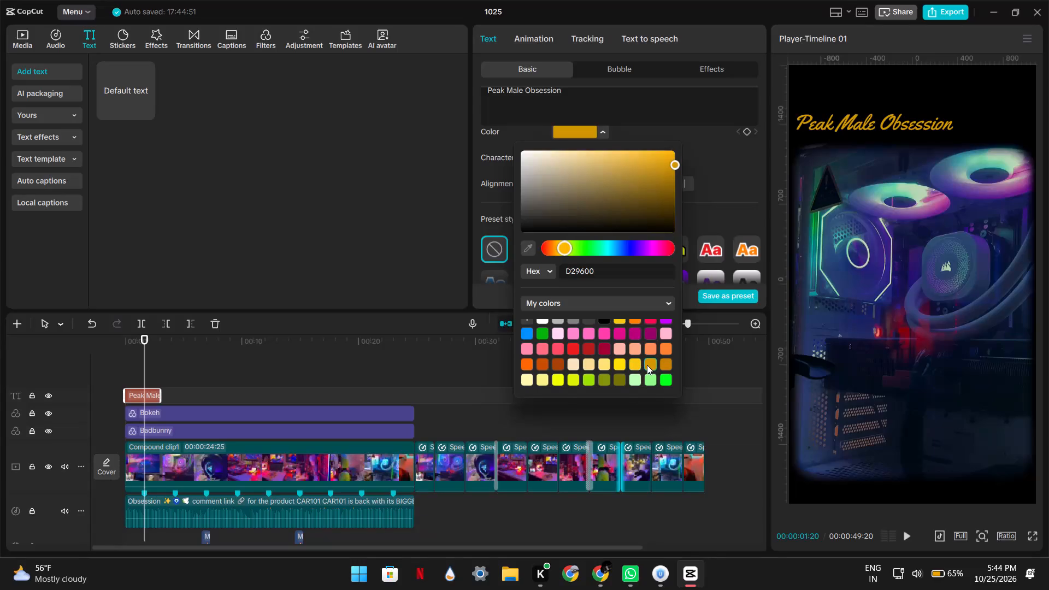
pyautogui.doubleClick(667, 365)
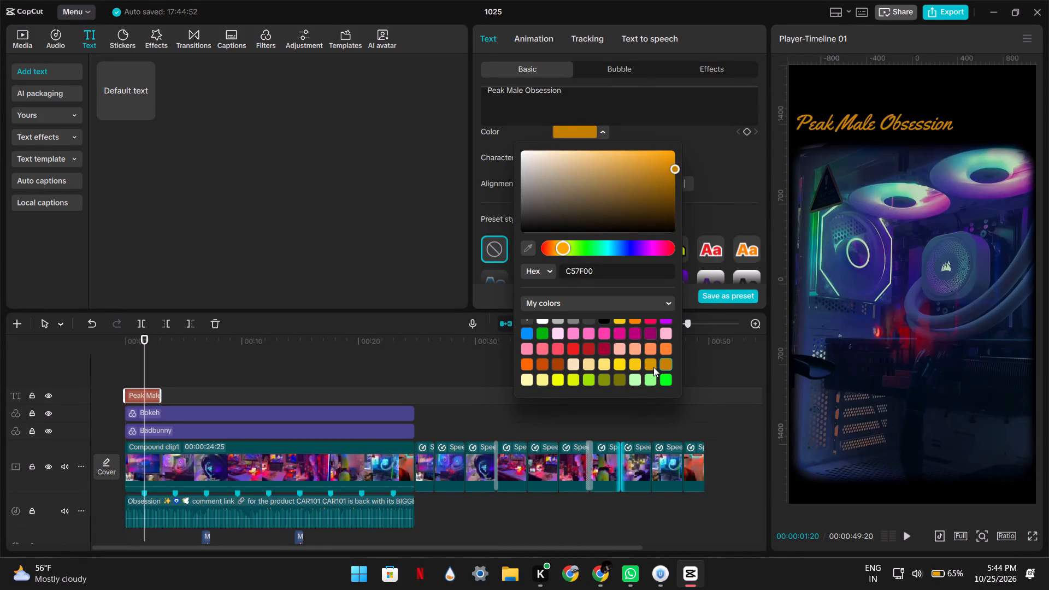
# Check the Obsession reference video, recolour the "Peak Male Obsession" title to muted gold DAB267, and play the timeline from the start.
pyautogui.click(131, 370)
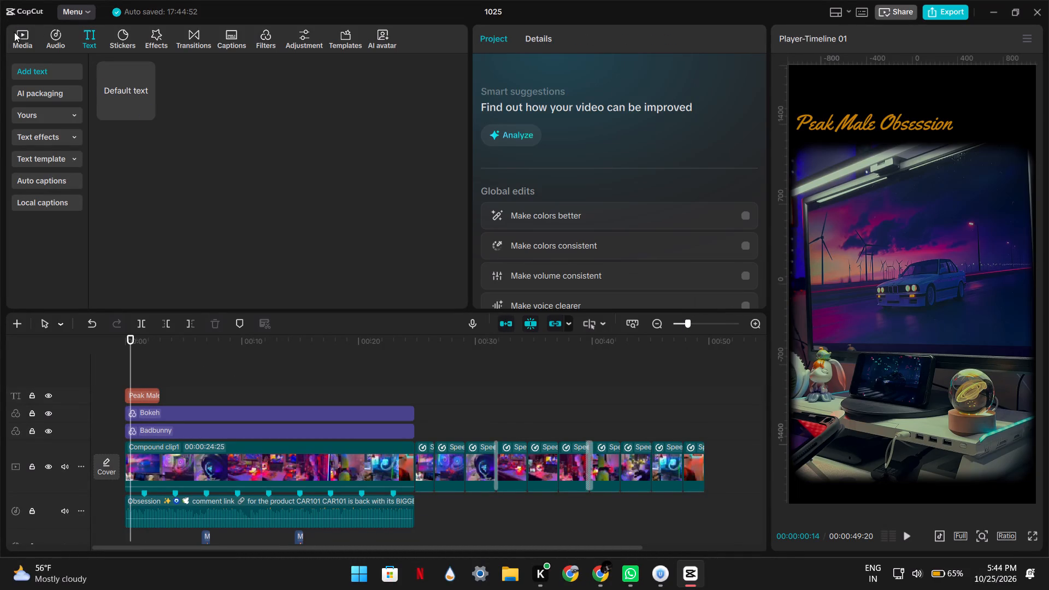
pyautogui.click(17, 38)
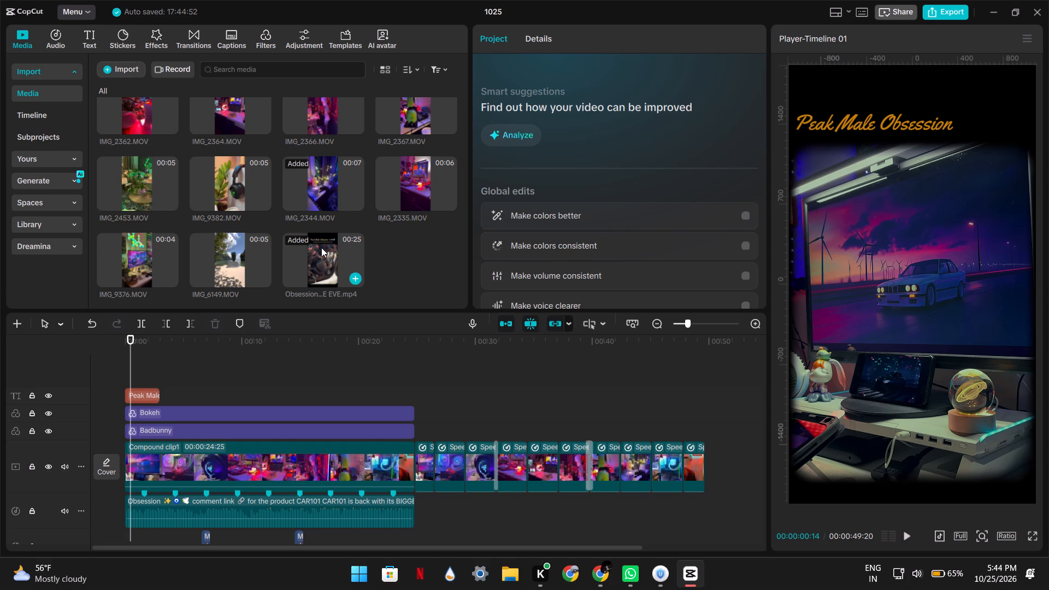
pyautogui.doubleClick(321, 247)
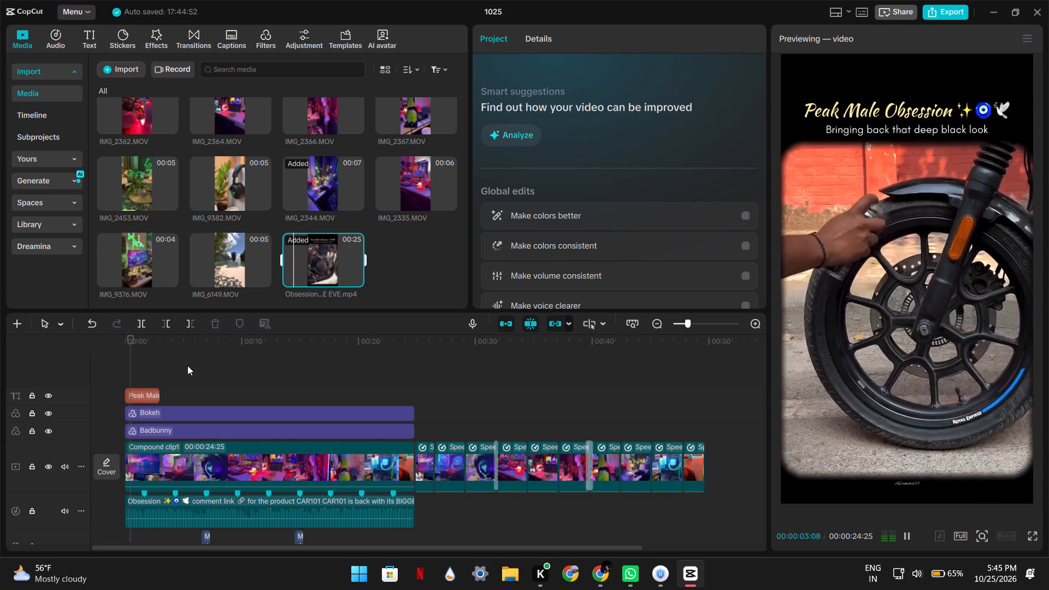
pyautogui.click(143, 396)
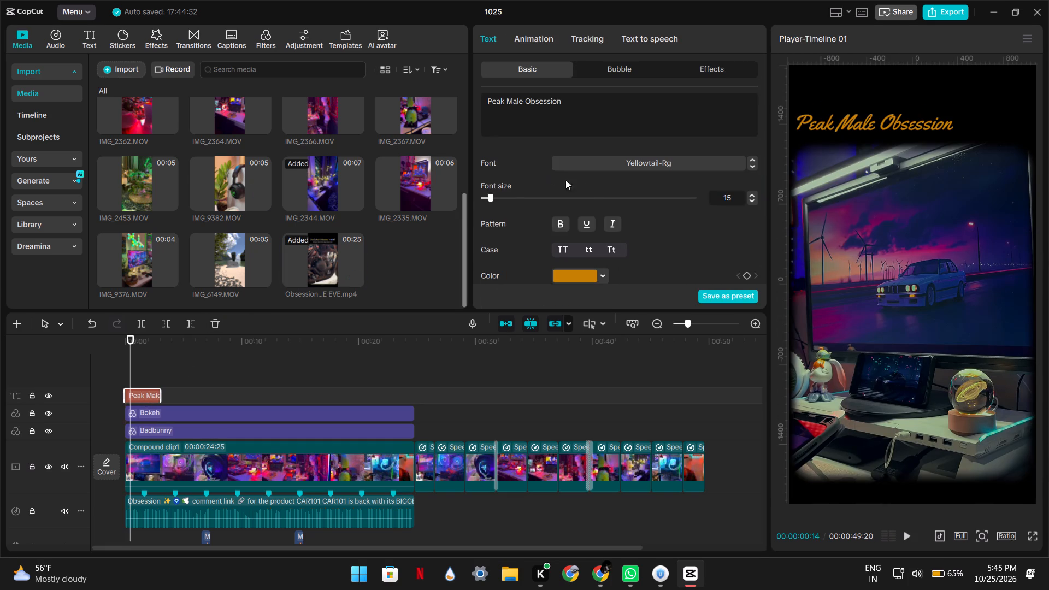
pyautogui.click(602, 276)
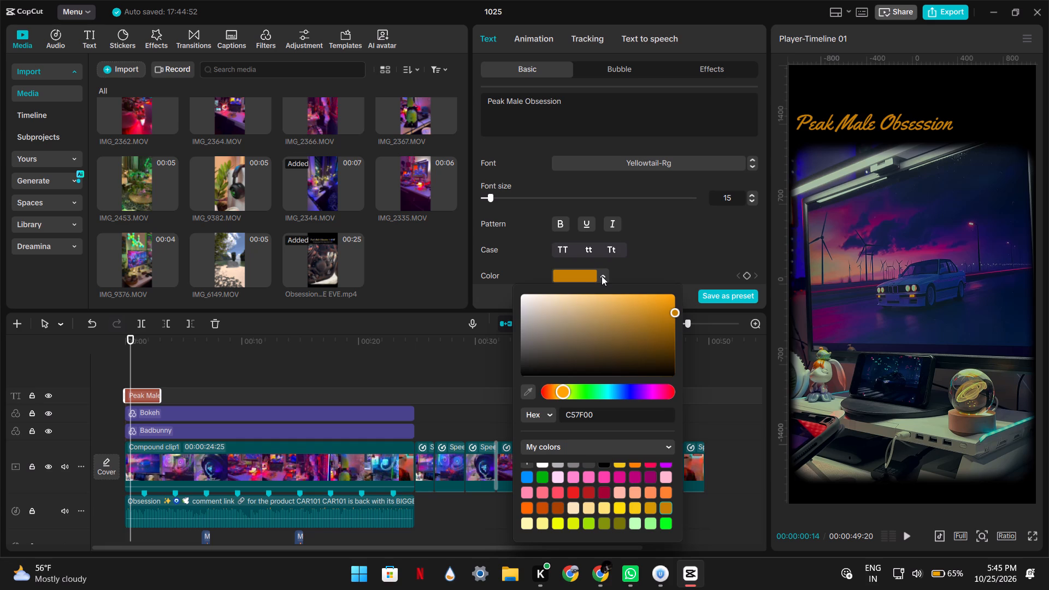
pyautogui.moveTo(672, 311); pyautogui.dragTo(571, 302)
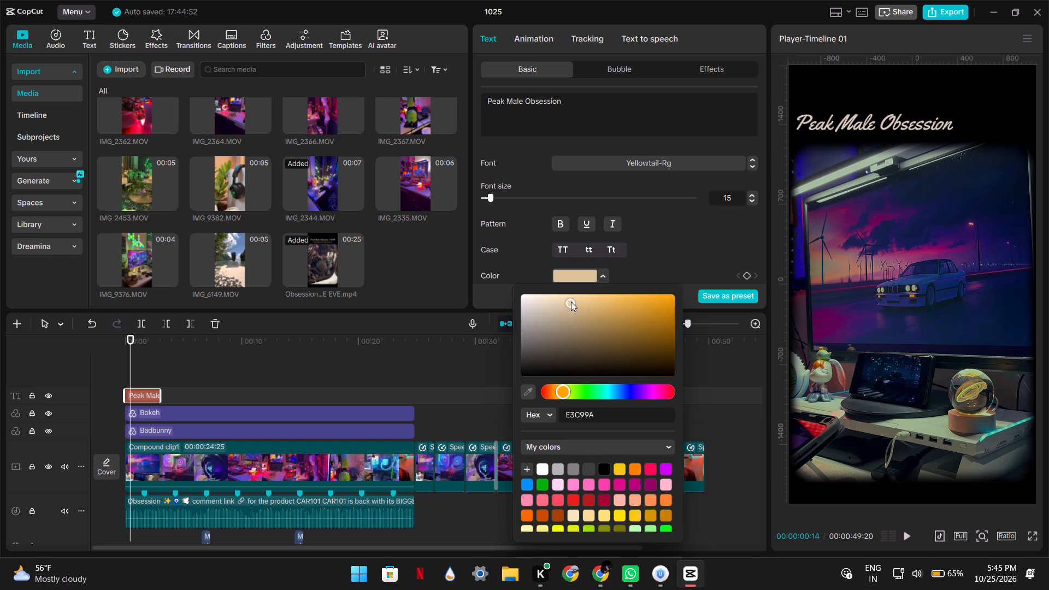
pyautogui.moveTo(571, 302); pyautogui.dragTo(611, 308)
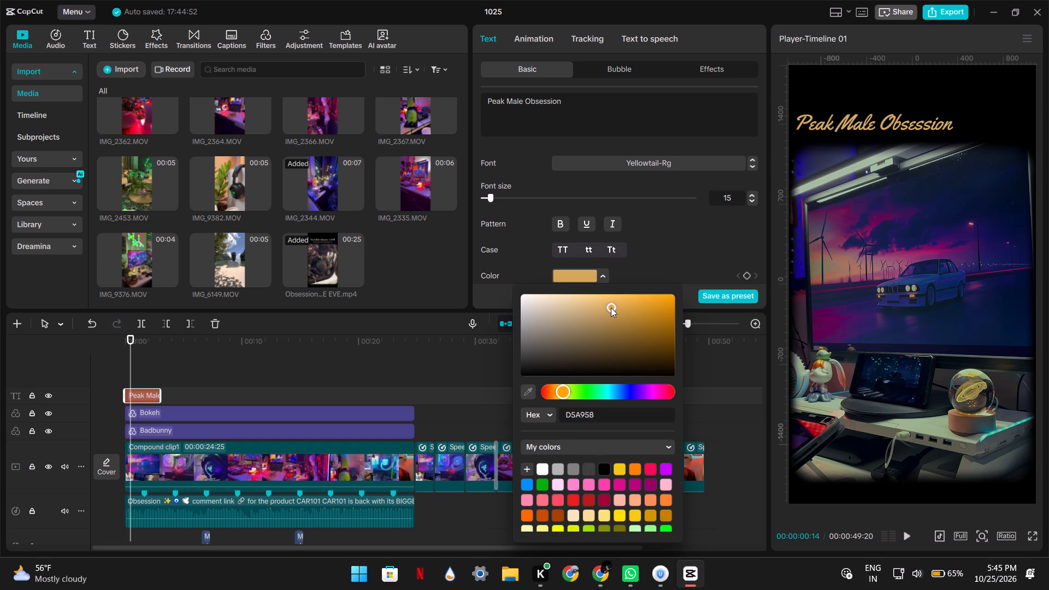
pyautogui.moveTo(611, 308); pyautogui.dragTo(602, 306)
pyautogui.click(144, 377)
pyautogui.moveTo(144, 377); pyautogui.dragTo(31, 377)
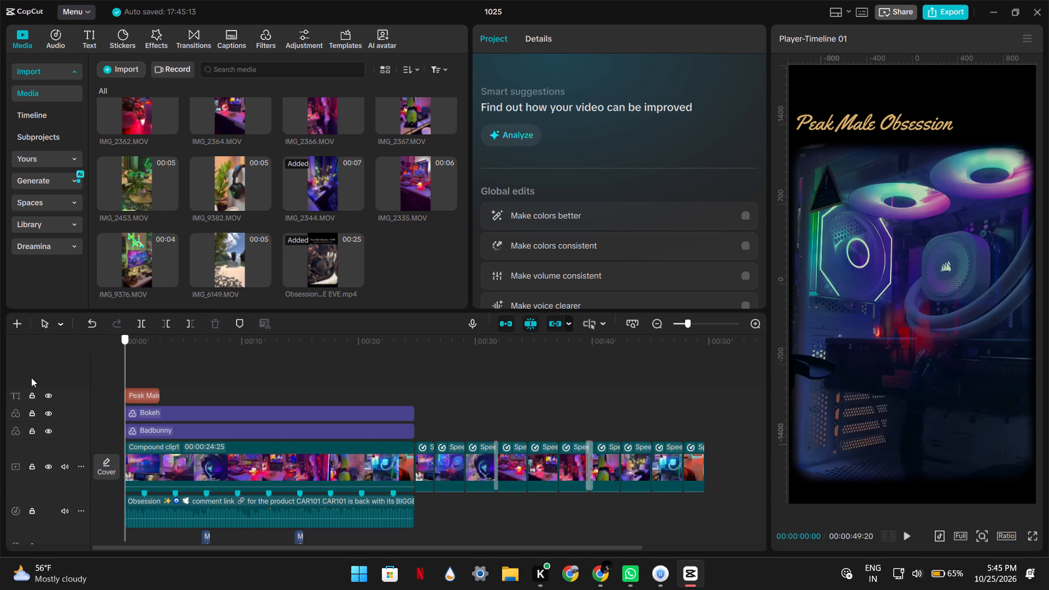
pyautogui.moveTo(31, 377); pyautogui.dragTo(30, 377)
pyautogui.press('space')
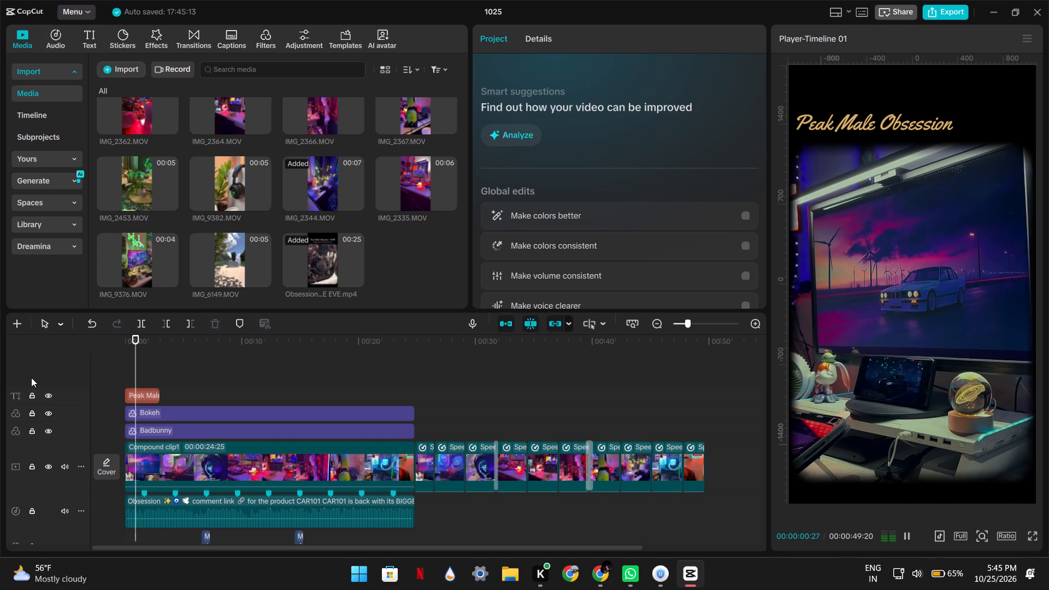
# Apply the Fade In entrance and Fade Out exit animations to the compound clip and play back its opening.
pyautogui.click(169, 456)
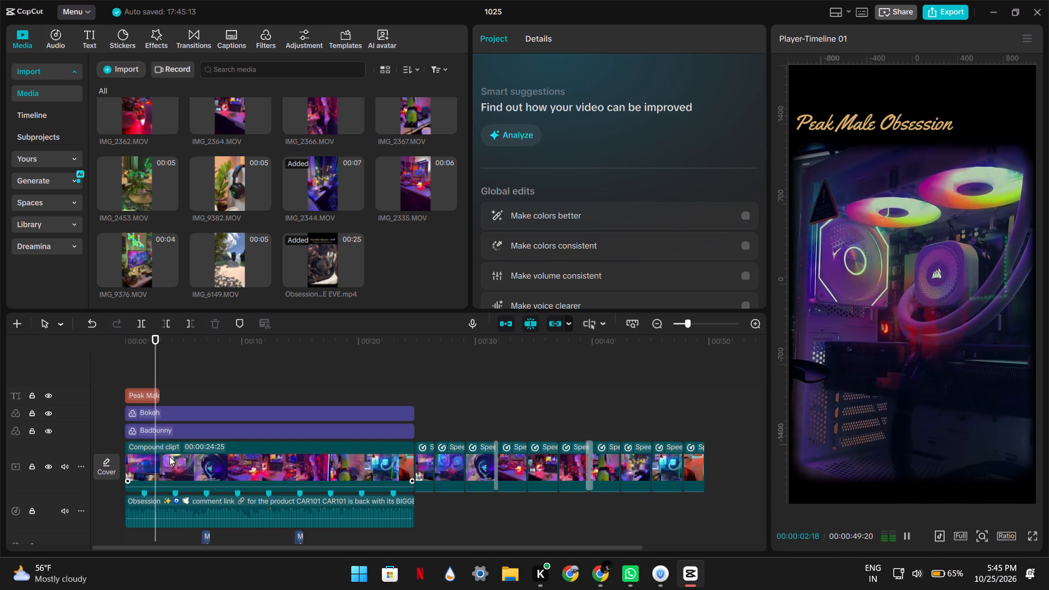
pyautogui.click(613, 38)
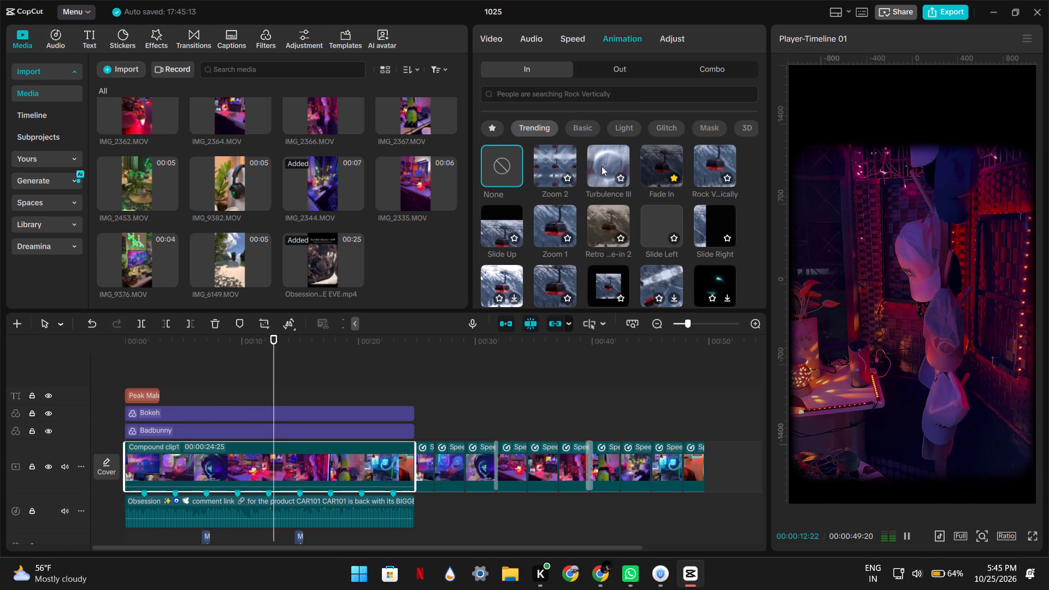
pyautogui.doubleClick(655, 160)
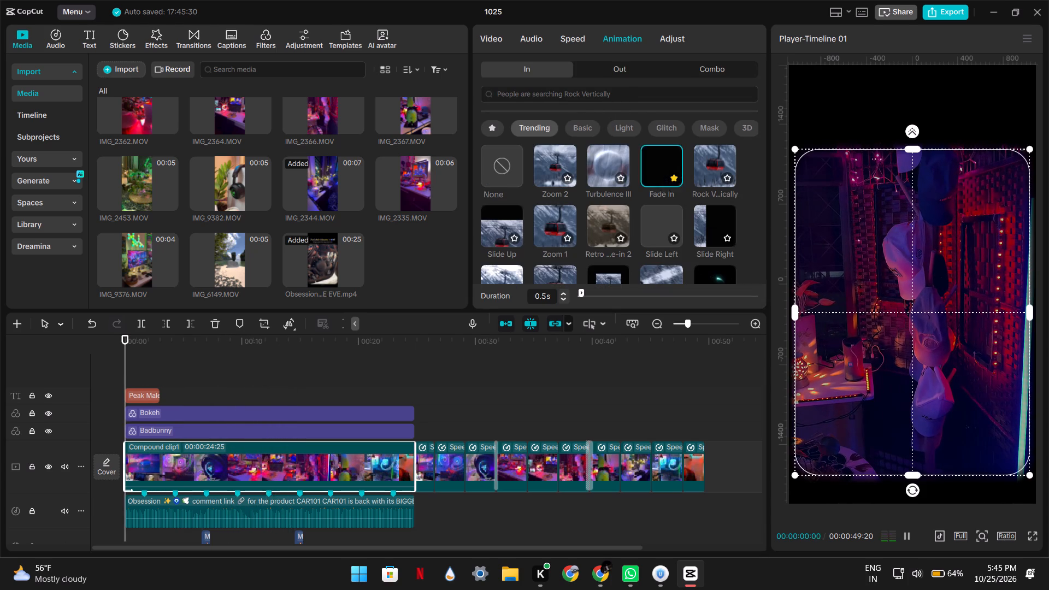
pyautogui.click(623, 64)
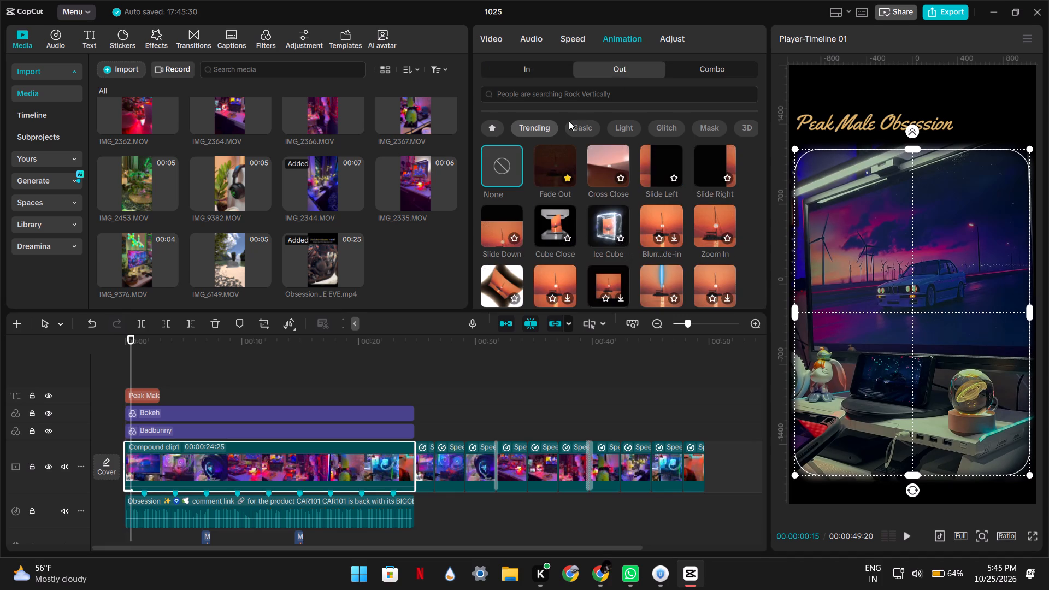
pyautogui.doubleClick(555, 159)
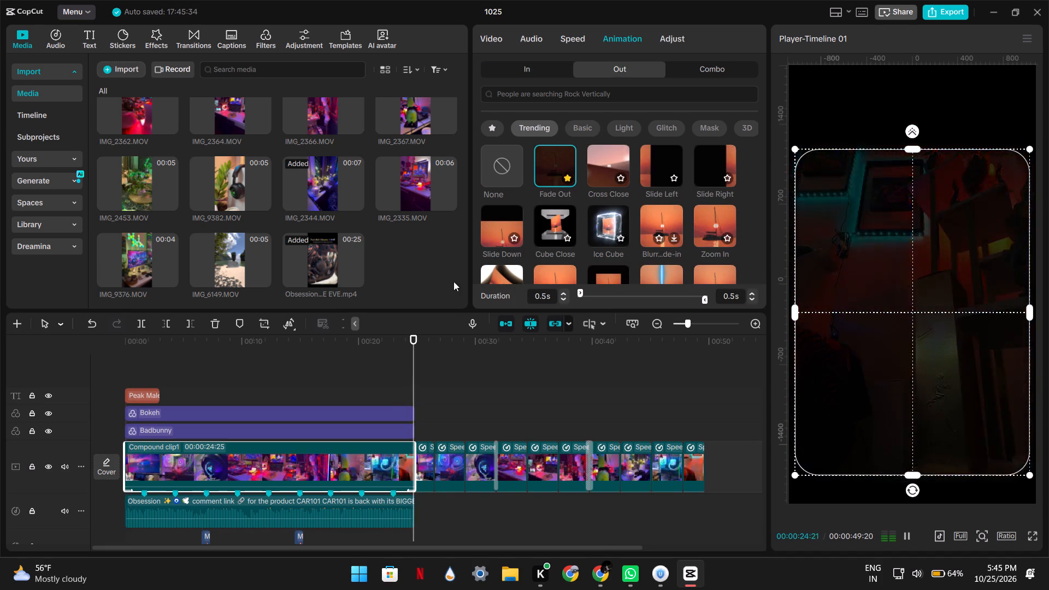
pyautogui.click(247, 368)
pyautogui.moveTo(247, 368); pyautogui.dragTo(0, 350)
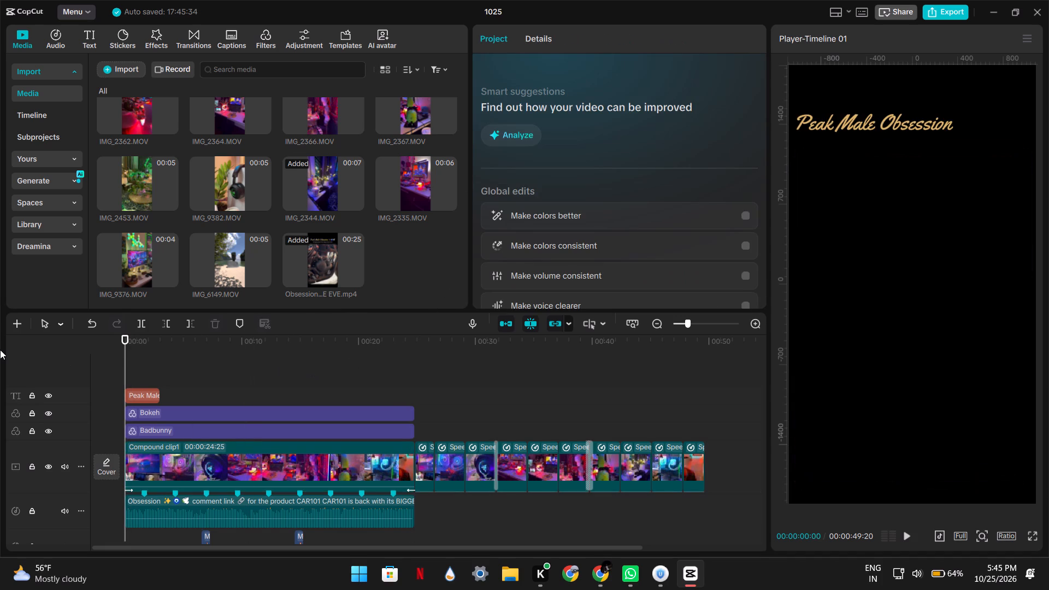
pyautogui.press('space')
pyautogui.press('space')
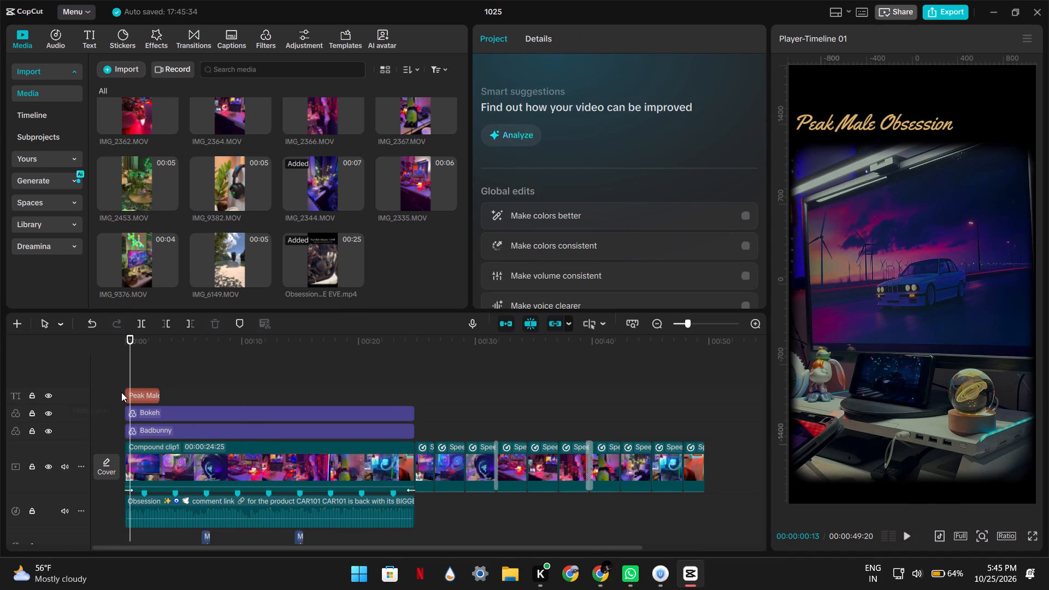
# Search the title's entrance animations for "fade in" and apply the first Fade In result to it.
pyautogui.click(133, 394)
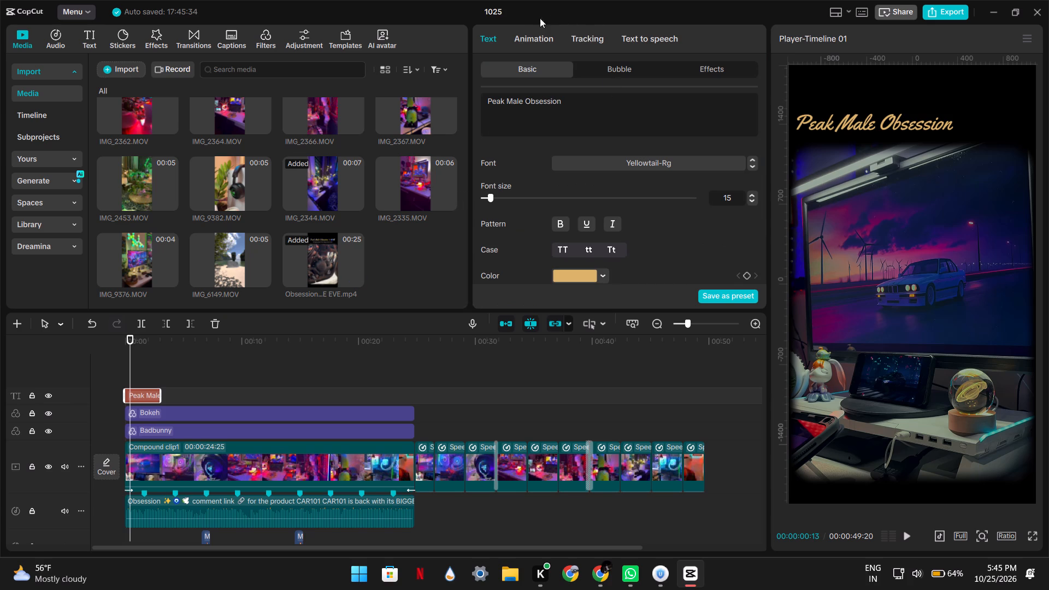
pyautogui.click(532, 41)
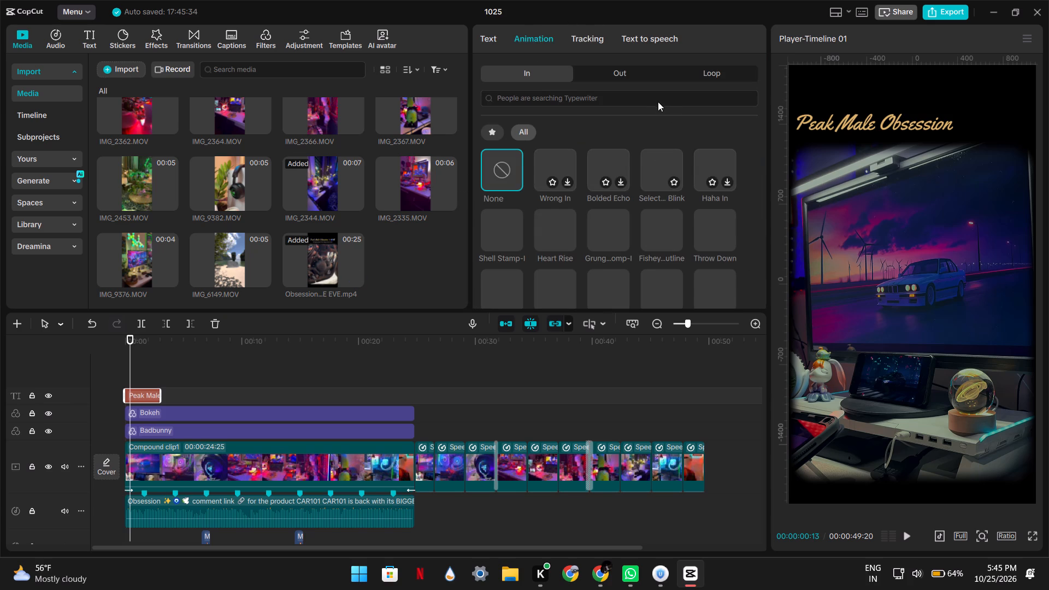
pyautogui.click(498, 131)
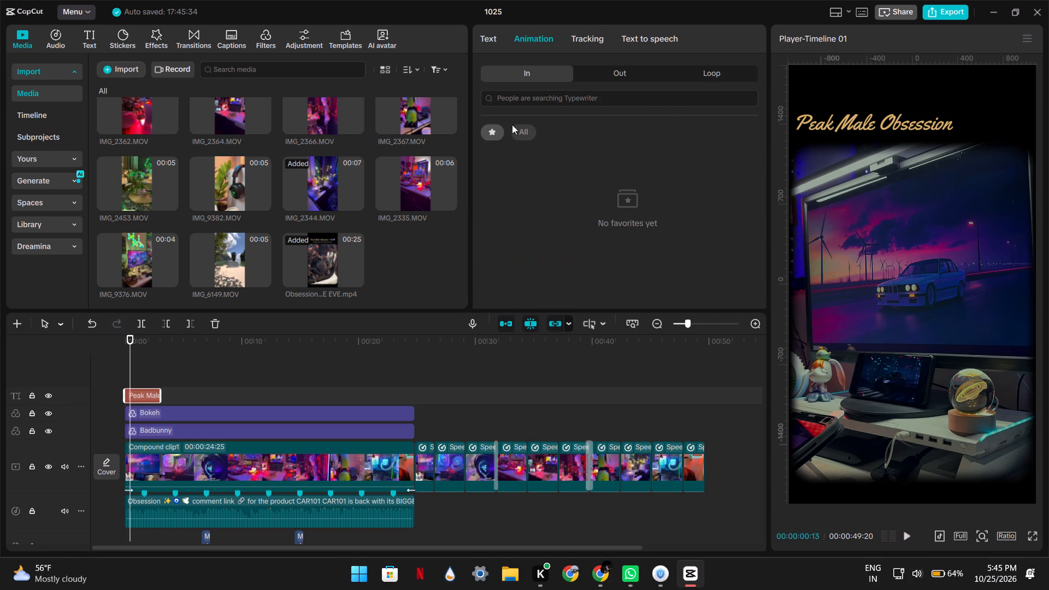
pyautogui.click(574, 98)
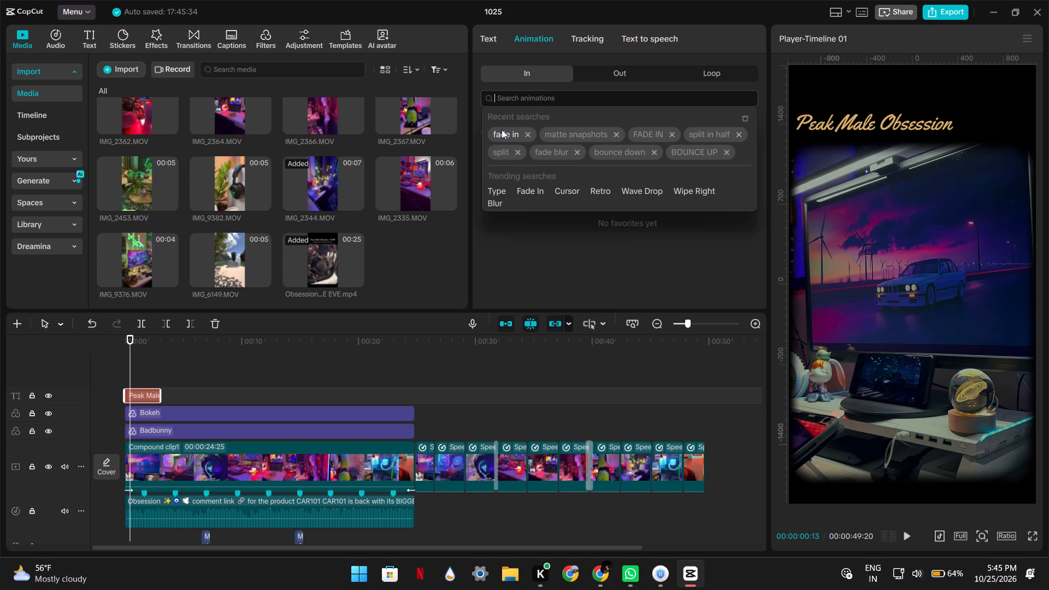
pyautogui.click(502, 129)
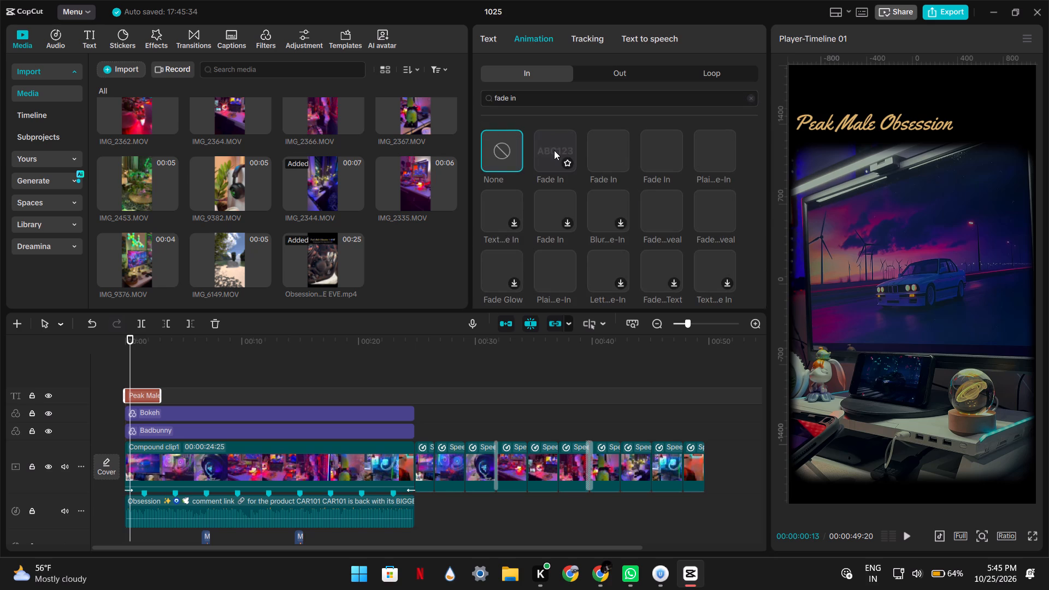
pyautogui.doubleClick(555, 149)
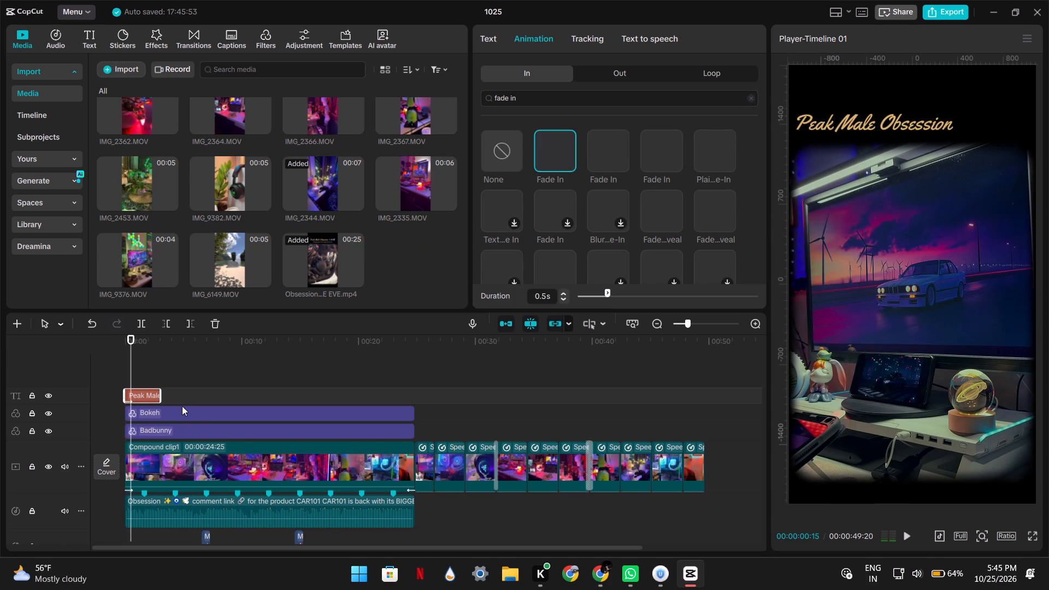
# Extend the "Peak Male Obsession" title's duration to the end of the compound clip.
pyautogui.moveTo(160, 393); pyautogui.dragTo(405, 400)
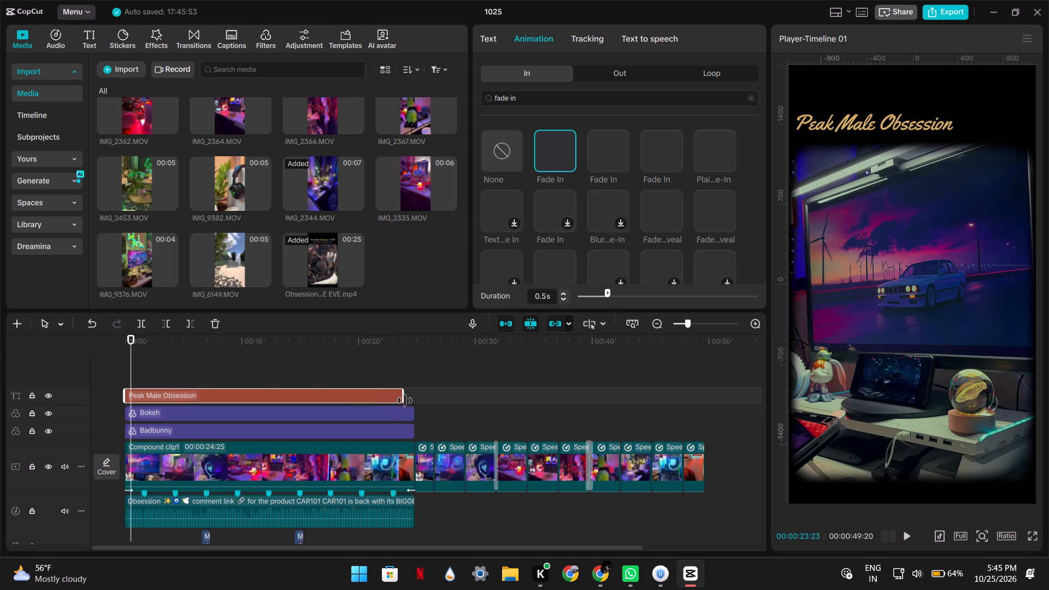
pyautogui.moveTo(405, 400); pyautogui.dragTo(410, 400)
# Preview the Obsession reference video to examine the emojis beside its title.
pyautogui.doubleClick(326, 261)
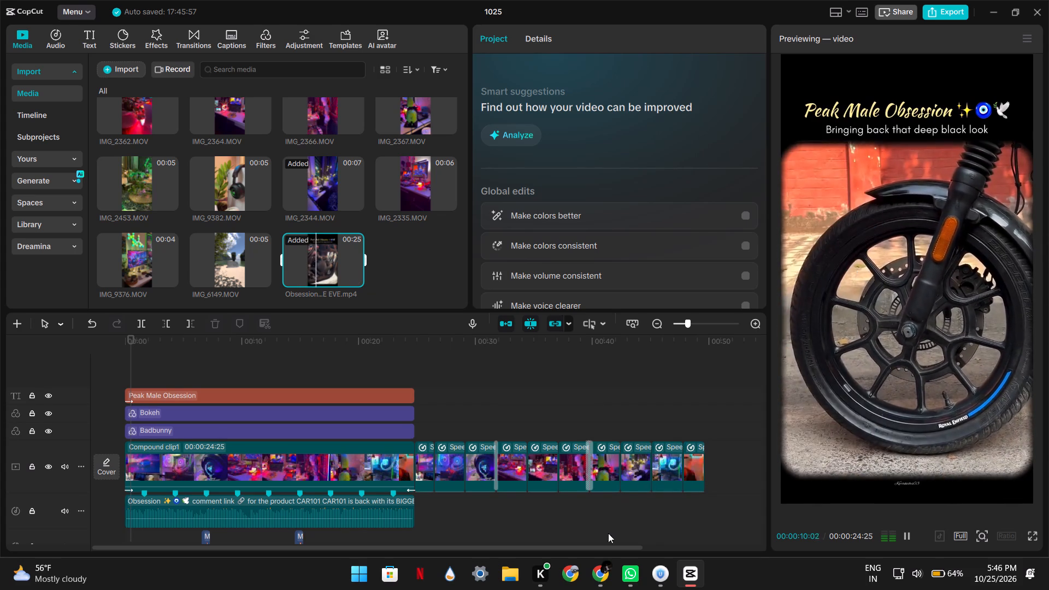
# Switch to Chrome, search the web for "nazar emoji i phone" in a new tab, and show the image results.
pyautogui.click(602, 587)
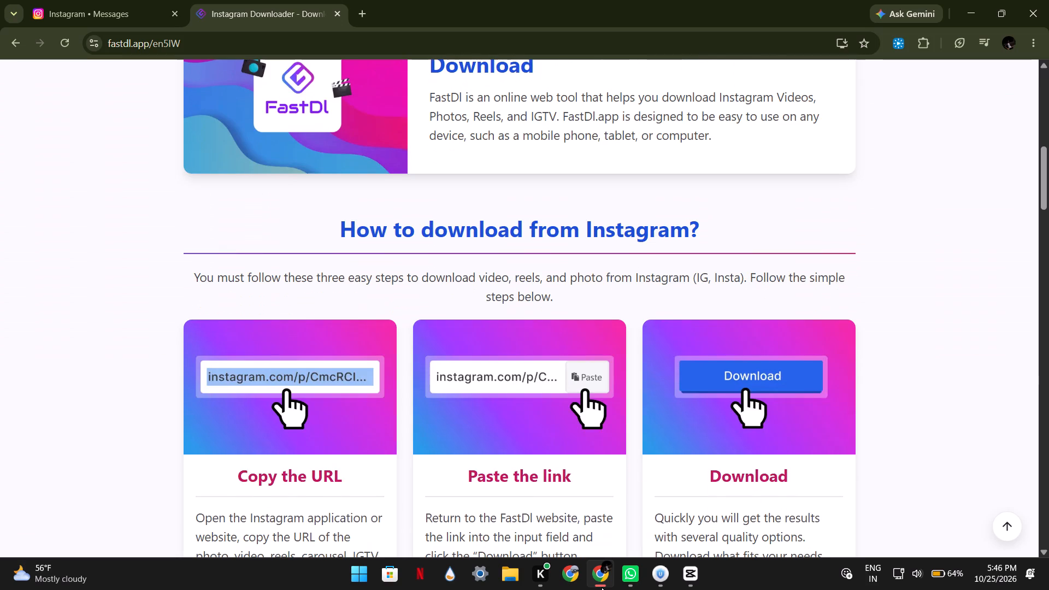
pyautogui.click(368, 11)
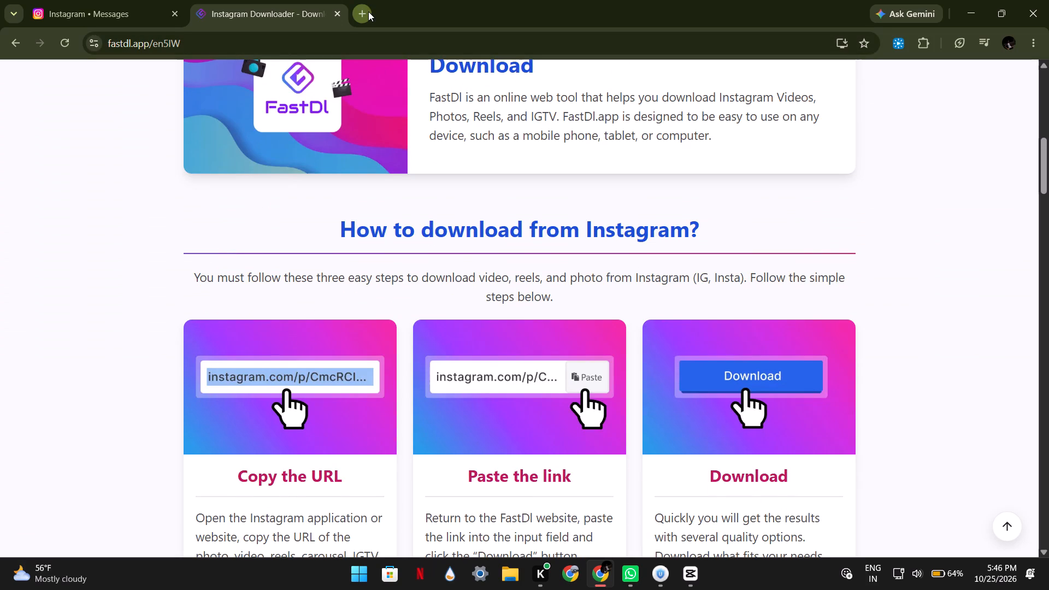
pyautogui.write('na')
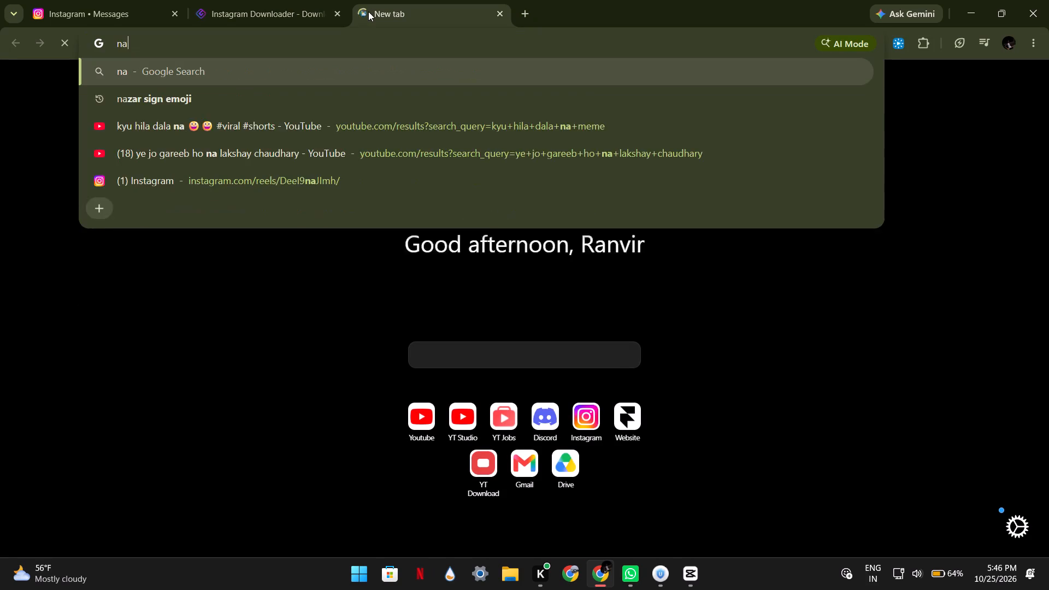
pyautogui.write('zar im')
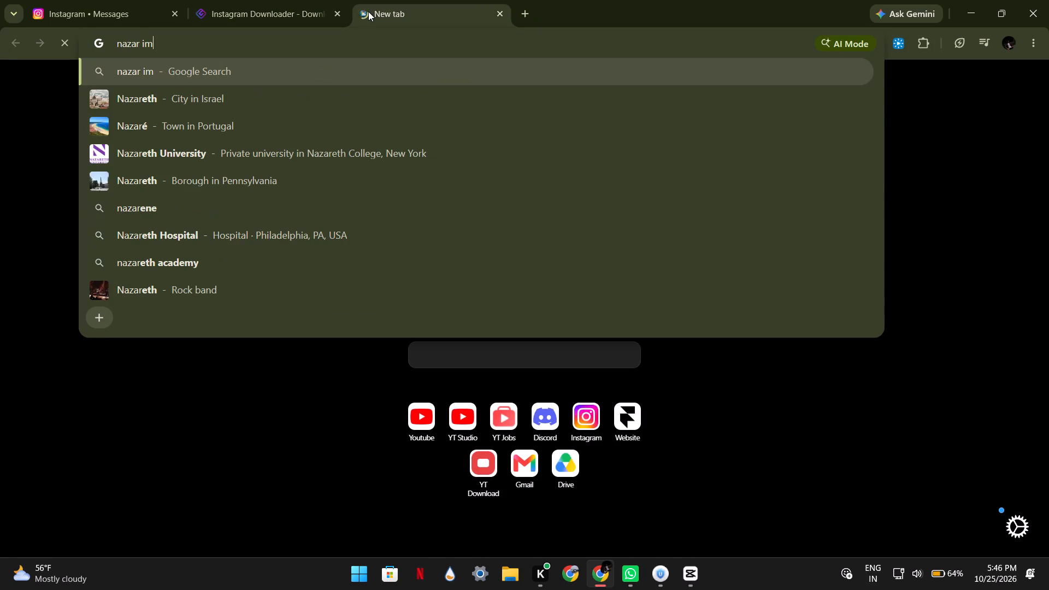
pyautogui.press('BackSpace')
pyautogui.press('BackSpace')
pyautogui.press('e')
pyautogui.write('moji i phone')
pyautogui.press('Return')
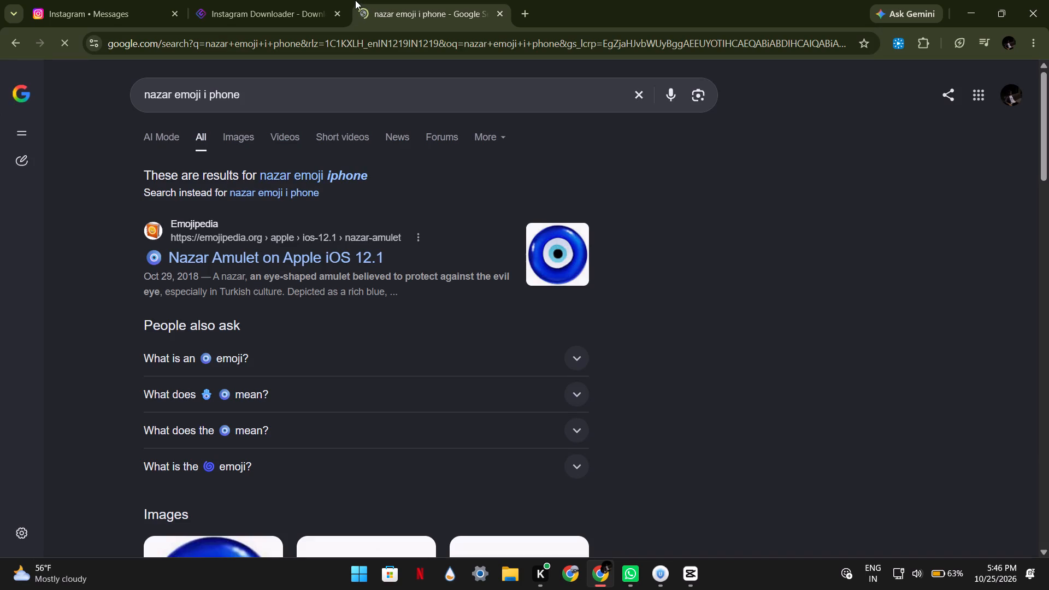
pyautogui.scroll(-2, 282, 247)
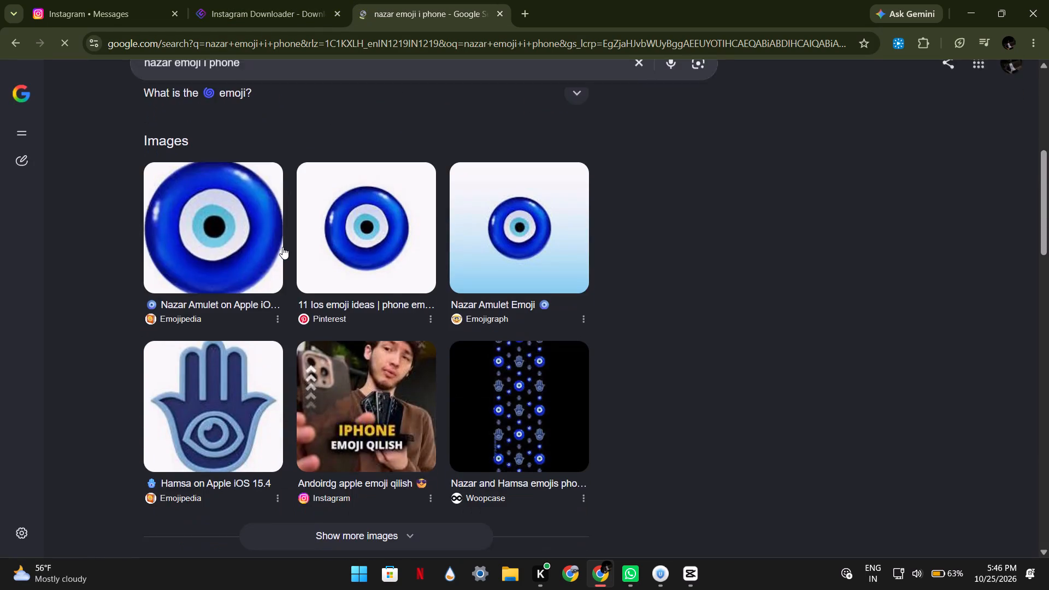
pyautogui.scroll(-1, 282, 247)
pyautogui.scroll(3, 282, 247)
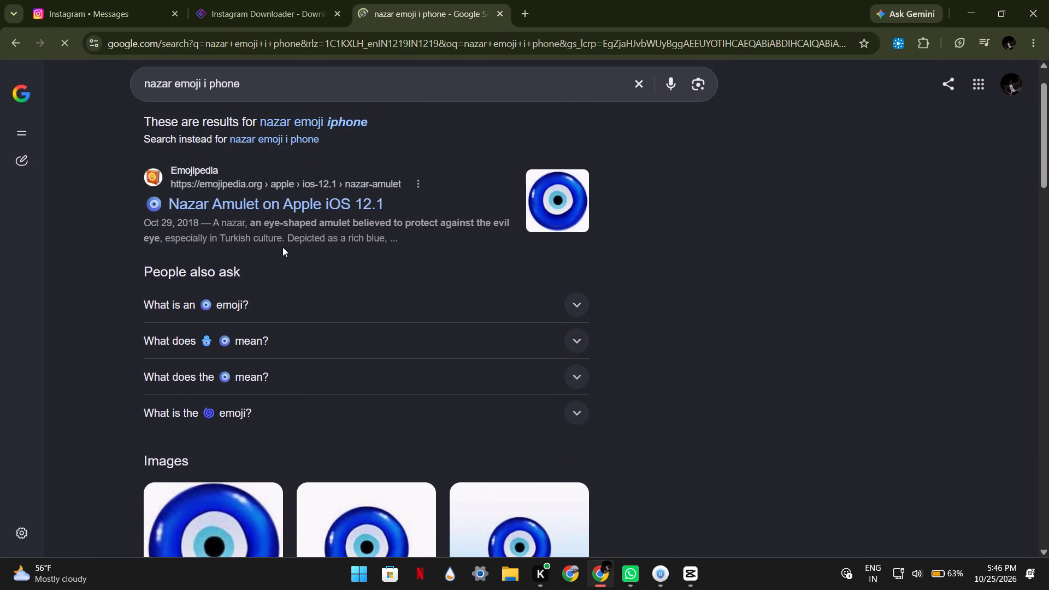
pyautogui.scroll(3, 282, 247)
pyautogui.click(244, 144)
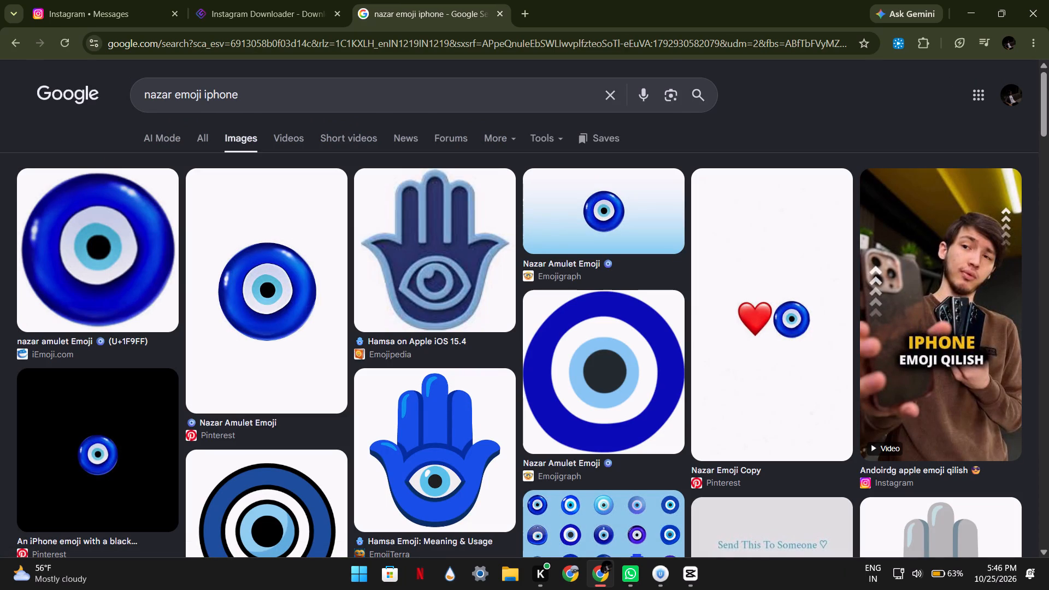
# Refine the image search to "nazar emoji iphone png" and save the Pinterest evil eye image with the checkered background to Downloads.
pyautogui.click(352, 92)
pyautogui.press('space')
pyautogui.write('png')
pyautogui.press('Return')
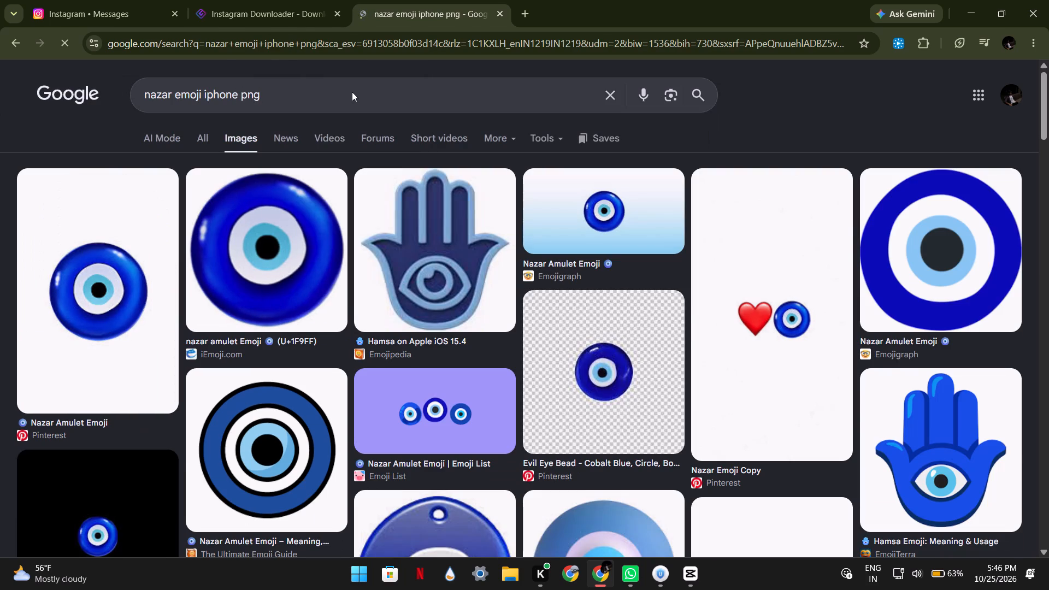
pyautogui.click(598, 355)
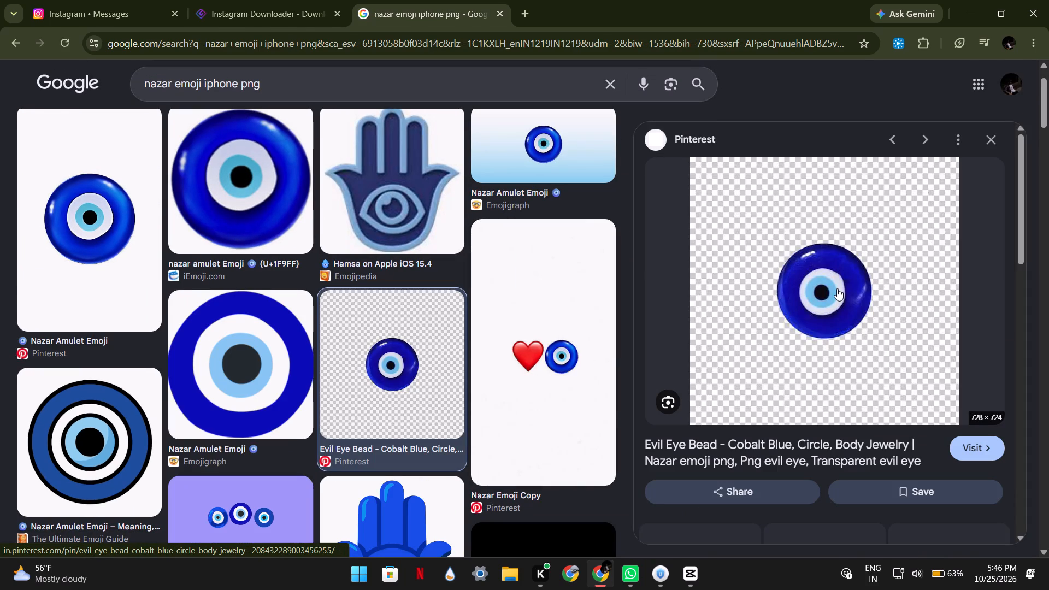
pyautogui.rightClick(837, 288)
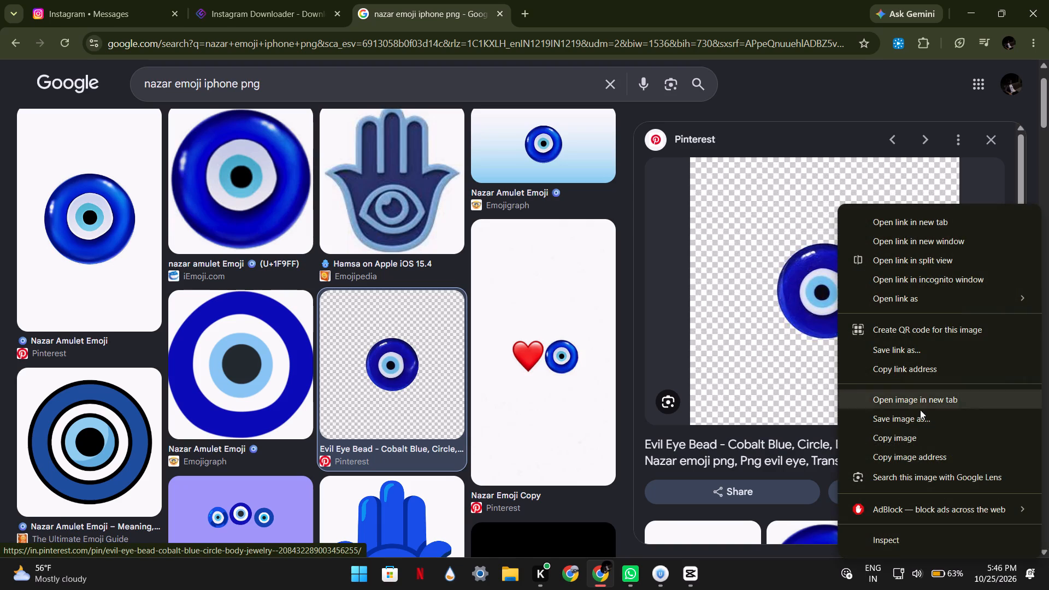
pyautogui.click(928, 427)
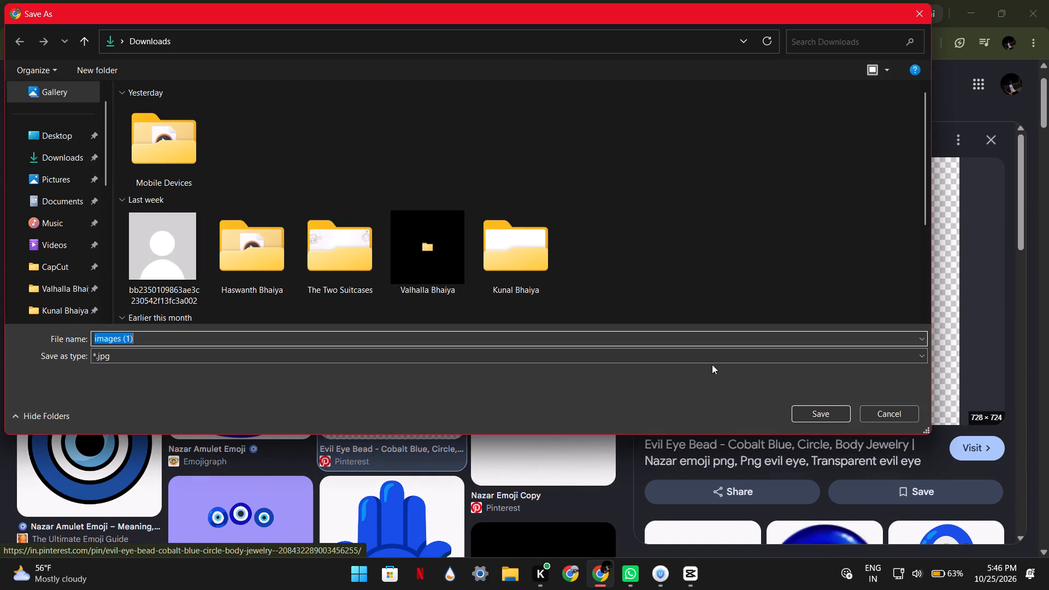
pyautogui.click(824, 414)
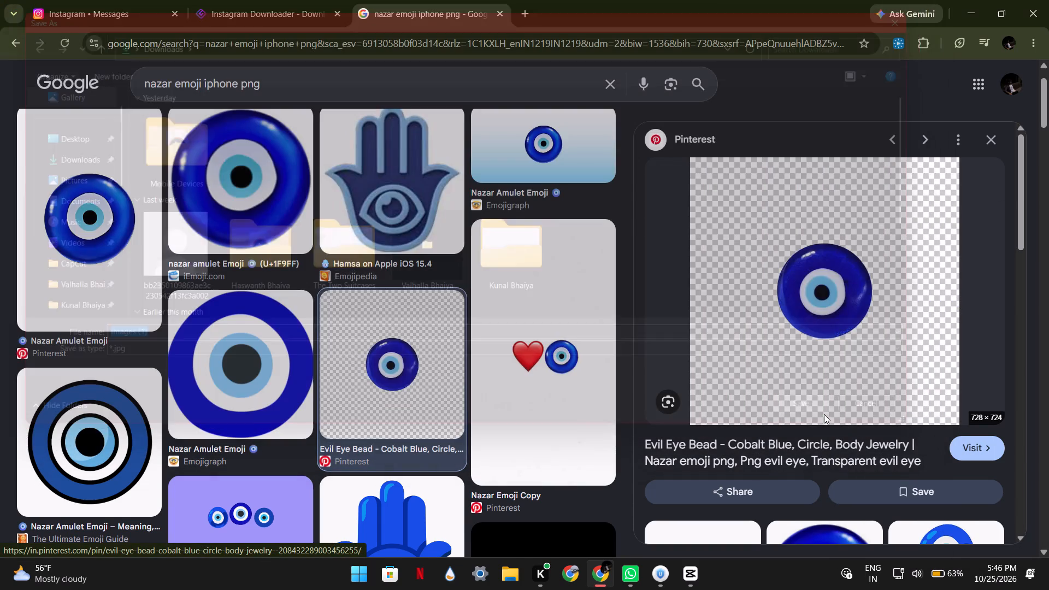
# Switch to CapCut, import the downloaded evil eye image, and place it at the timeline's start on a new track above the title.
pyautogui.click(694, 567)
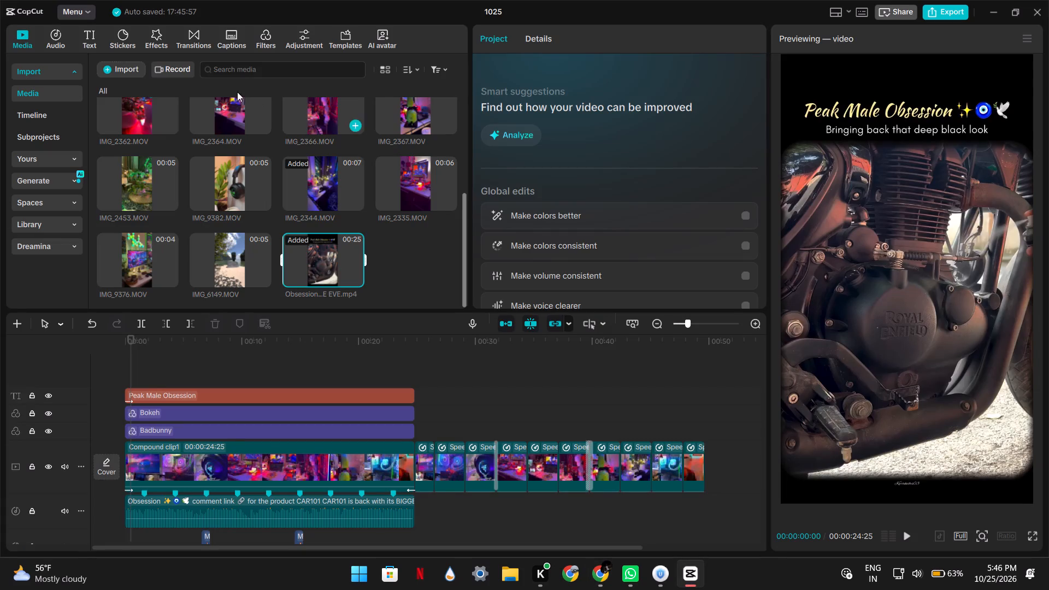
pyautogui.click(113, 66)
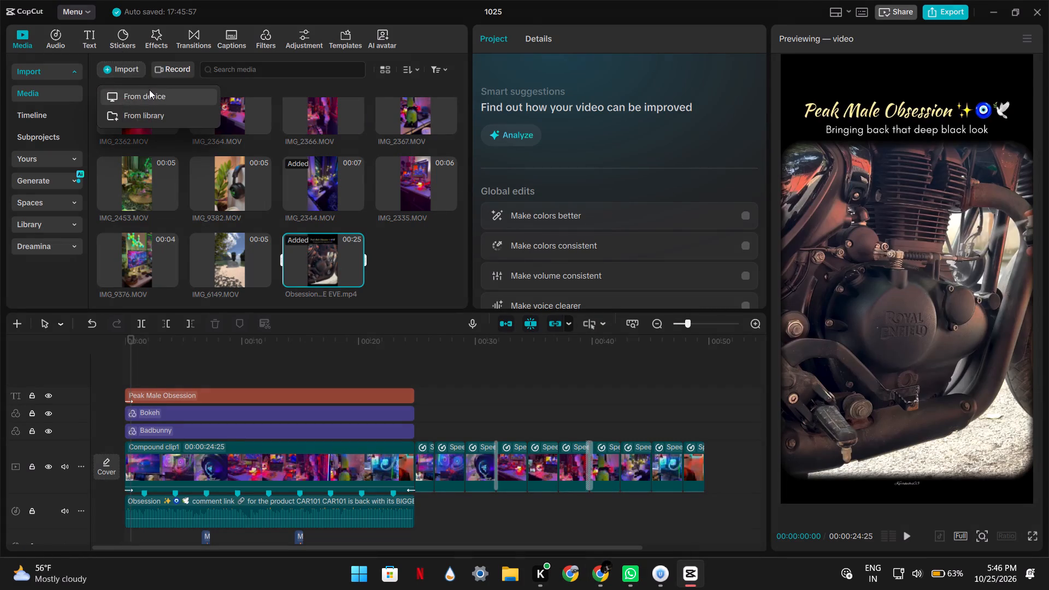
pyautogui.click(149, 90)
pyautogui.doubleClick(192, 114)
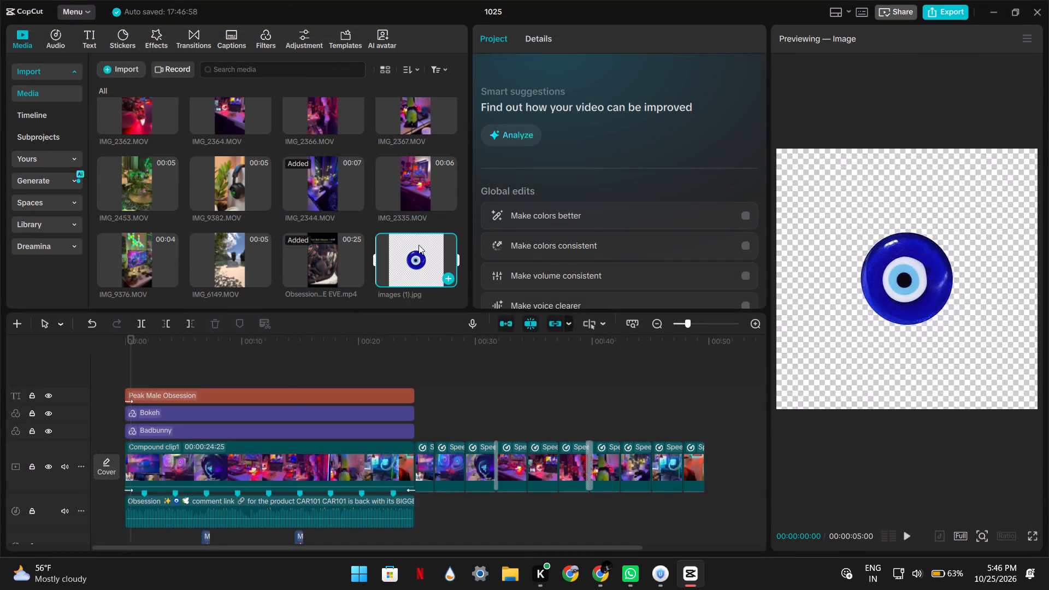
pyautogui.moveTo(428, 268); pyautogui.dragTo(120, 370)
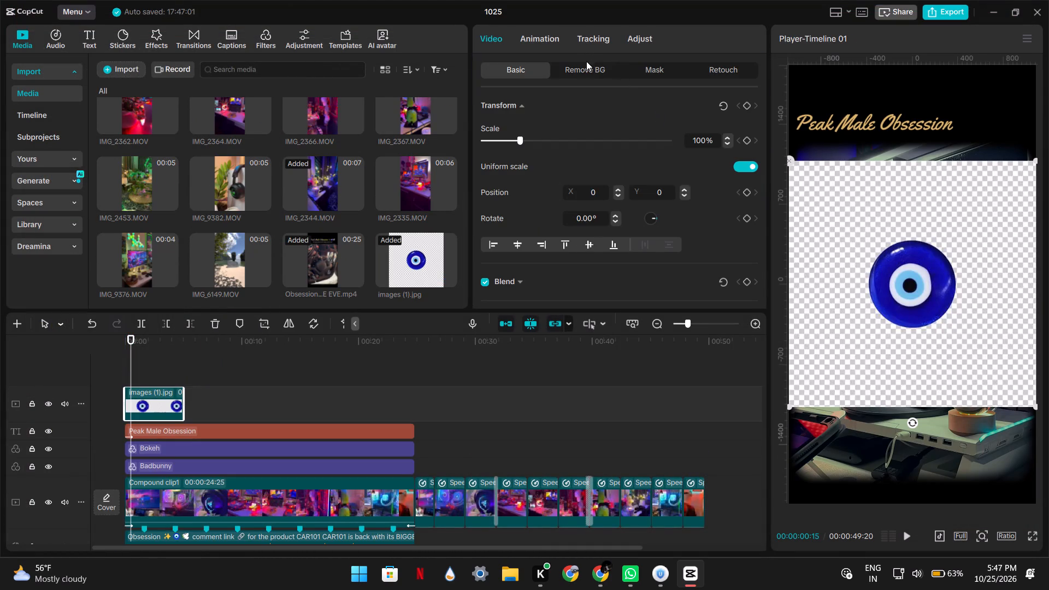
# Remove the evil eye image's background with Auto removal.
pyautogui.click(586, 63)
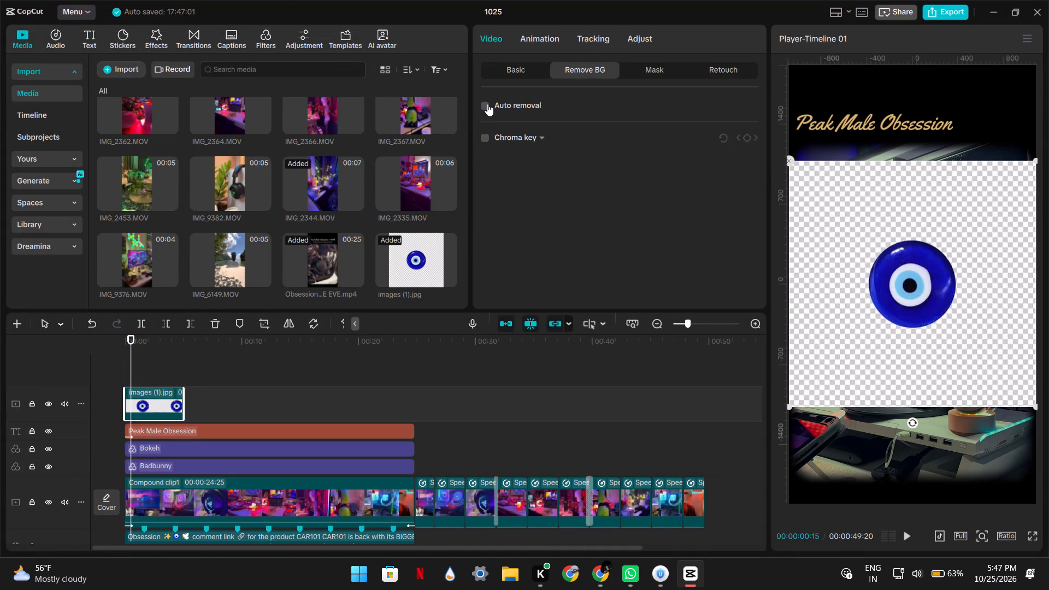
pyautogui.click(487, 104)
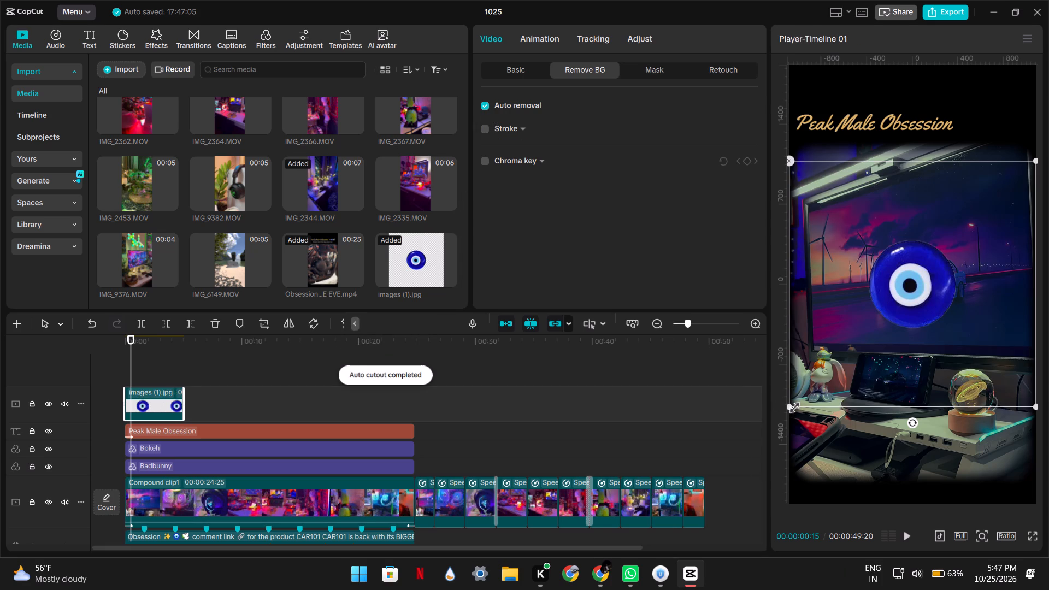
# Shrink the evil eye cutout to emoji size and move it just above the end of the "Peak Male Obsession" title.
pyautogui.moveTo(792, 405); pyautogui.dragTo(915, 299)
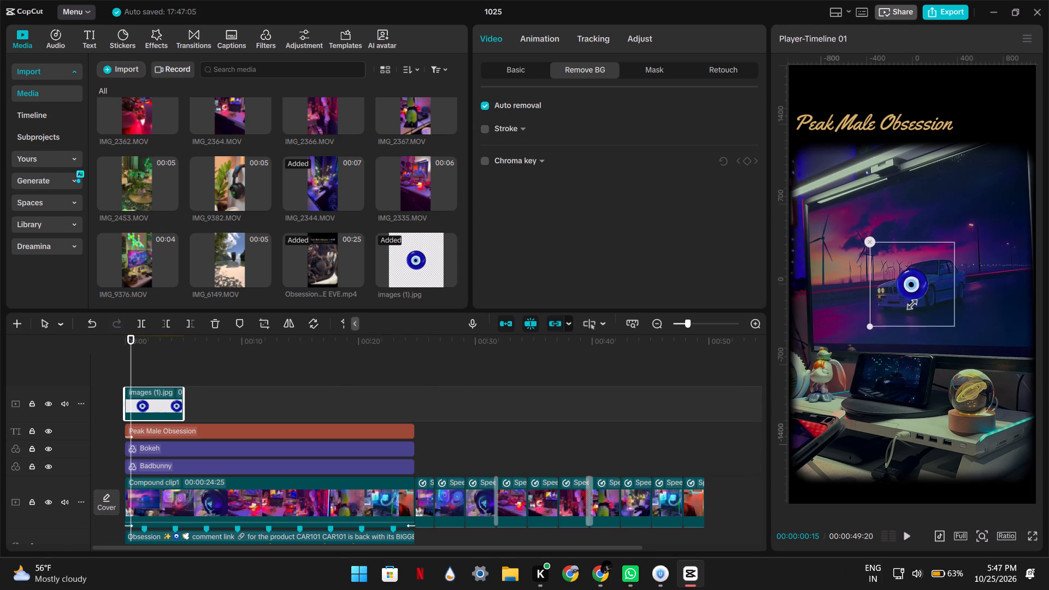
pyautogui.moveTo(915, 299); pyautogui.dragTo(920, 297)
pyautogui.moveTo(911, 292); pyautogui.dragTo(964, 92)
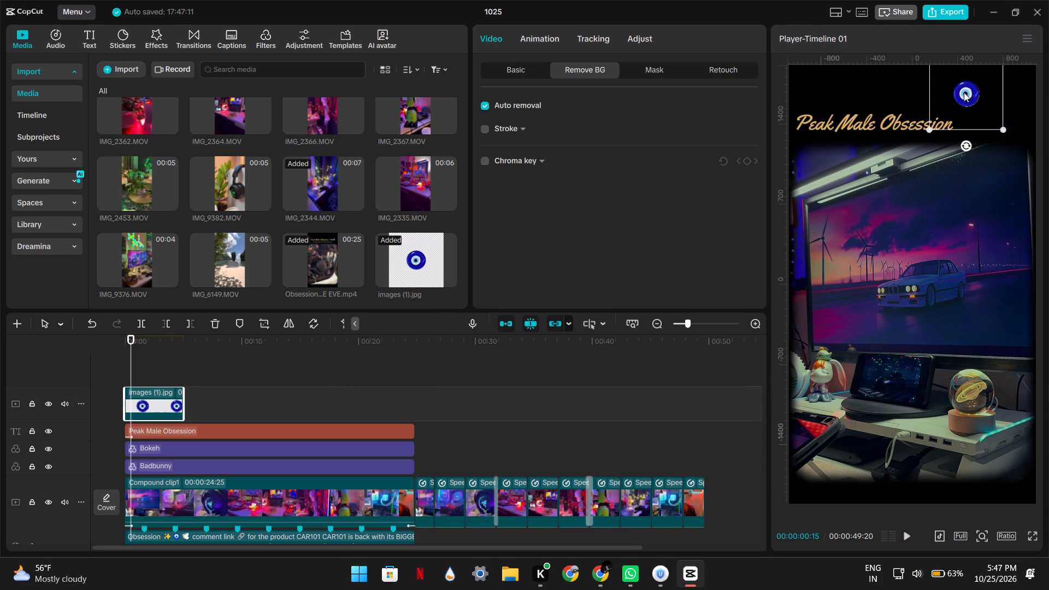
# Place the evil eye cutout right after the word "Obsession" in line with the title, reducing its scale to about 22%.
pyautogui.moveTo(964, 92); pyautogui.dragTo(966, 128)
pyautogui.moveTo(933, 157); pyautogui.dragTo(949, 145)
pyautogui.click(960, 134)
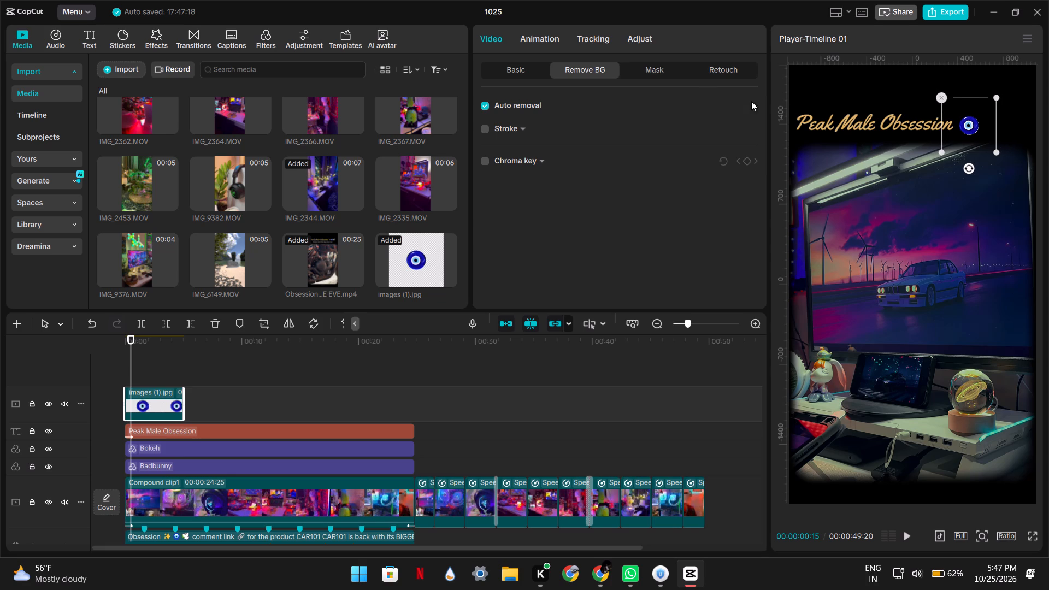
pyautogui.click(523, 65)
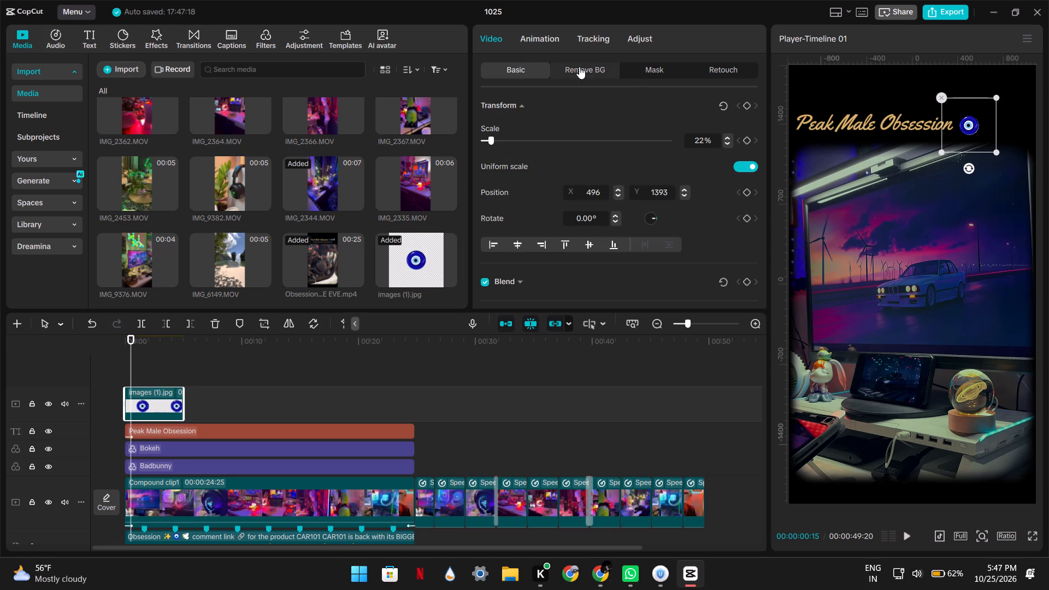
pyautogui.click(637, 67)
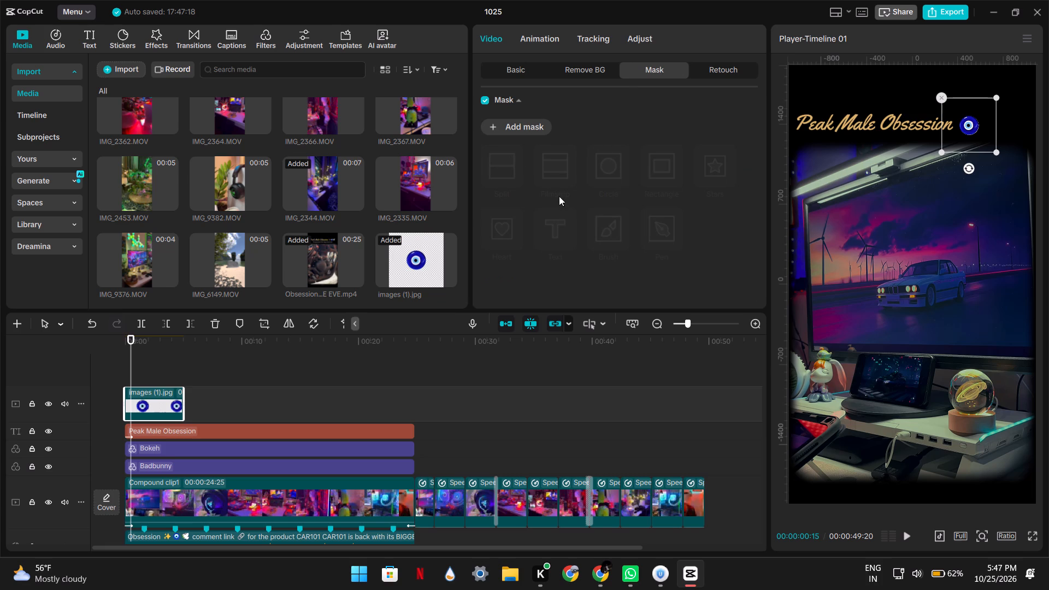
# Switch to the Chrome window with the nazar emoji image search.
pyautogui.click(605, 588)
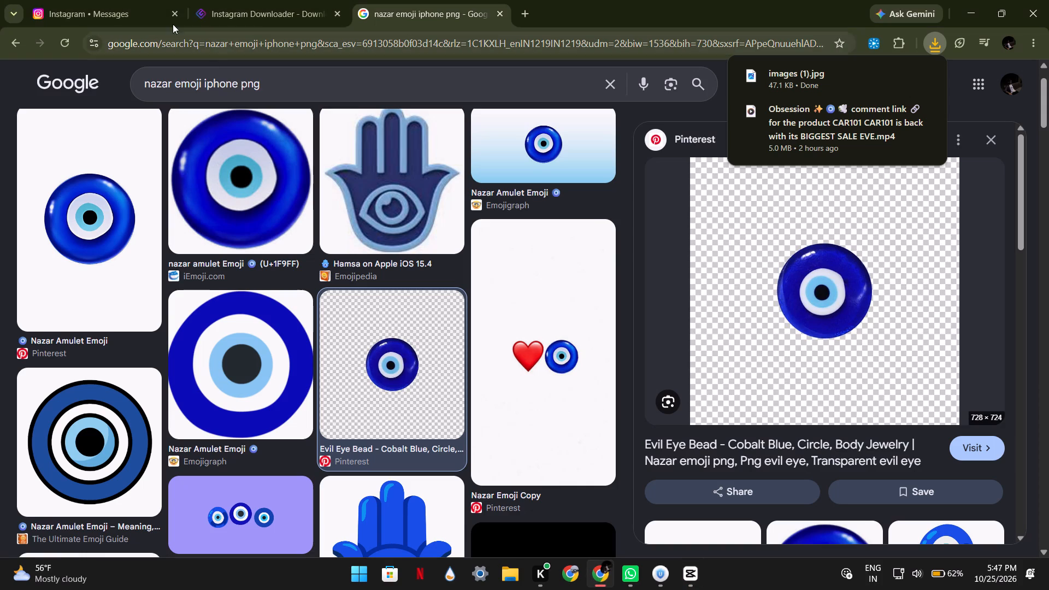
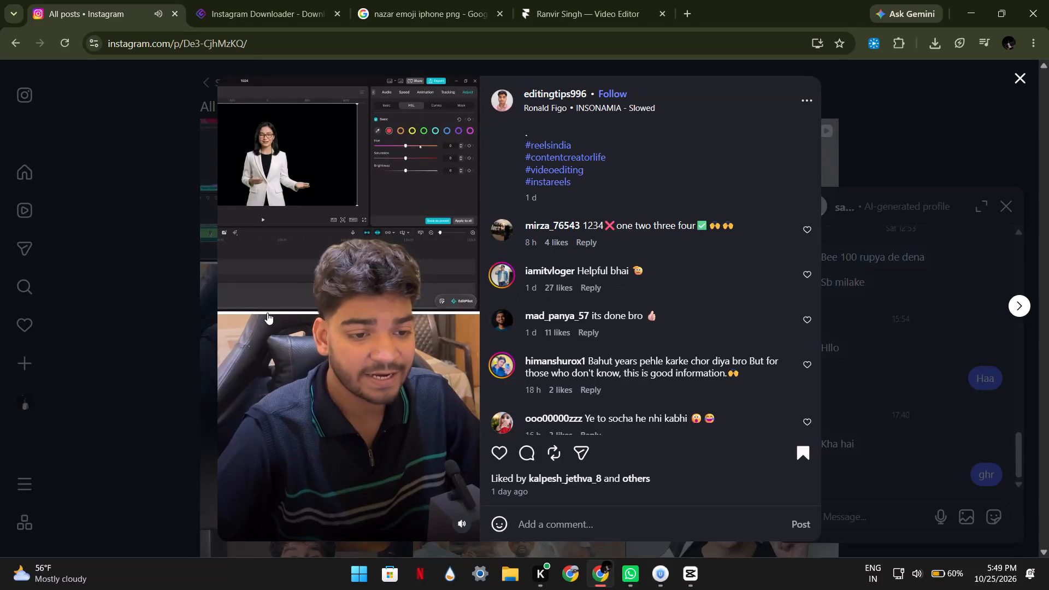
# Switch to CapCut and lower the evil eye image's HSL brightness for the red colour range to -37.
pyautogui.click(329, 327)
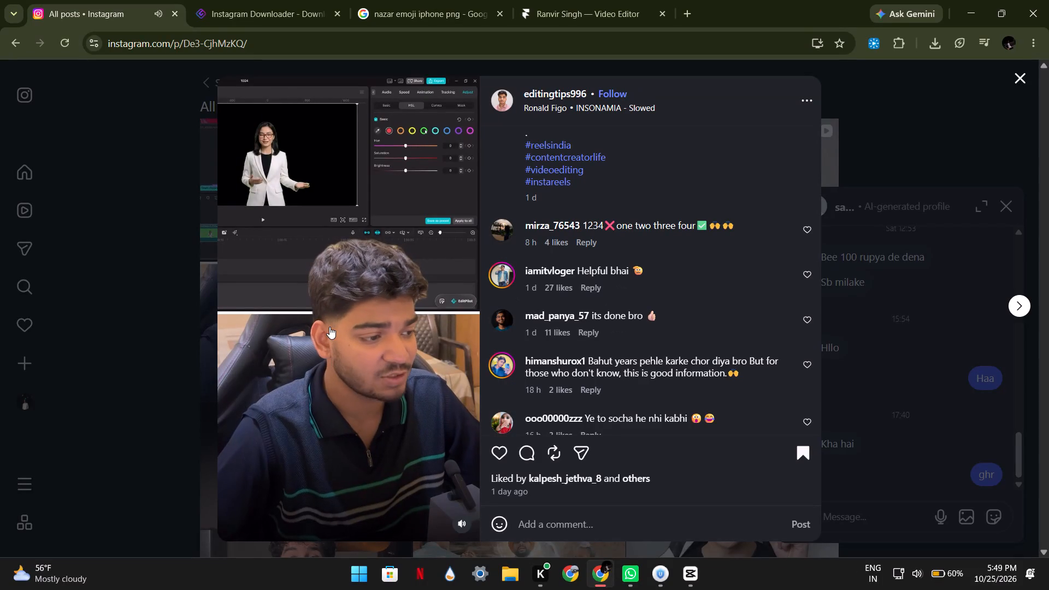
pyautogui.click(690, 579)
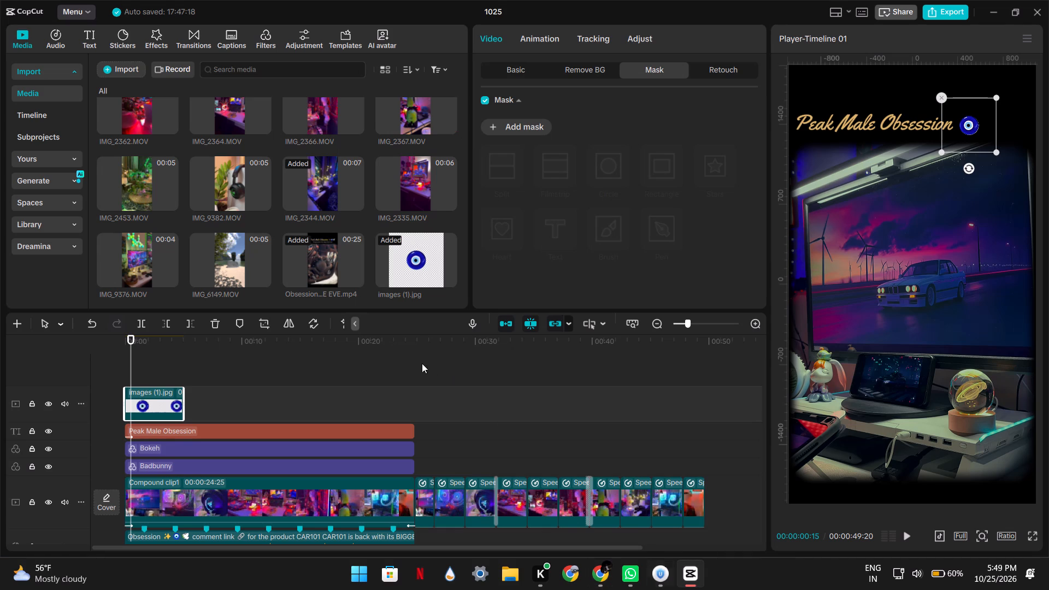
pyautogui.click(638, 32)
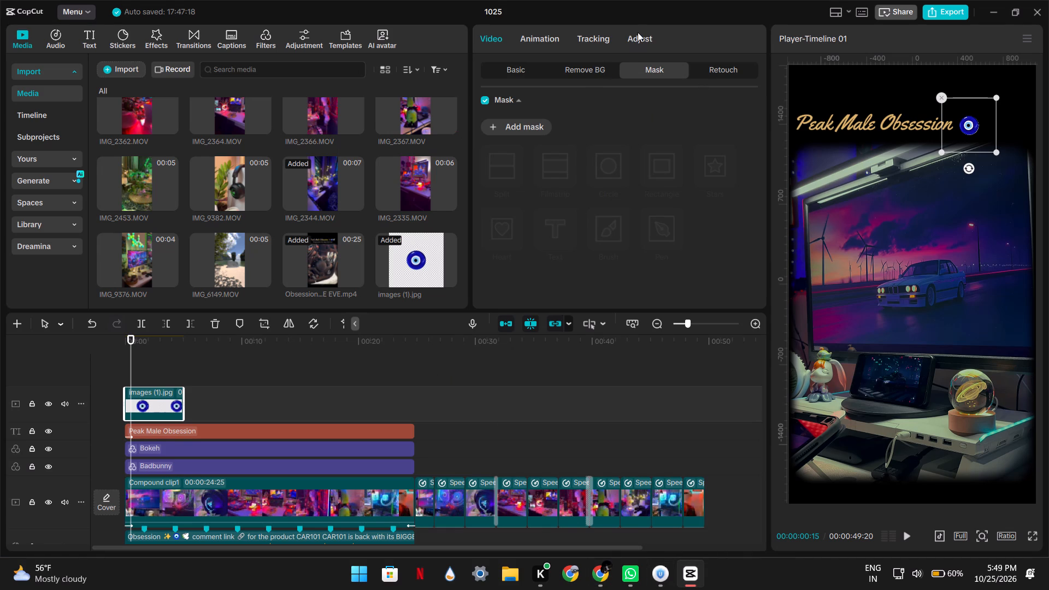
pyautogui.click(639, 36)
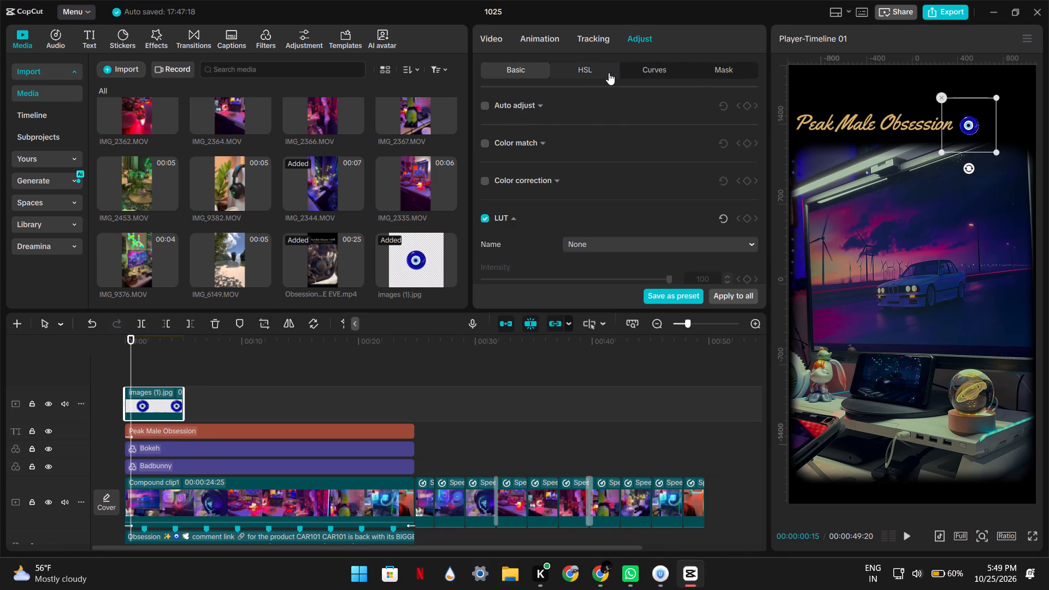
pyautogui.click(609, 73)
pyautogui.moveTo(576, 220); pyautogui.dragTo(549, 231)
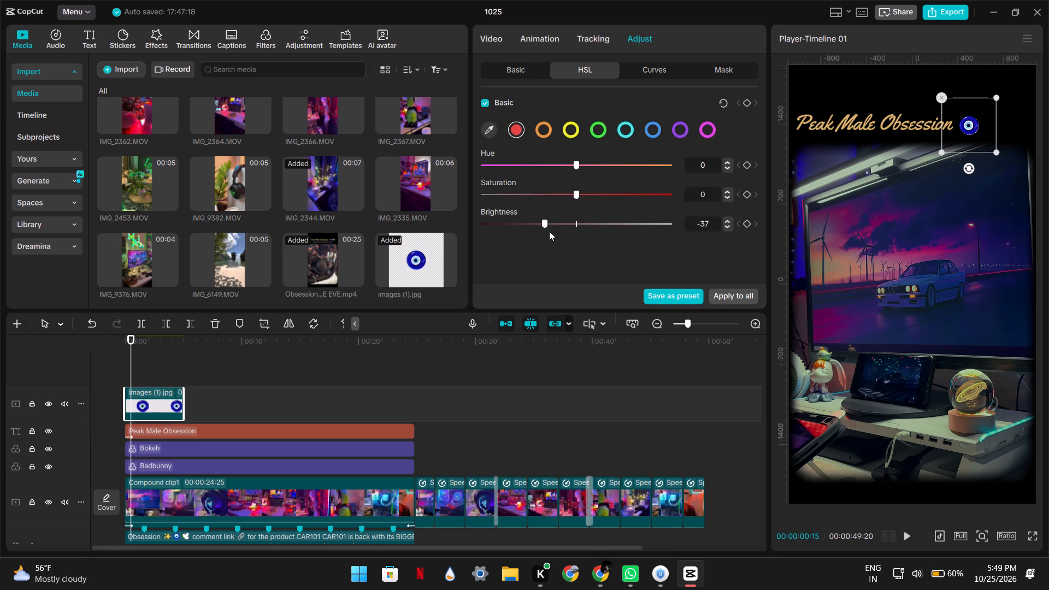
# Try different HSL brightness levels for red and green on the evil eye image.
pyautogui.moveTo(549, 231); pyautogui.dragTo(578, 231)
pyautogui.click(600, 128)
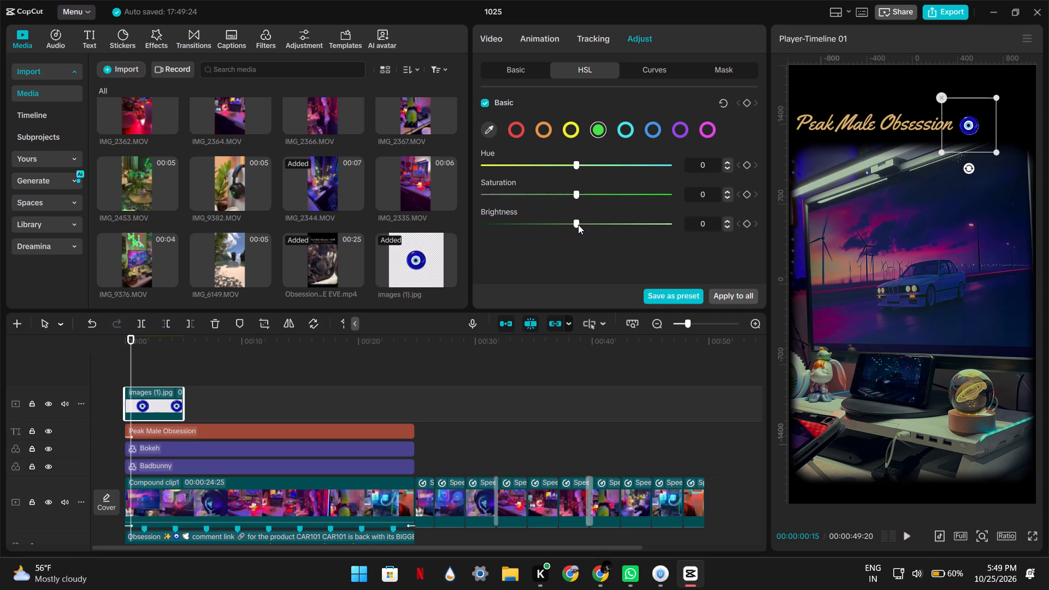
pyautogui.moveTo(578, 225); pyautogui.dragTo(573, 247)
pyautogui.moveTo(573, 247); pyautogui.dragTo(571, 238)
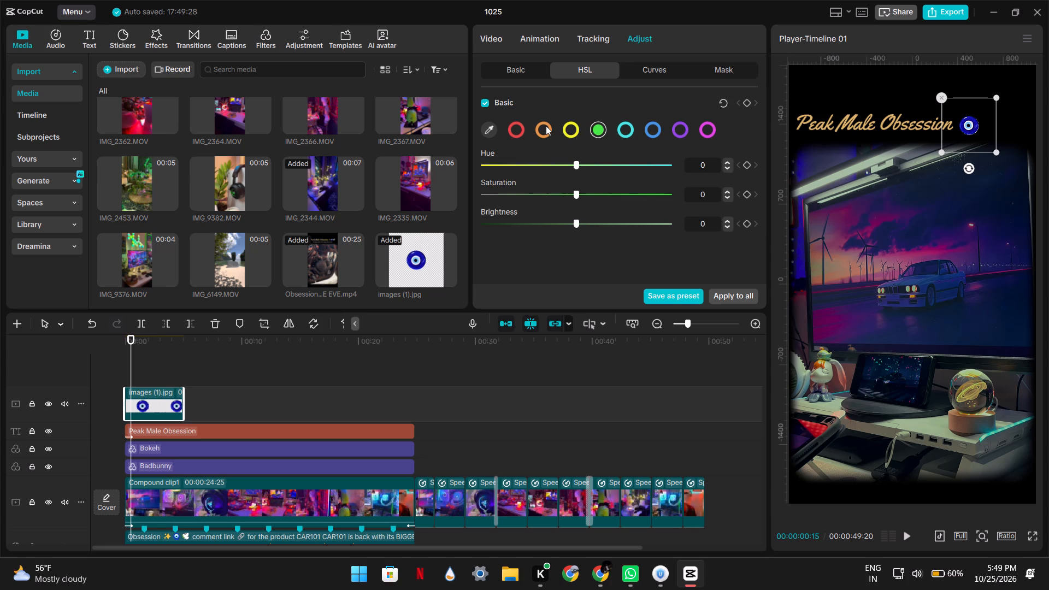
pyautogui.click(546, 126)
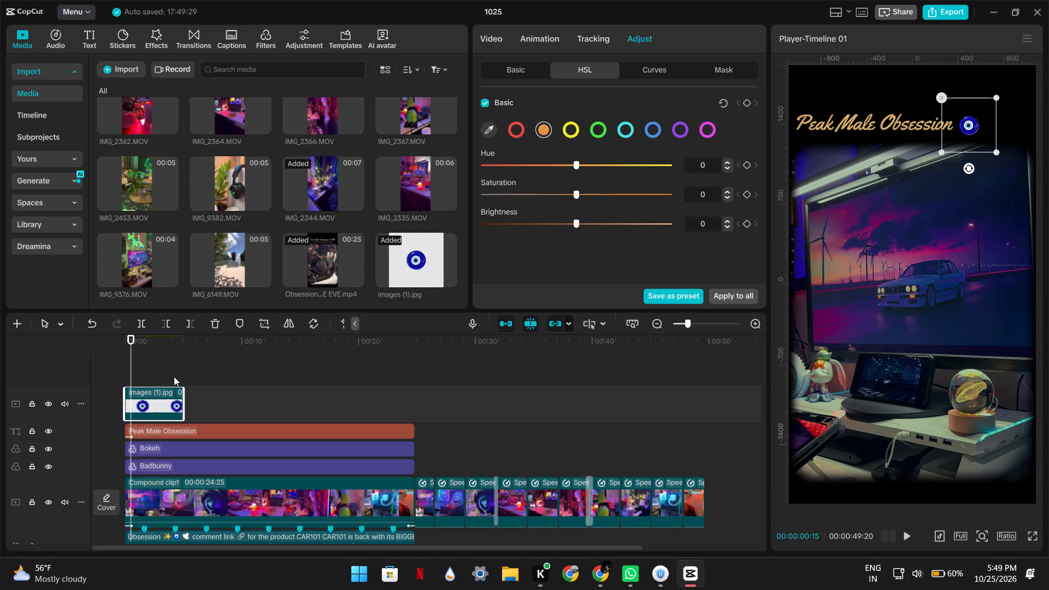
# Preview the video full screen from the start to check the evil eye beside the title.
pyautogui.click(174, 376)
pyautogui.moveTo(174, 376); pyautogui.dragTo(31, 388)
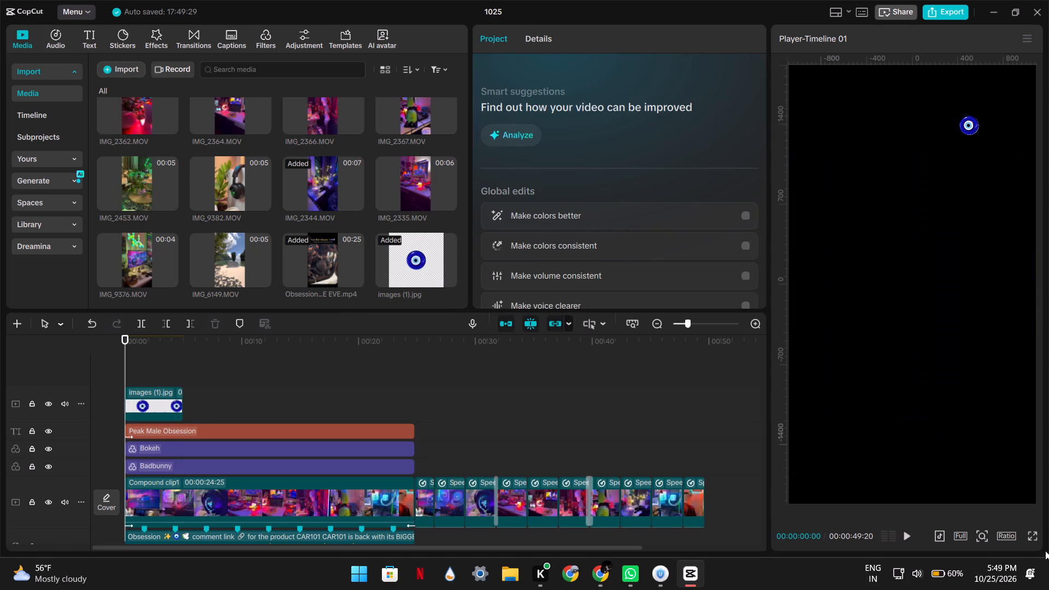
pyautogui.click(1032, 534)
pyautogui.press('space')
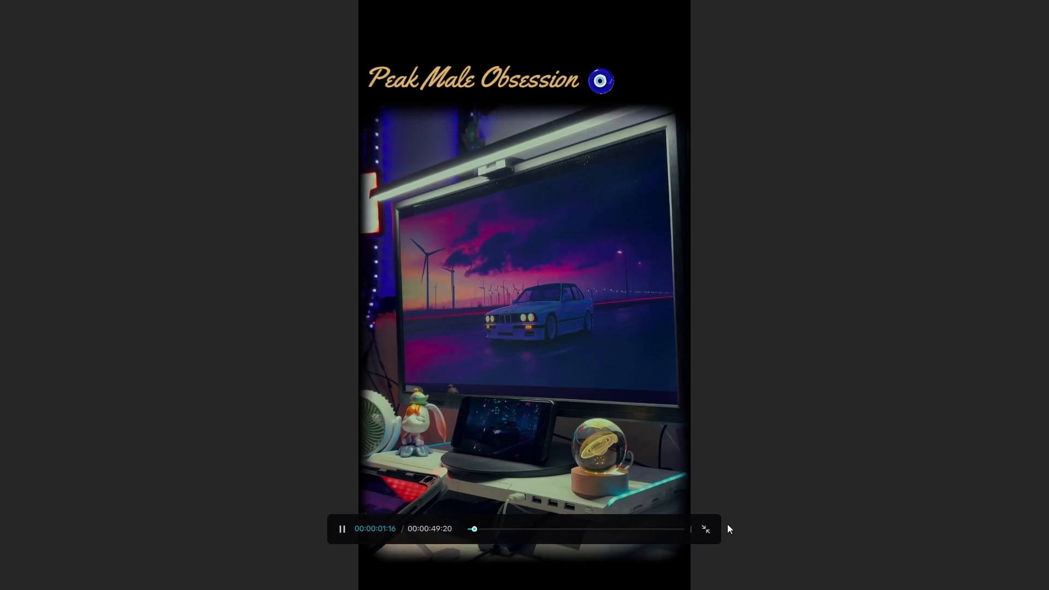
pyautogui.click(710, 523)
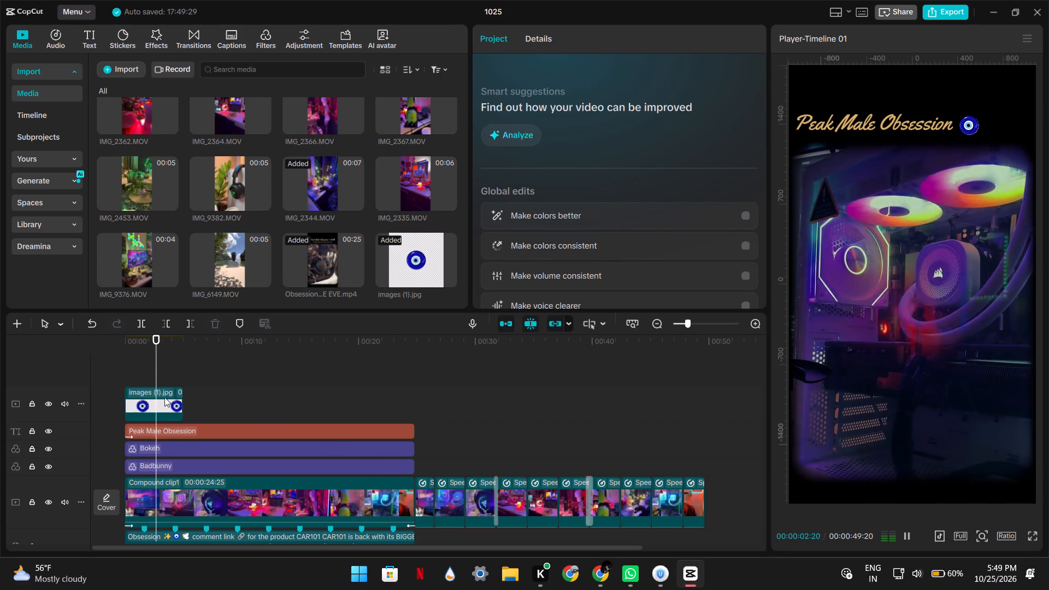
# Delete the evil eye image clip from the timeline above the "Peak Male Obsession" title.
pyautogui.click(156, 397)
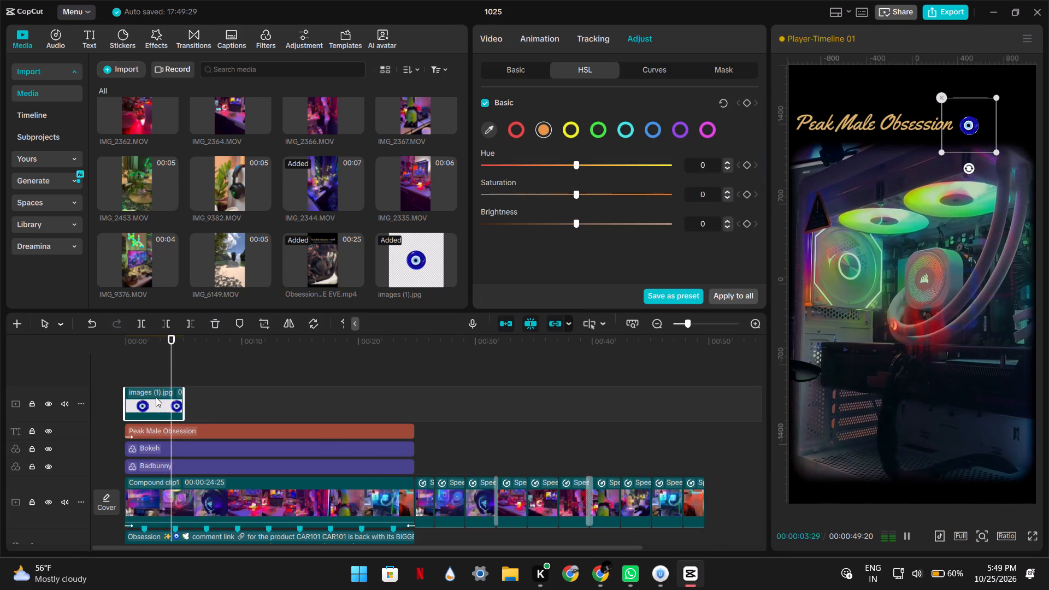
pyautogui.press('Delete')
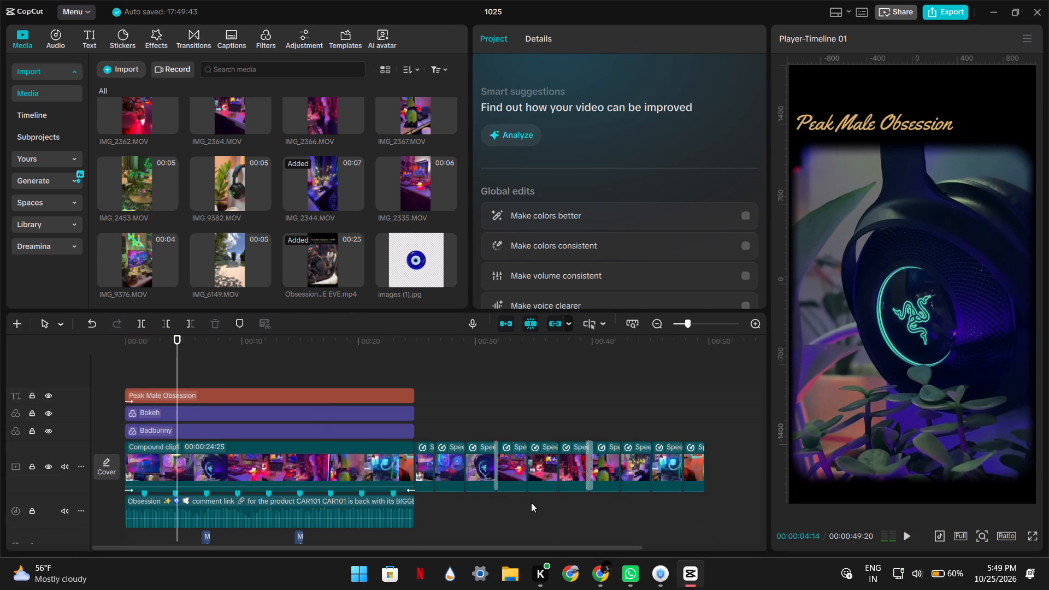
# Switch to Chrome and save the red heart and evil eye image from the "nazar emoji iphone png" results to Downloads as images (2).
pyautogui.click(596, 574)
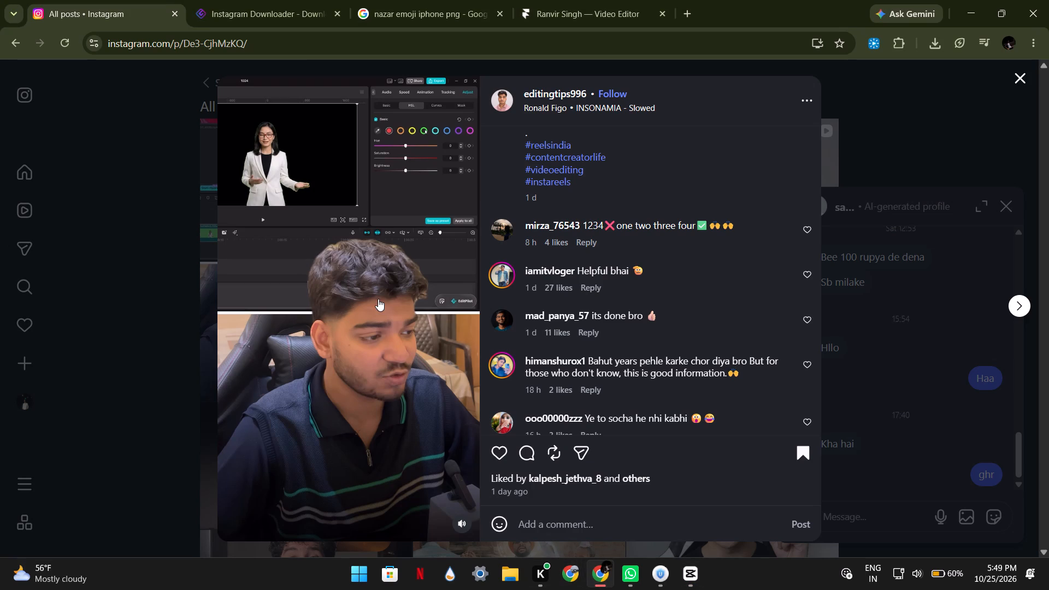
pyautogui.click(439, 0)
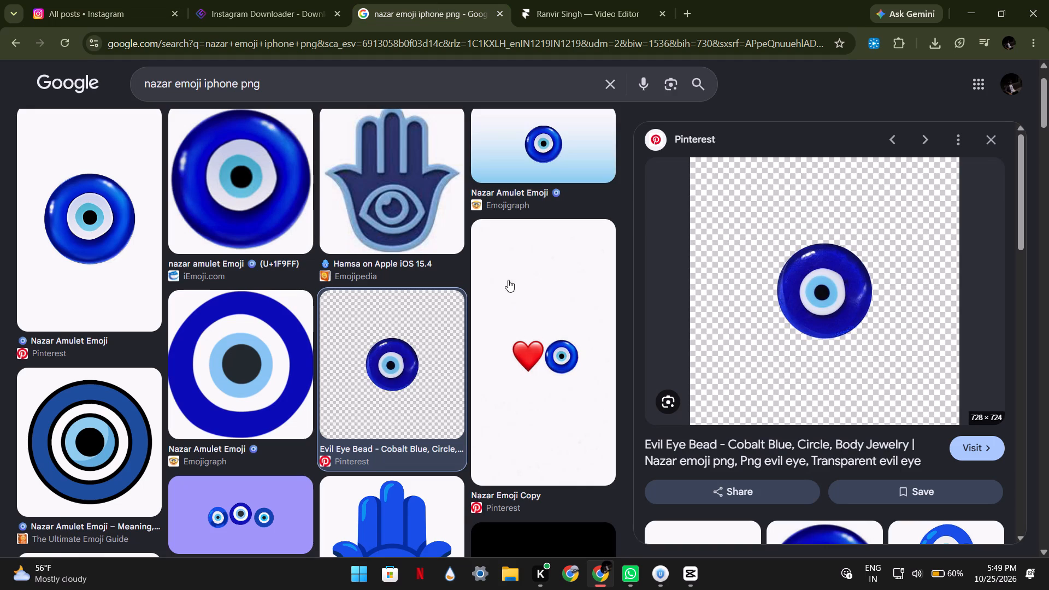
pyautogui.scroll(-1, 515, 317)
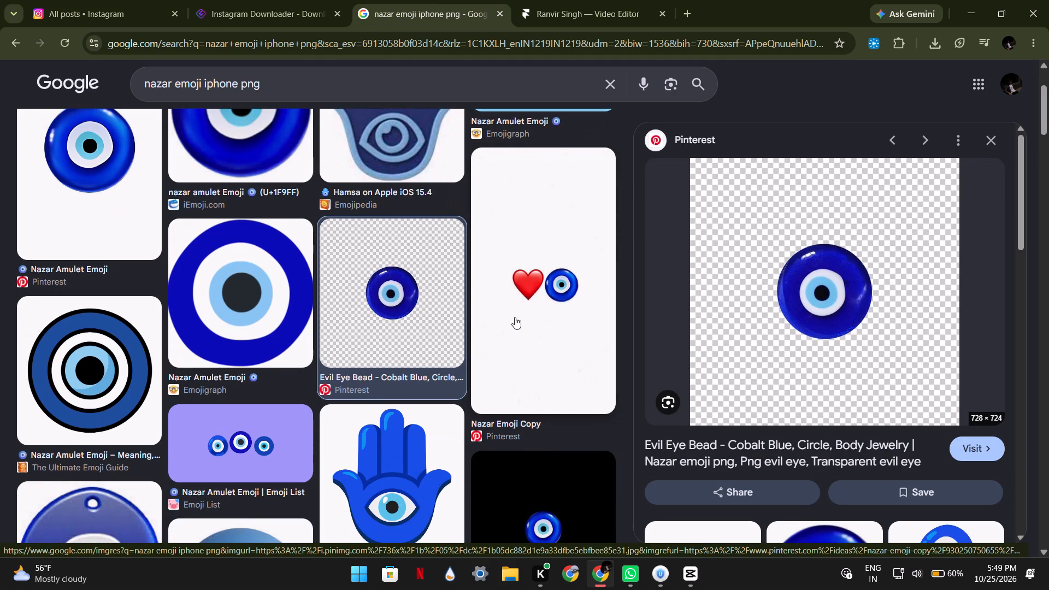
pyautogui.click(515, 317)
pyautogui.scroll(-1, 515, 317)
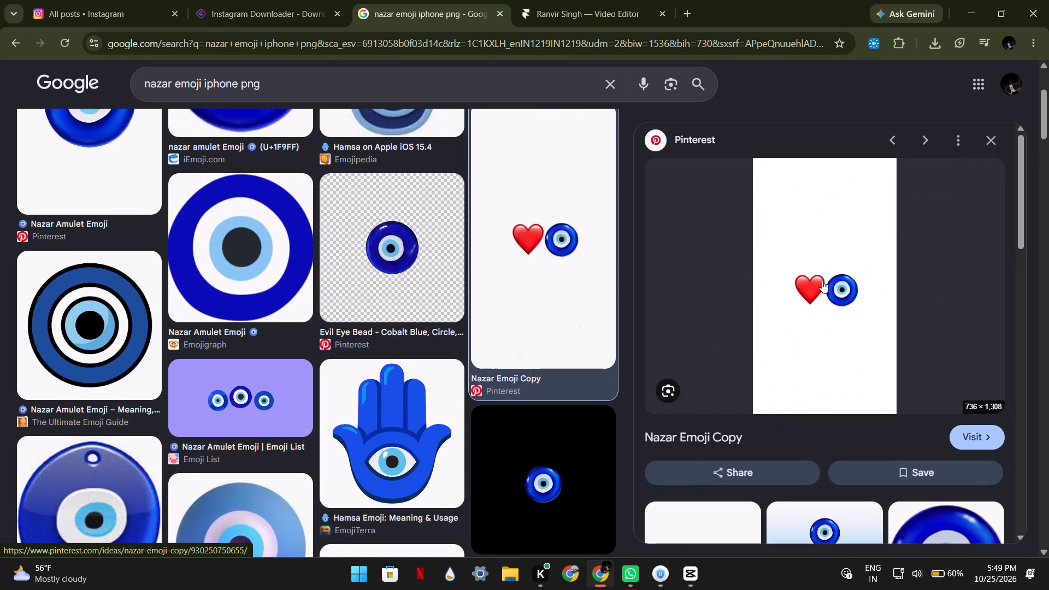
pyautogui.rightClick(822, 281)
pyautogui.click(863, 421)
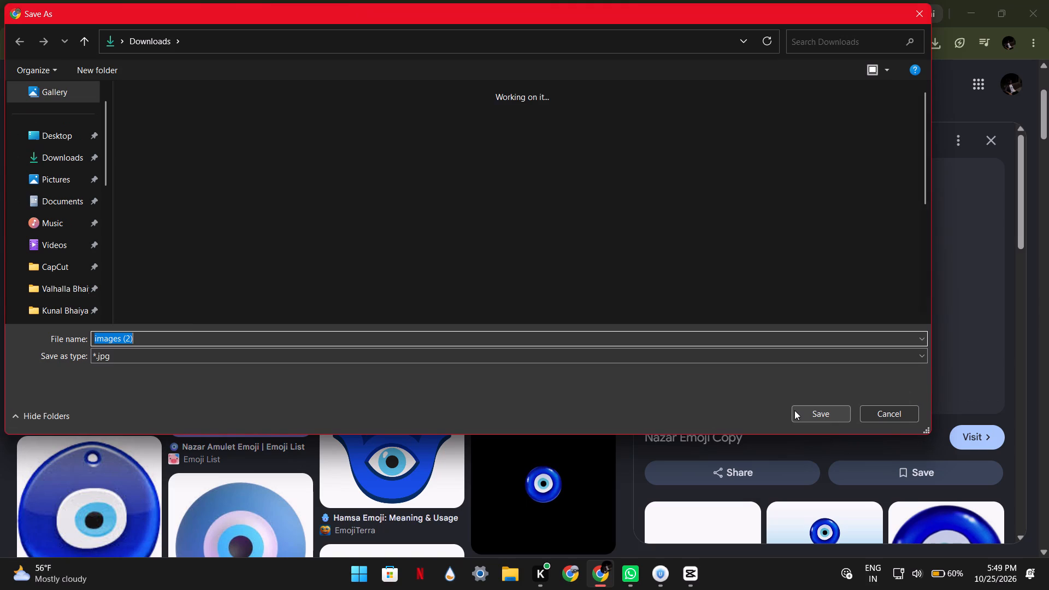
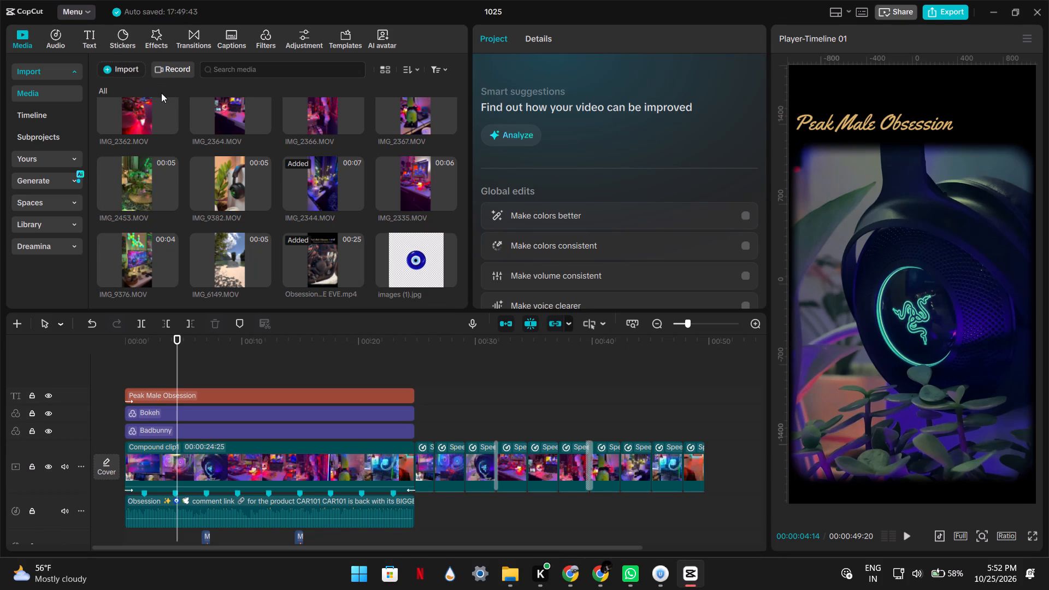
pyautogui.click(161, 91)
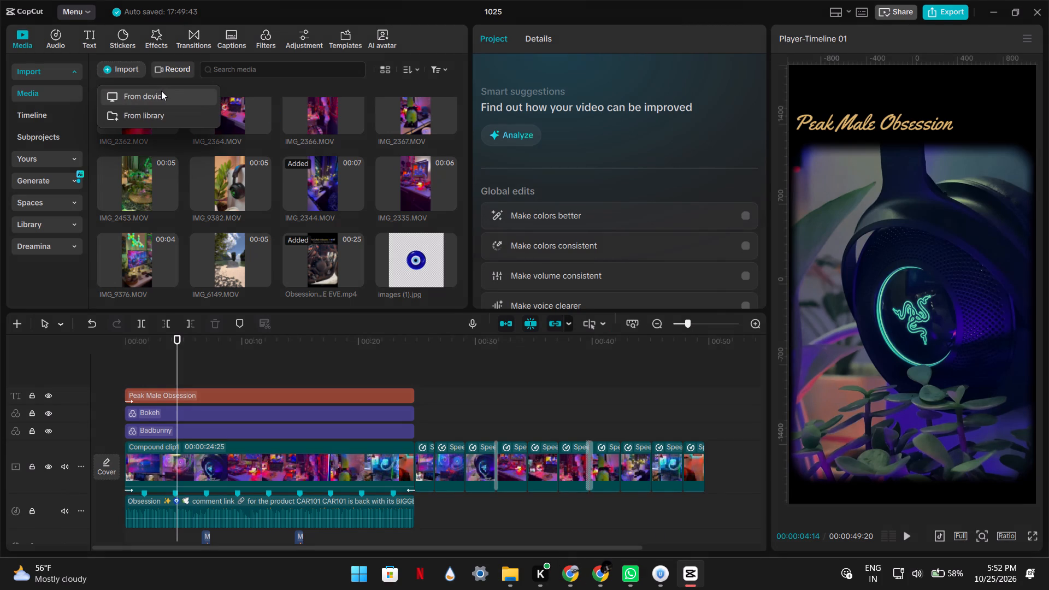
pyautogui.doubleClick(185, 134)
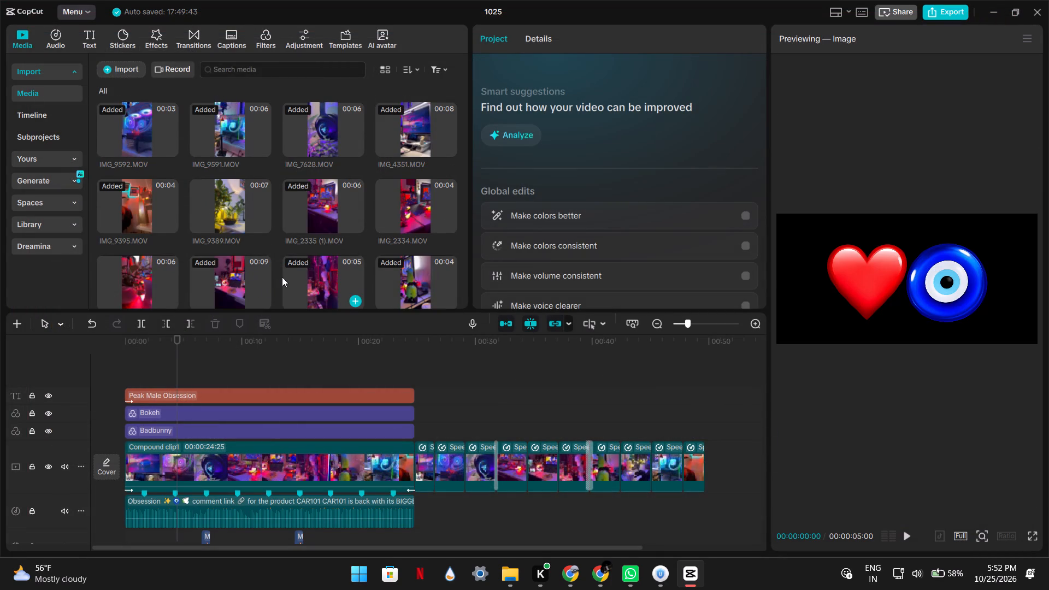
# Place the heart and evil eye PNG on a new timeline track above the "Peak Male Obsession" title.
pyautogui.moveTo(141, 261); pyautogui.dragTo(158, 380)
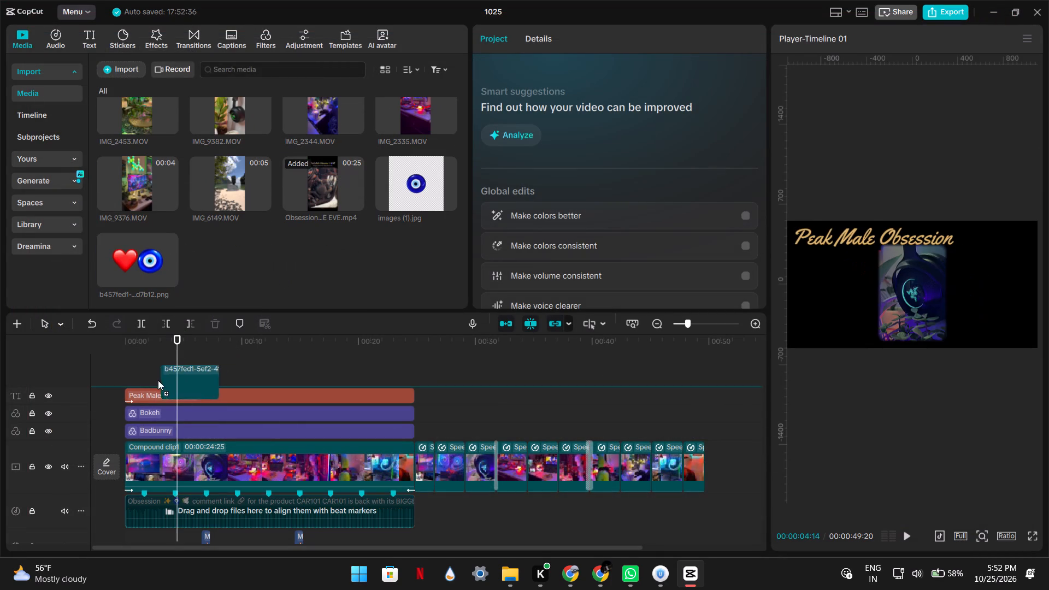
pyautogui.moveTo(158, 380); pyautogui.dragTo(159, 377)
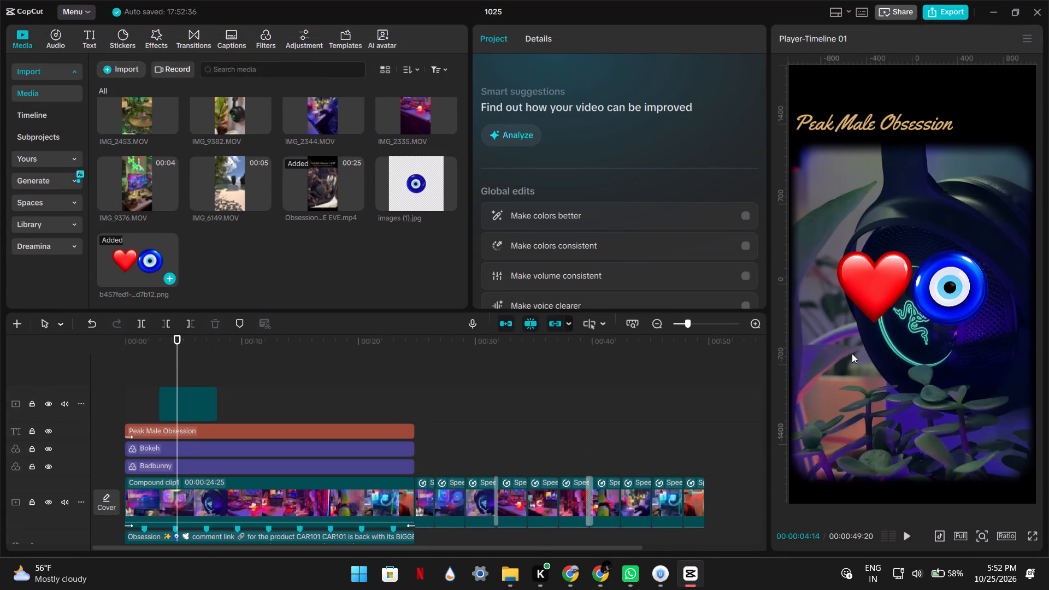
# Scale the heart and evil eye image down to the title's text height and position it directly after "Obsession".
pyautogui.moveTo(790, 345); pyautogui.dragTo(907, 294)
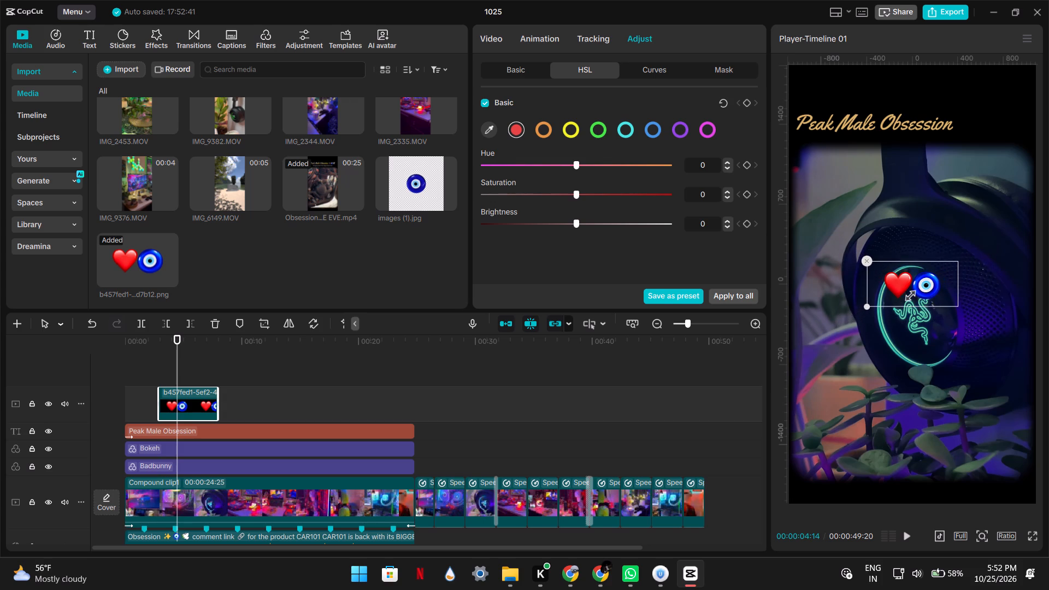
pyautogui.moveTo(907, 294); pyautogui.dragTo(915, 294)
pyautogui.moveTo(901, 278); pyautogui.dragTo(983, 126)
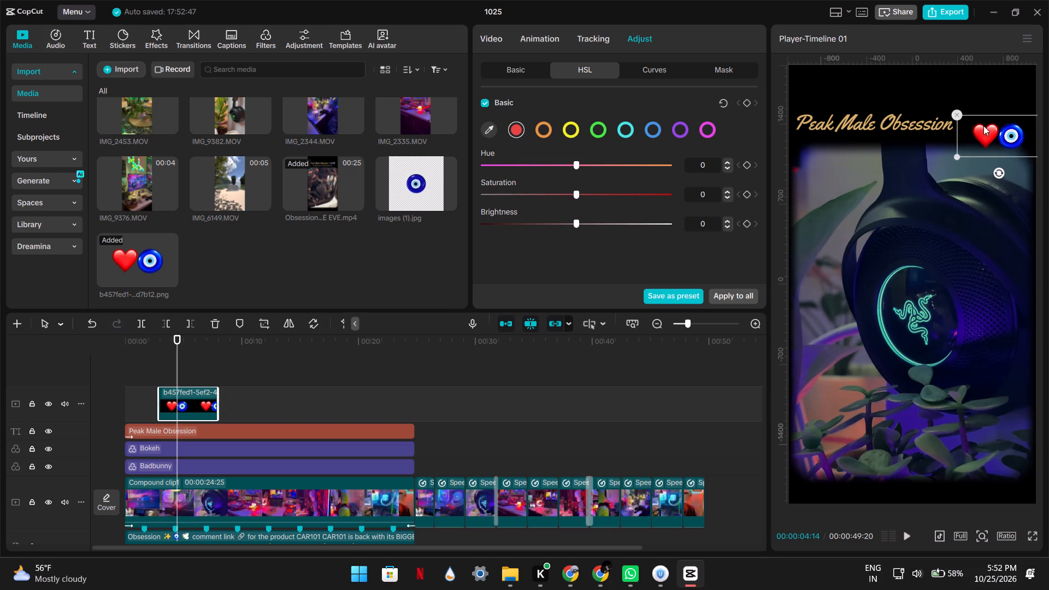
pyautogui.moveTo(983, 126); pyautogui.dragTo(974, 116)
pyautogui.moveTo(944, 142); pyautogui.dragTo(951, 139)
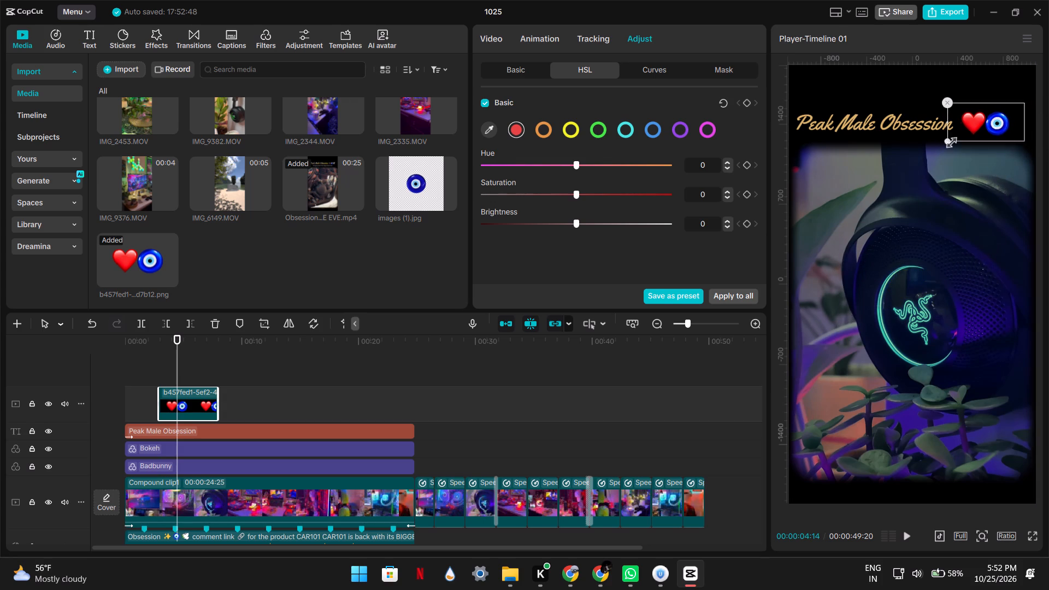
pyautogui.moveTo(951, 139); pyautogui.dragTo(961, 137)
pyautogui.moveTo(989, 125); pyautogui.dragTo(977, 126)
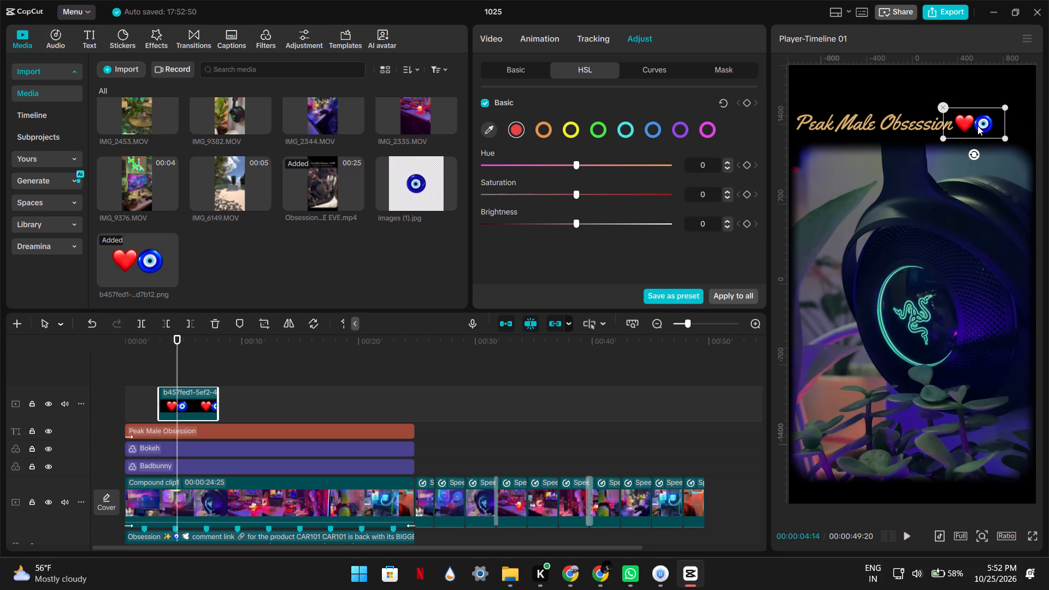
pyautogui.moveTo(977, 126); pyautogui.dragTo(980, 126)
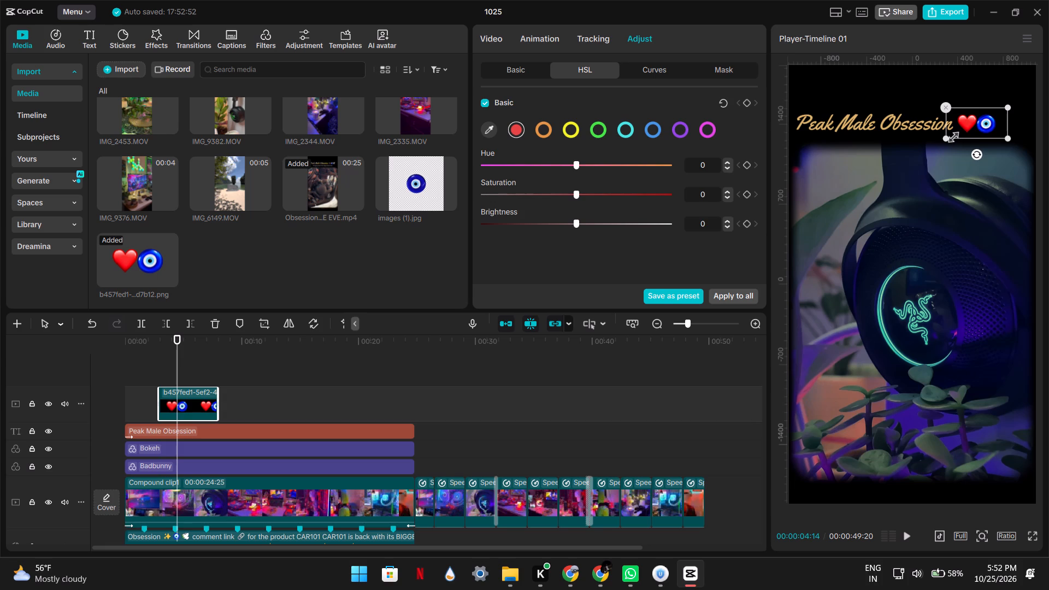
pyautogui.click(951, 135)
pyautogui.click(964, 128)
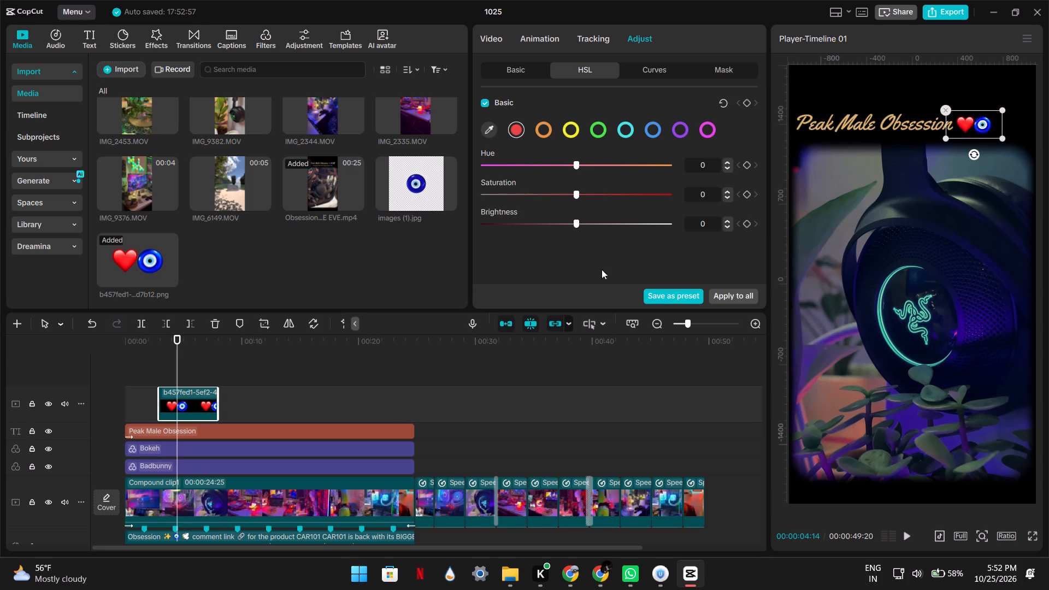
# Extend the emoji image clip in both directions so it spans the title's full length, 00:00:24:25.
pyautogui.moveTo(158, 405); pyautogui.dragTo(98, 393)
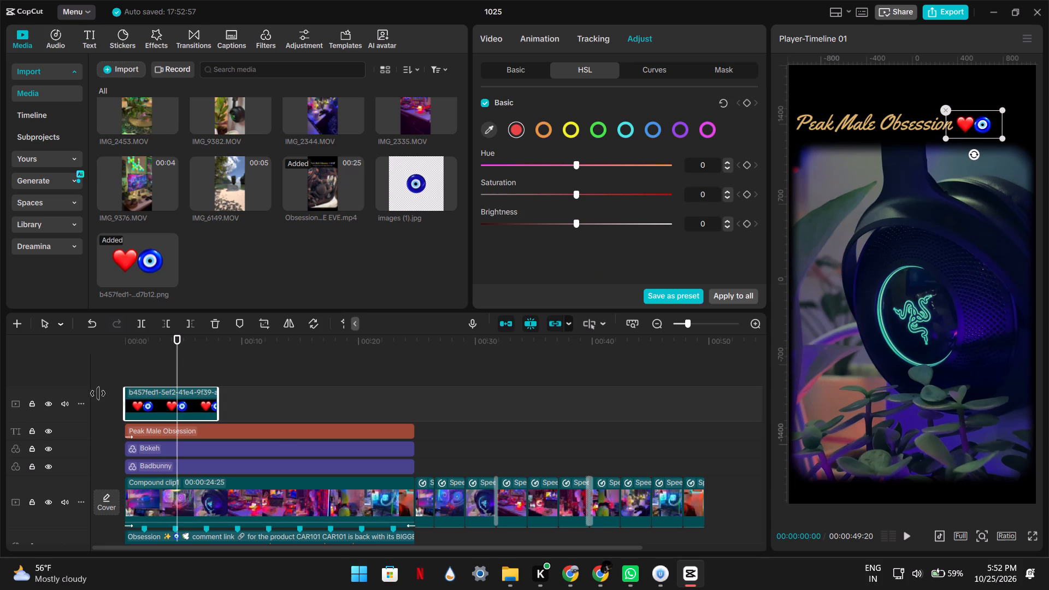
pyautogui.moveTo(98, 393); pyautogui.dragTo(93, 393)
pyautogui.moveTo(216, 396); pyautogui.dragTo(410, 407)
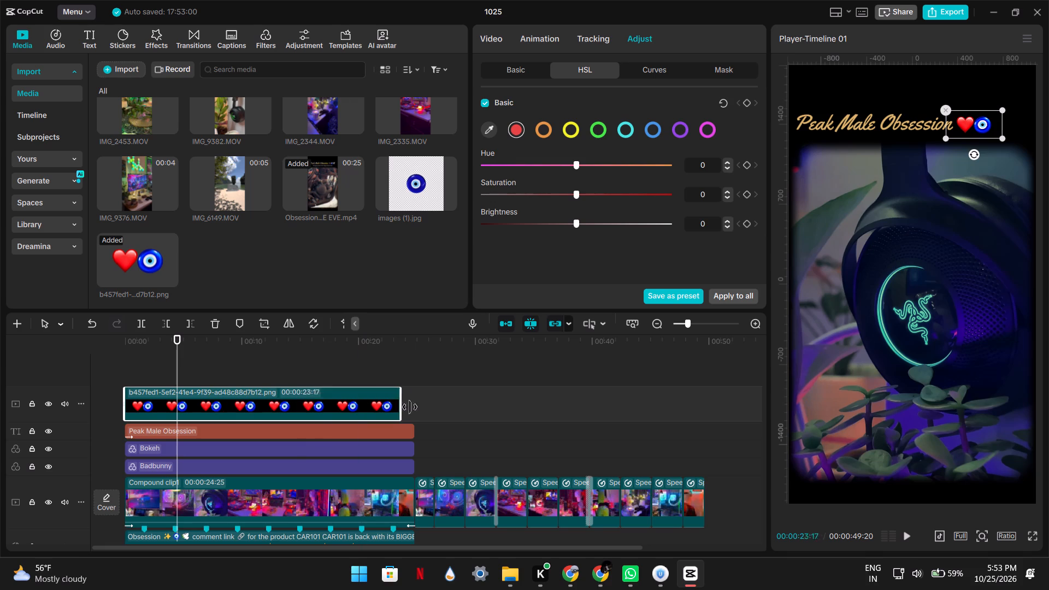
pyautogui.moveTo(410, 407); pyautogui.dragTo(412, 407)
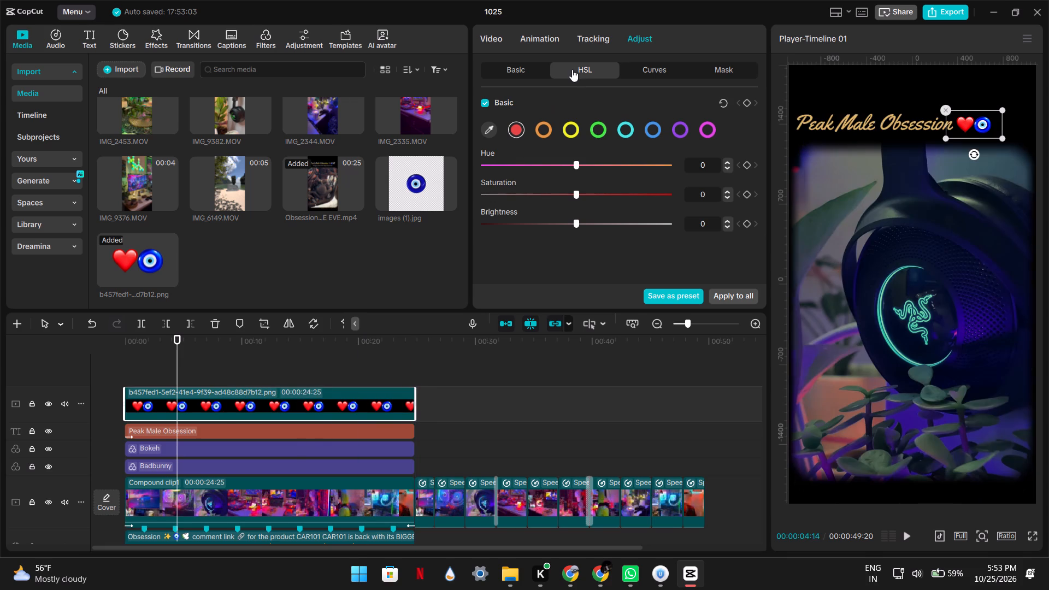
# Apply the Fade Out and Fade In animations to the emoji image clip and play the video's opening to check it.
pyautogui.click(548, 45)
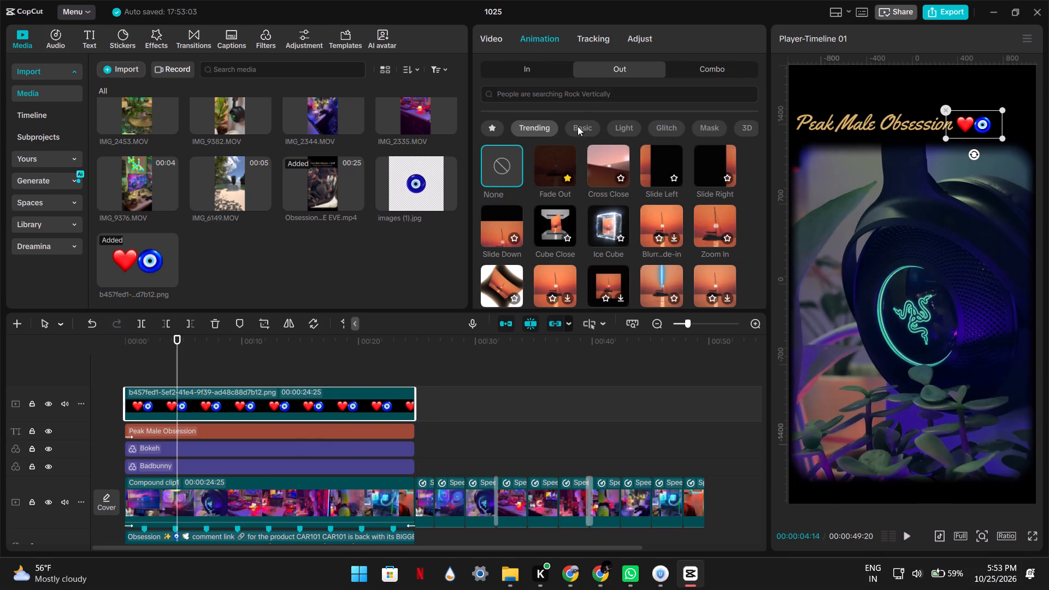
pyautogui.doubleClick(555, 158)
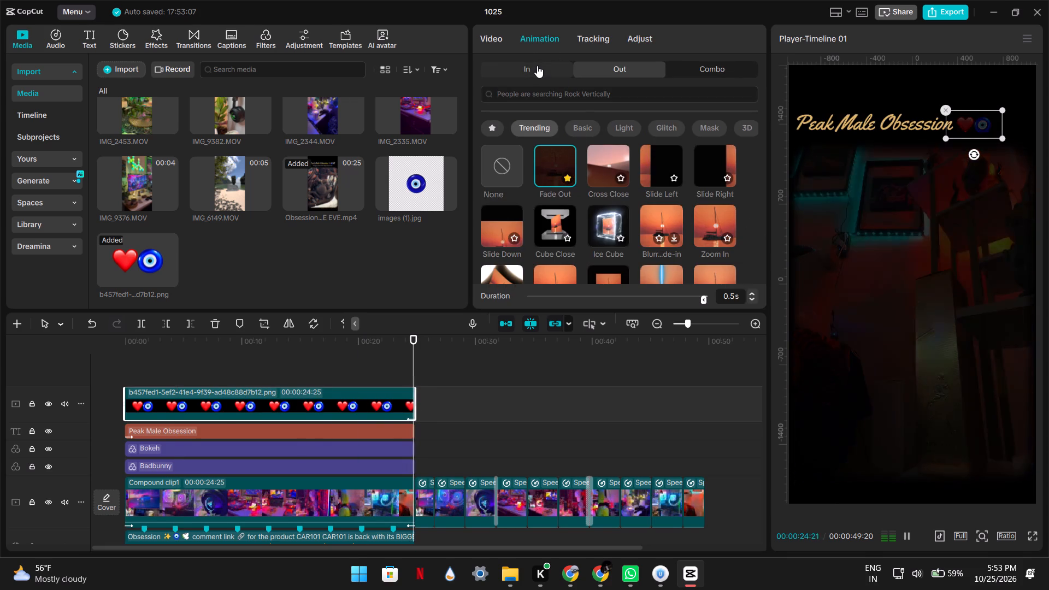
pyautogui.click(537, 66)
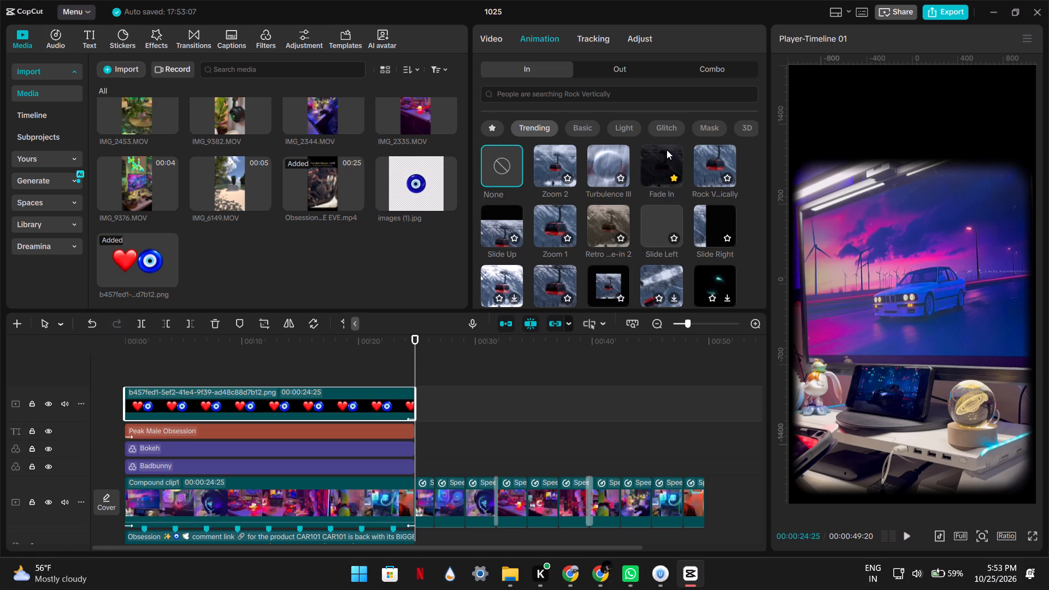
pyautogui.doubleClick(665, 150)
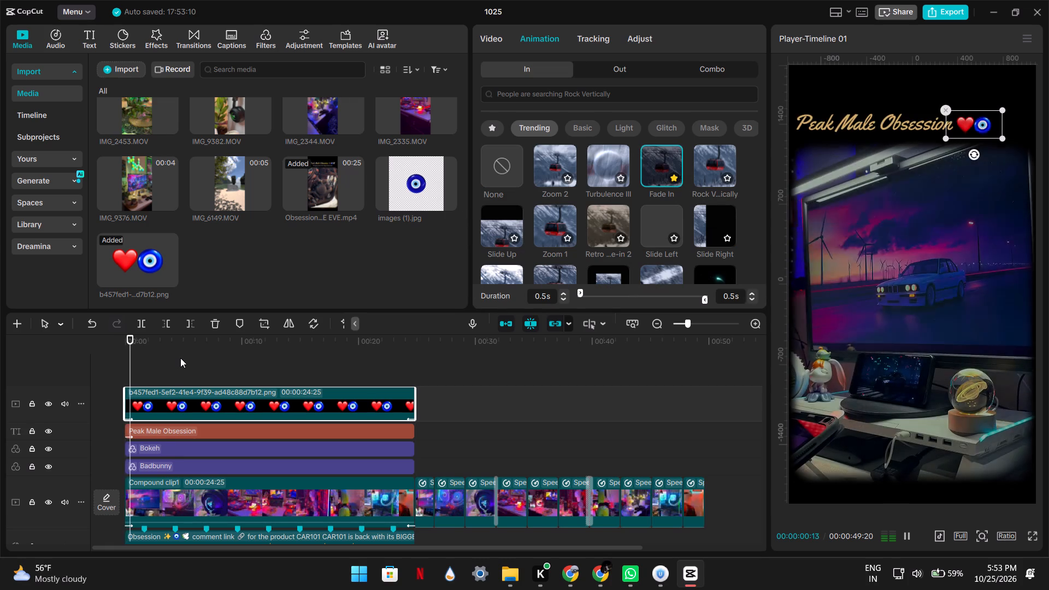
pyautogui.click(180, 358)
pyautogui.moveTo(180, 358); pyautogui.dragTo(0, 369)
pyautogui.press('space')
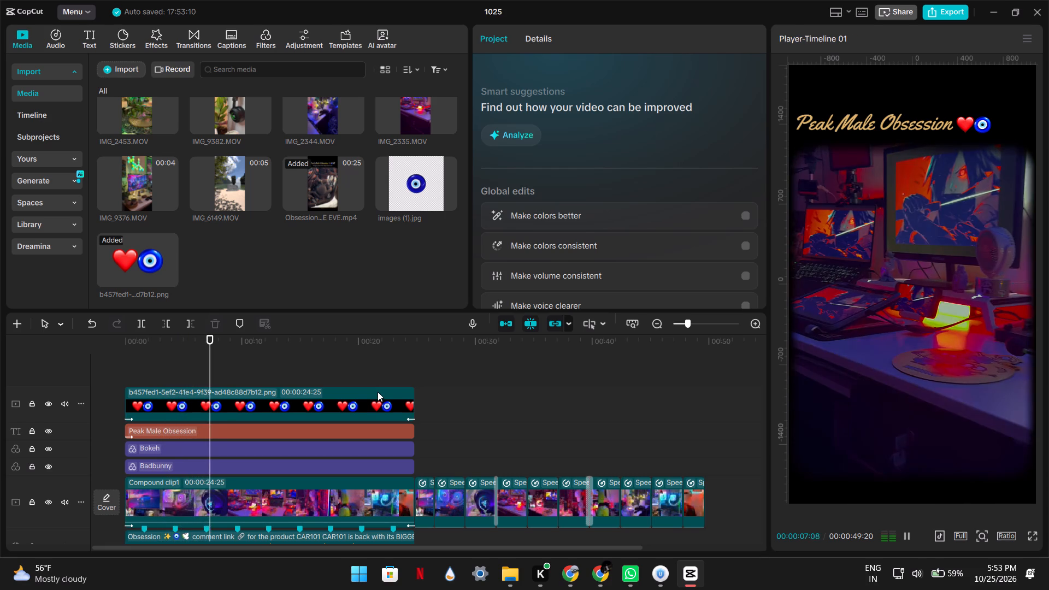
pyautogui.click(180, 367)
pyautogui.moveTo(180, 367); pyautogui.dragTo(169, 367)
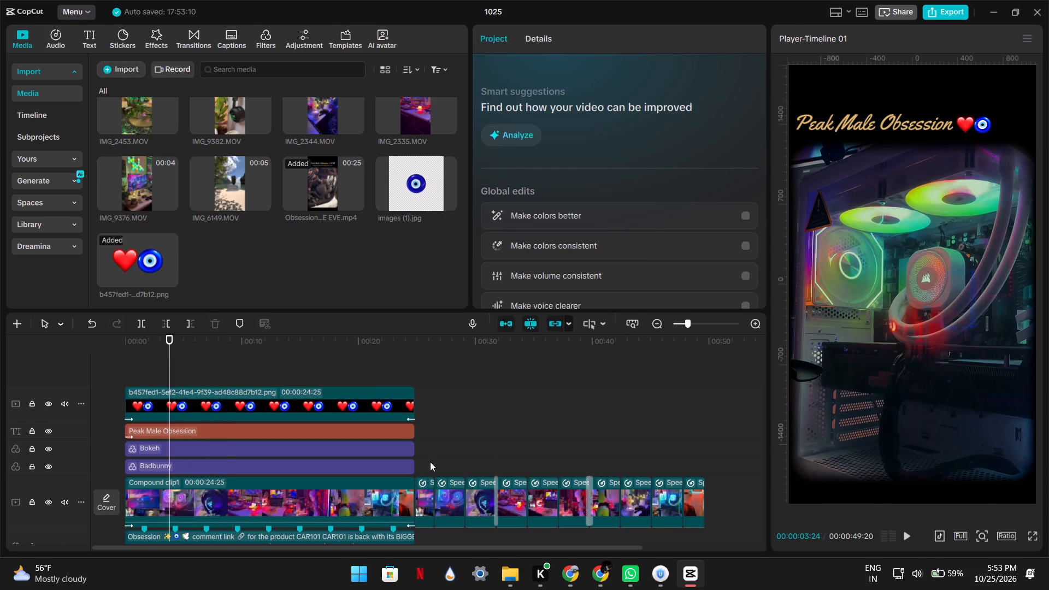
# Delete all the leftover clips that follow Compound clip1 on the main track.
pyautogui.moveTo(430, 462); pyautogui.dragTo(700, 517)
pyautogui.moveTo(696, 498); pyautogui.dragTo(677, 486)
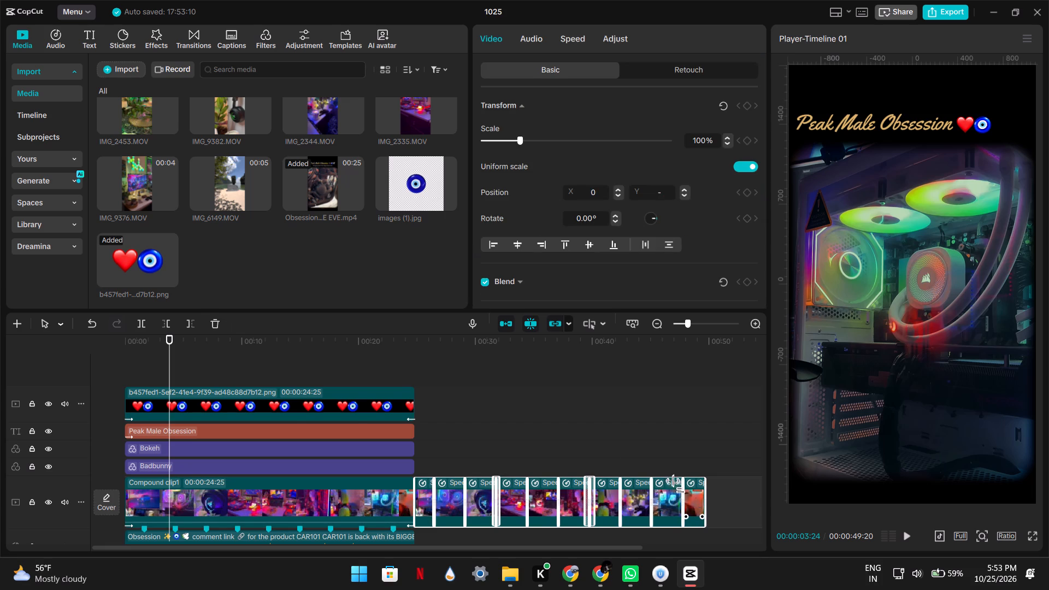
pyautogui.moveTo(677, 486); pyautogui.dragTo(401, 470)
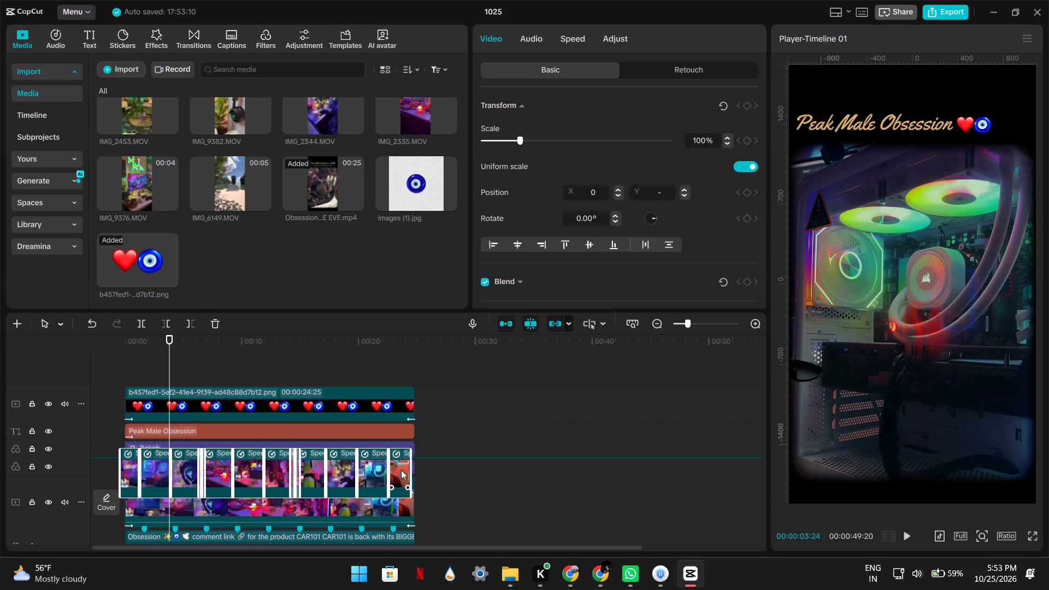
pyautogui.moveTo(401, 470); pyautogui.dragTo(397, 465)
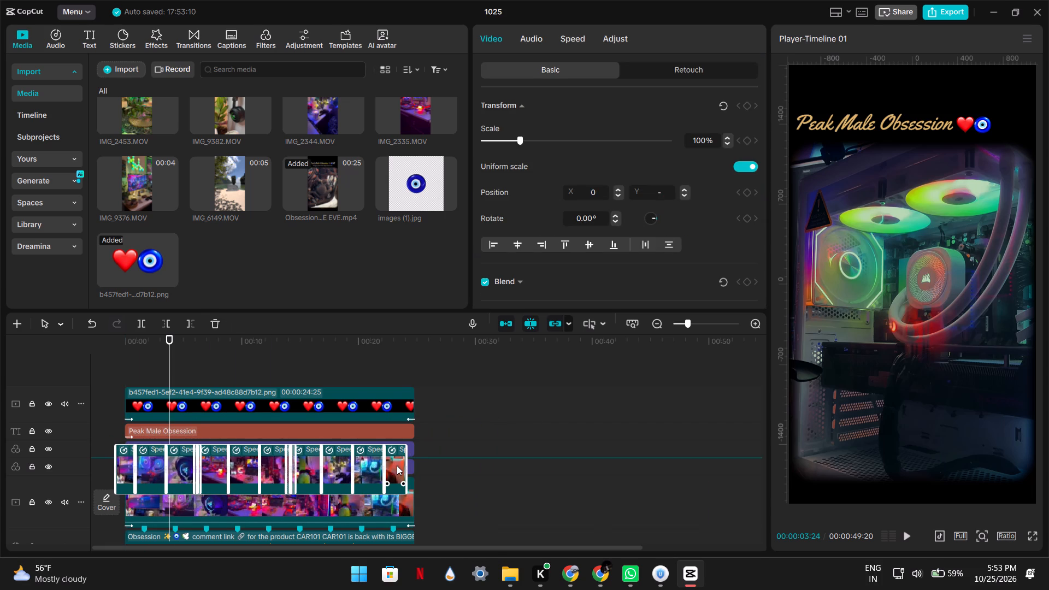
pyautogui.moveTo(397, 465); pyautogui.dragTo(699, 486)
pyautogui.press('Delete')
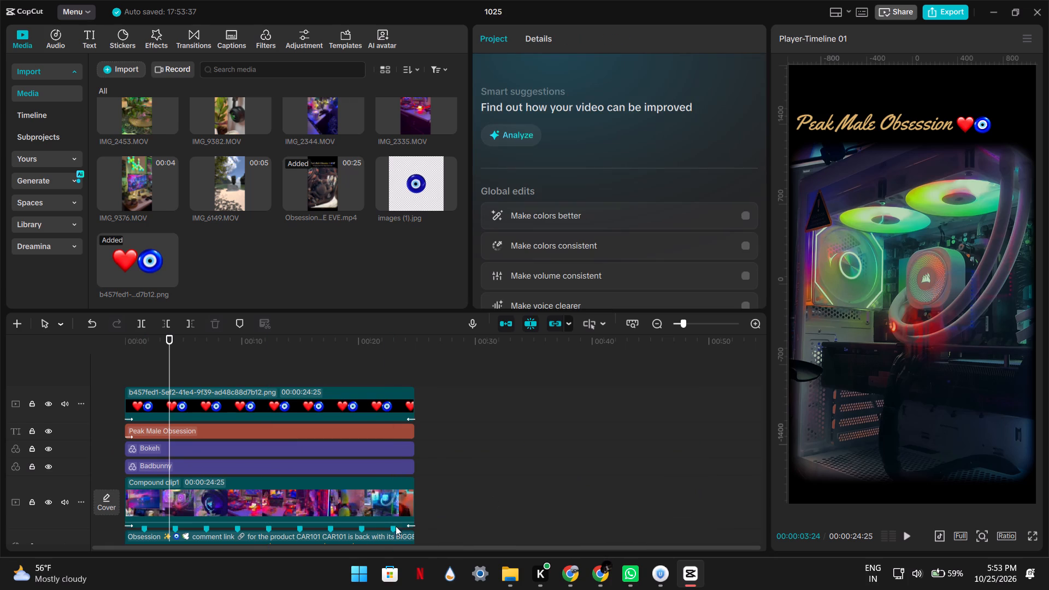
# Duplicate Compound clip1 onto the track directly above it and align the copy with the start of the timeline.
pyautogui.click(269, 499)
pyautogui.hotkey('ctrl', 'c')
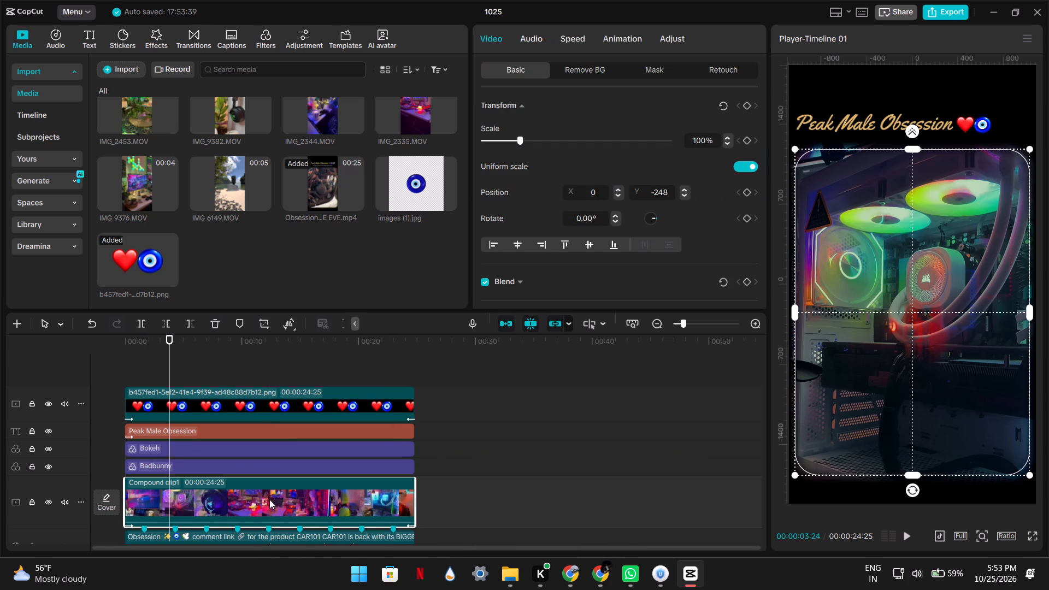
pyautogui.hotkey('ctrl', 'v')
pyautogui.moveTo(223, 446); pyautogui.dragTo(156, 443)
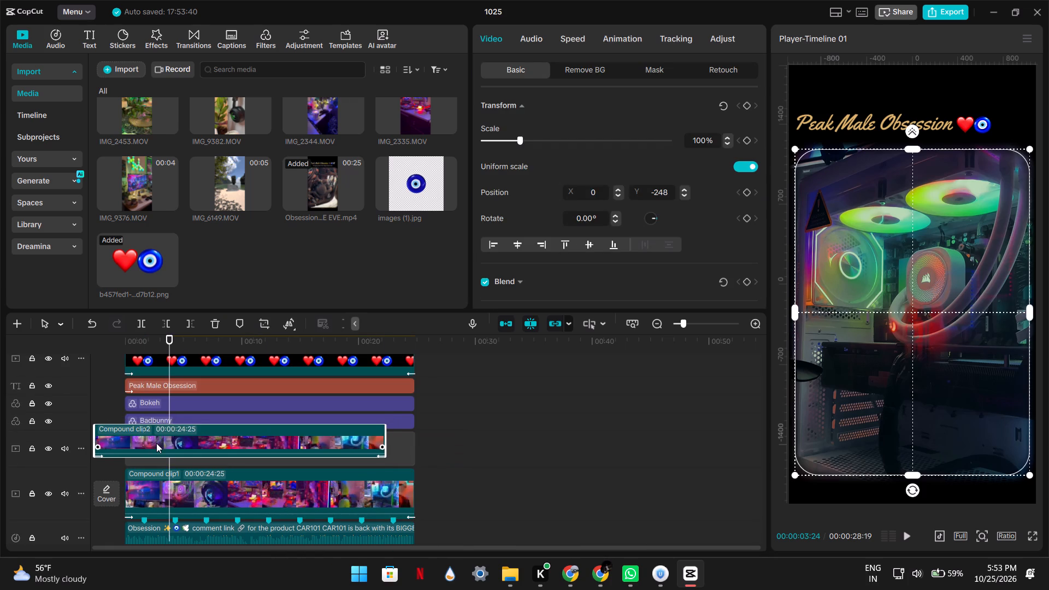
pyautogui.moveTo(156, 443); pyautogui.dragTo(159, 444)
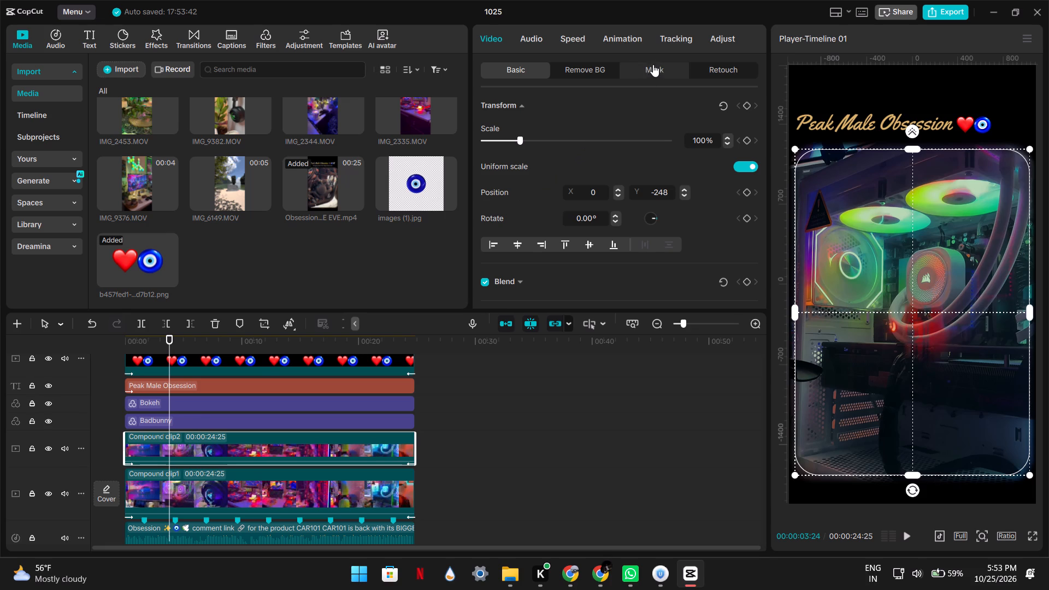
# Replace Compound clip2's rectangle mask with a text mask reading "playwithvalhalla" in the Montserrat font.
pyautogui.click(652, 67)
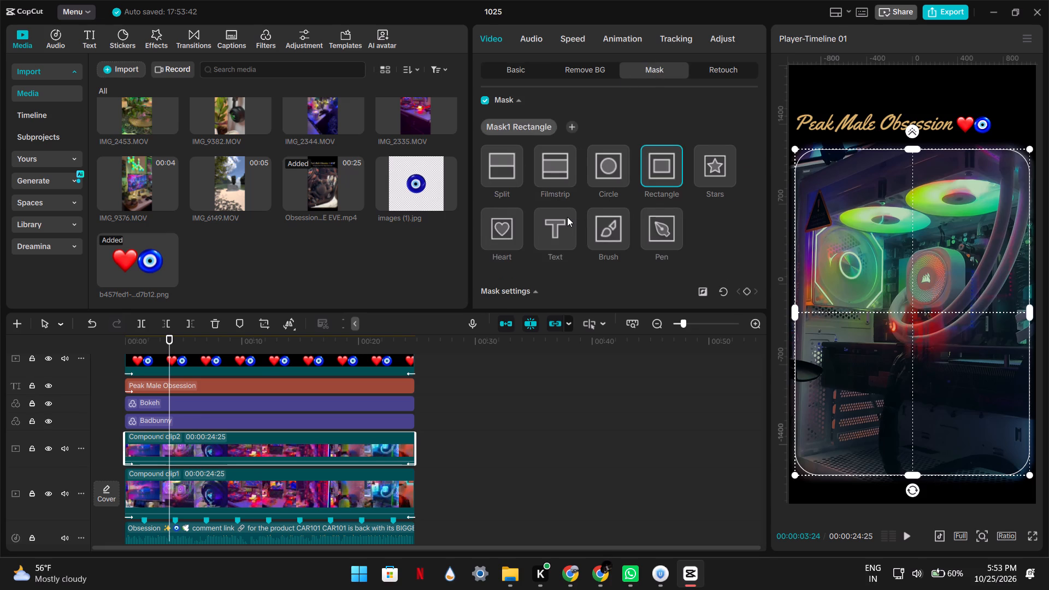
pyautogui.doubleClick(567, 217)
pyautogui.scroll(-1, 567, 217)
pyautogui.scroll(1, 567, 217)
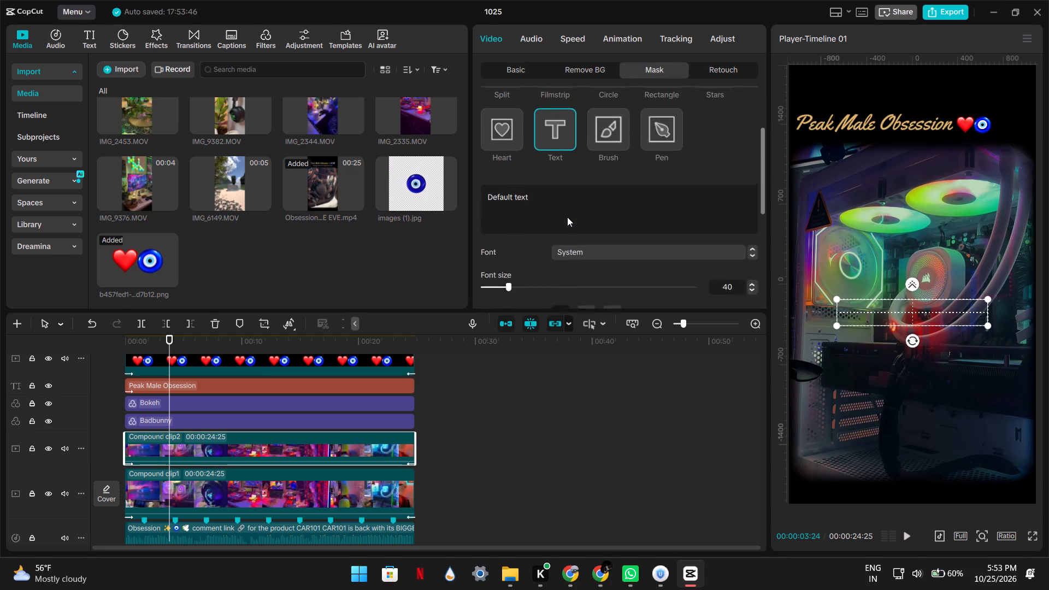
pyautogui.scroll(1, 567, 217)
pyautogui.moveTo(551, 229); pyautogui.dragTo(408, 217)
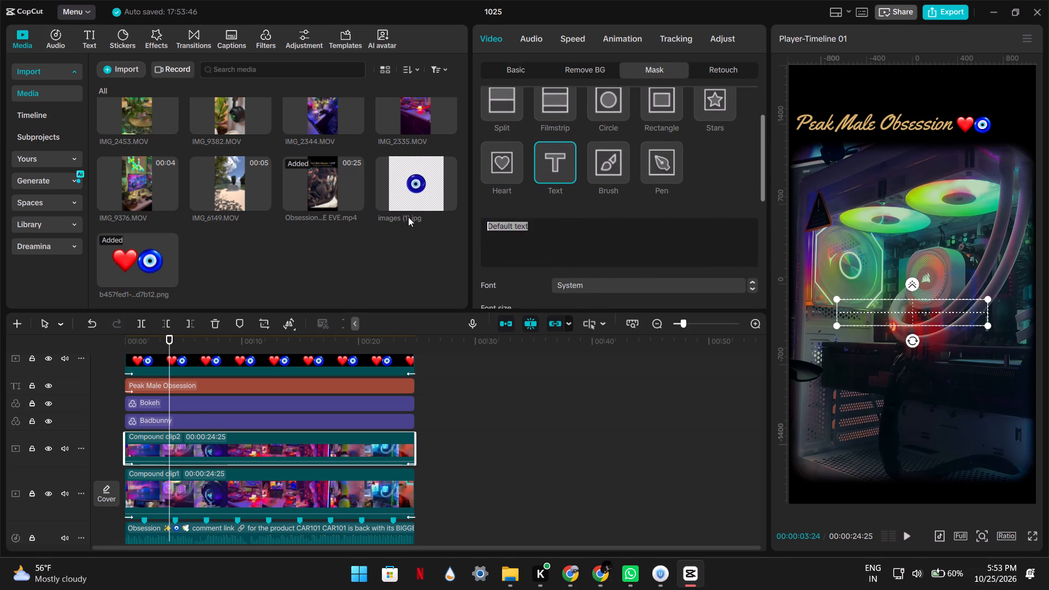
pyautogui.moveTo(408, 217); pyautogui.dragTo(397, 217)
pyautogui.press('BackSpace')
pyautogui.write('playwith')
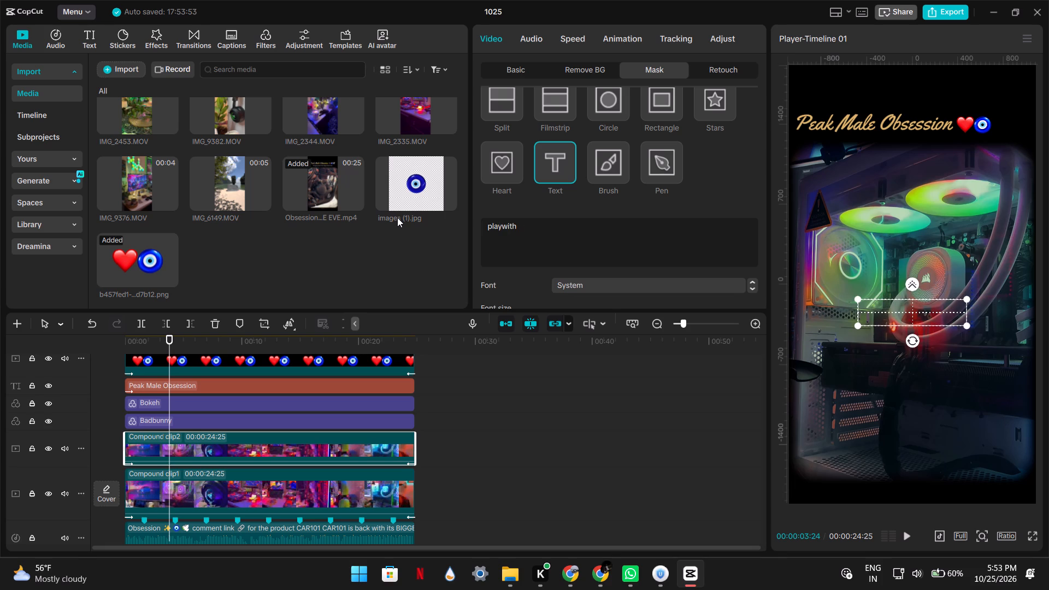
pyautogui.write('valhalla')
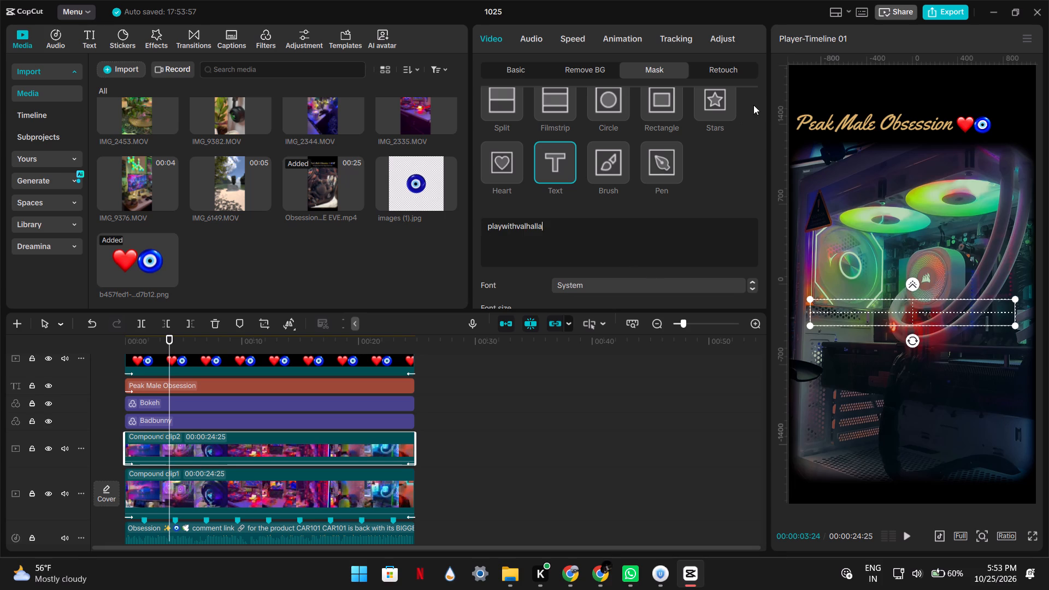
pyautogui.click(590, 282)
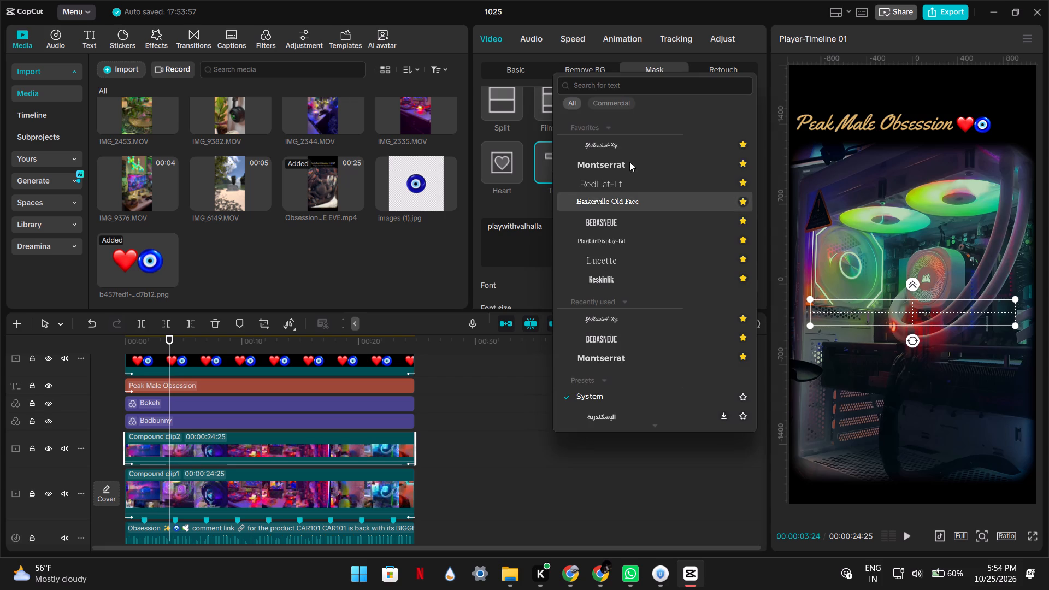
pyautogui.click(615, 157)
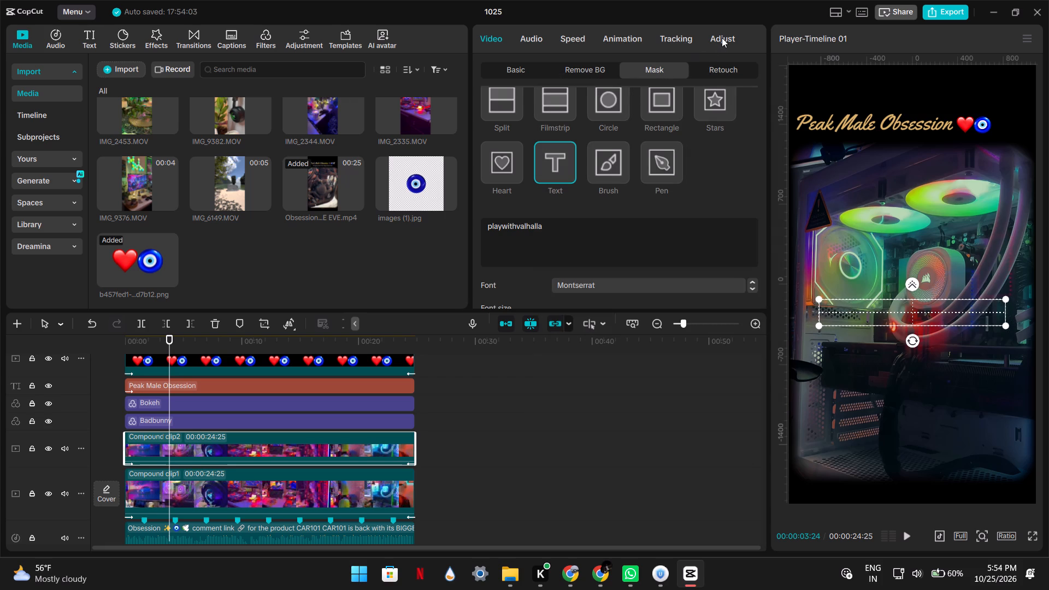
# Brighten Compound clip2 by moving the Luma curve's white point to the middle of the graph's top edge.
pyautogui.click(722, 38)
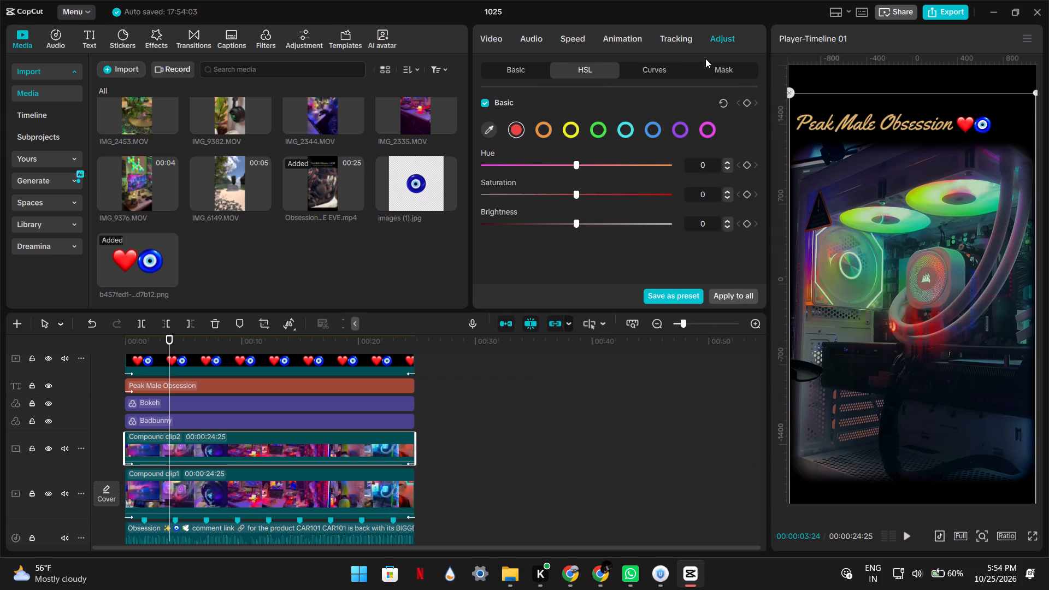
pyautogui.click(668, 64)
pyautogui.moveTo(757, 140); pyautogui.dragTo(618, 131)
# Shrink the "playwithvalhalla" text mask to about half its size and centre it near the bottom edge of the clip.
pyautogui.click(503, 40)
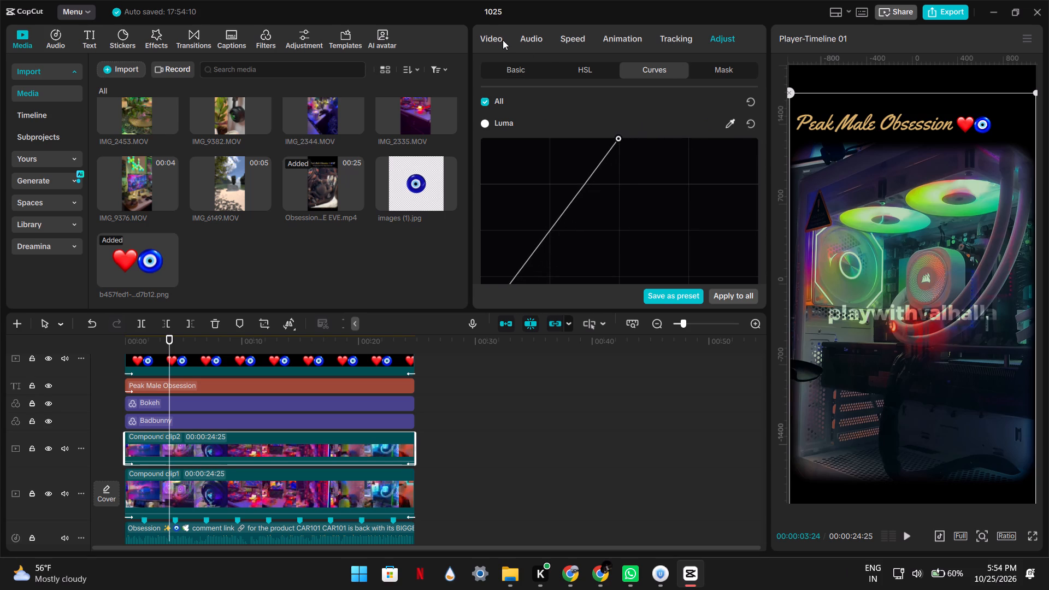
pyautogui.scroll(-1, 645, 217)
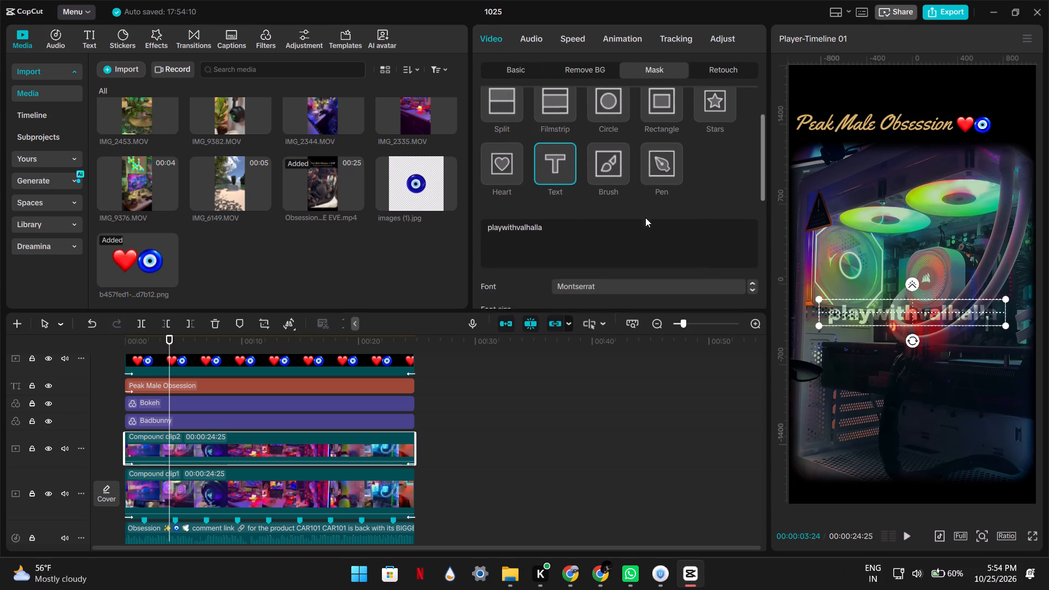
pyautogui.scroll(-1, 645, 217)
pyautogui.moveTo(819, 325); pyautogui.dragTo(862, 315)
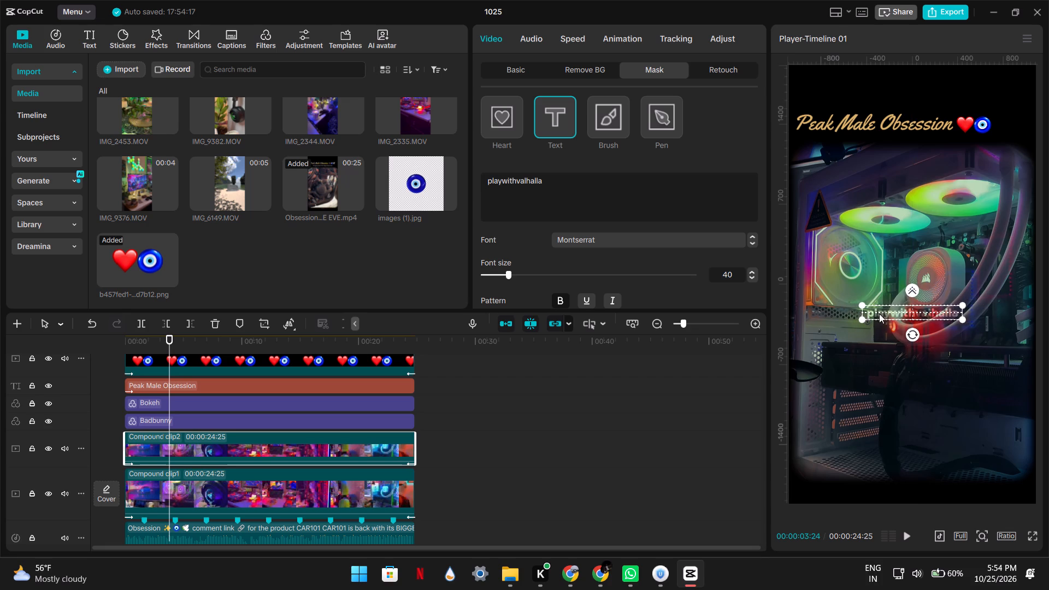
pyautogui.moveTo(898, 311); pyautogui.dragTo(906, 452)
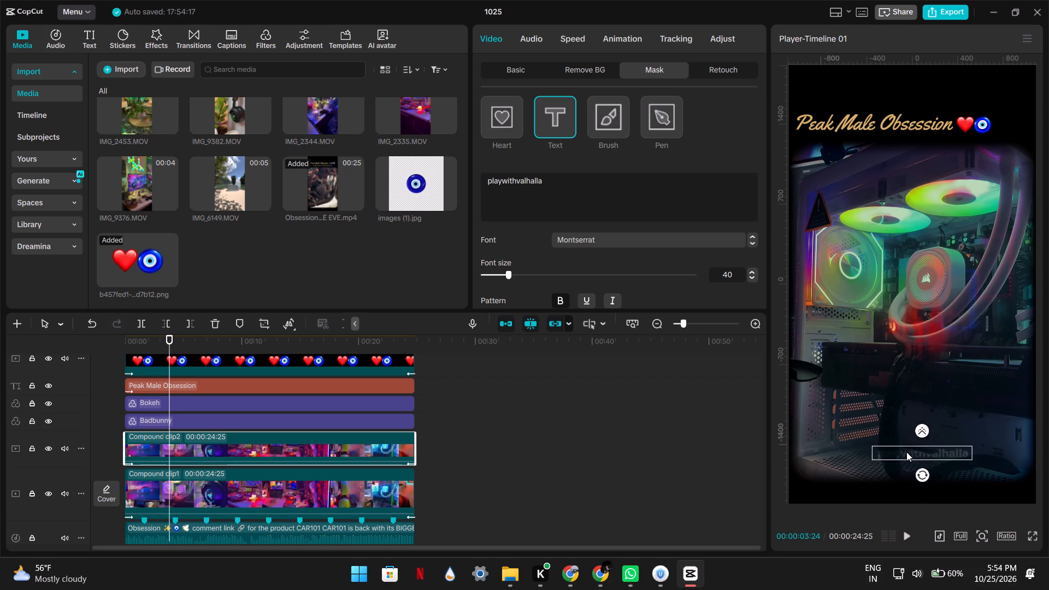
pyautogui.moveTo(906, 452); pyautogui.dragTo(898, 463)
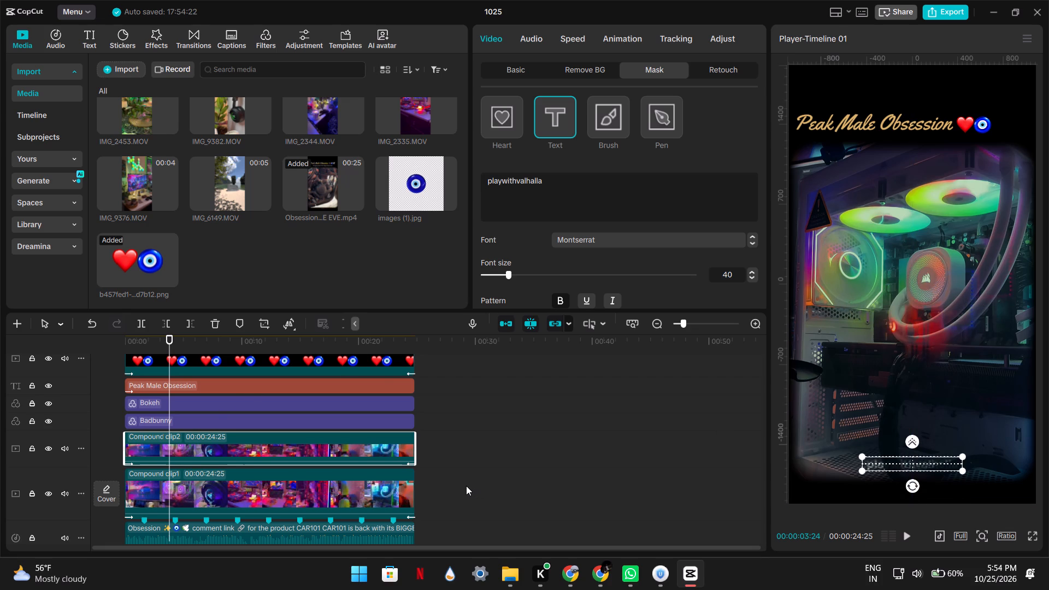
# Play the video from the start, full screen and in the player, to check the "playwithvalhalla" watermark.
pyautogui.click(461, 486)
pyautogui.moveTo(461, 486); pyautogui.dragTo(121, 498)
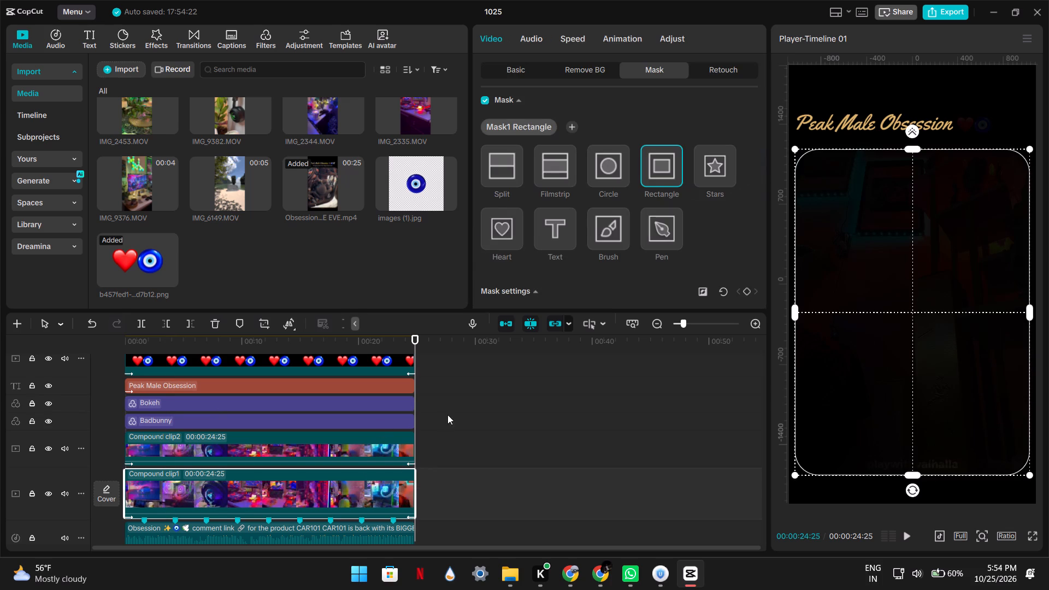
pyautogui.click(459, 410)
pyautogui.moveTo(415, 337); pyautogui.dragTo(3, 369)
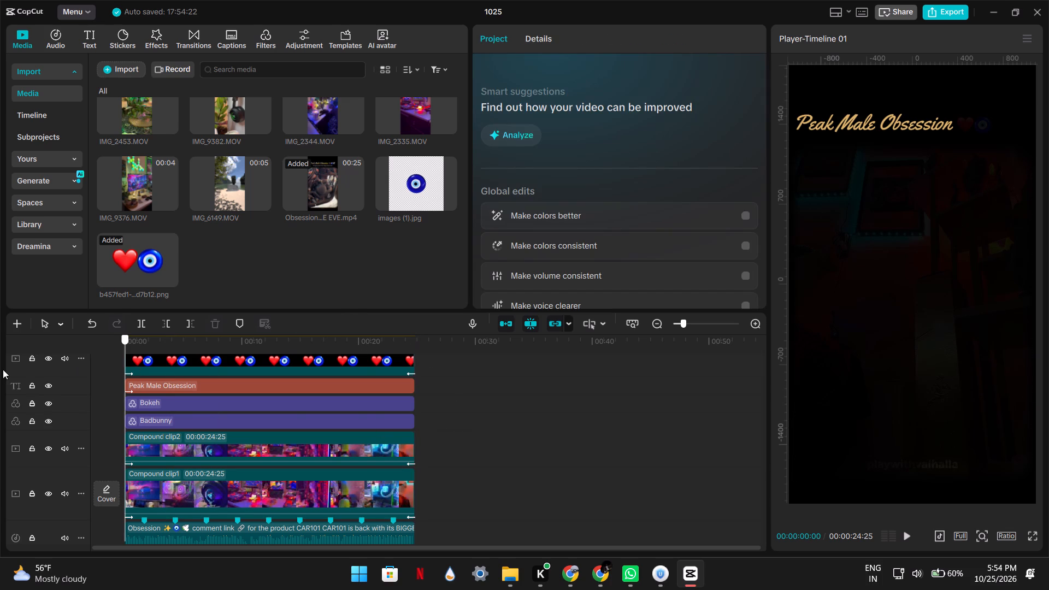
pyautogui.moveTo(3, 369); pyautogui.dragTo(0, 369)
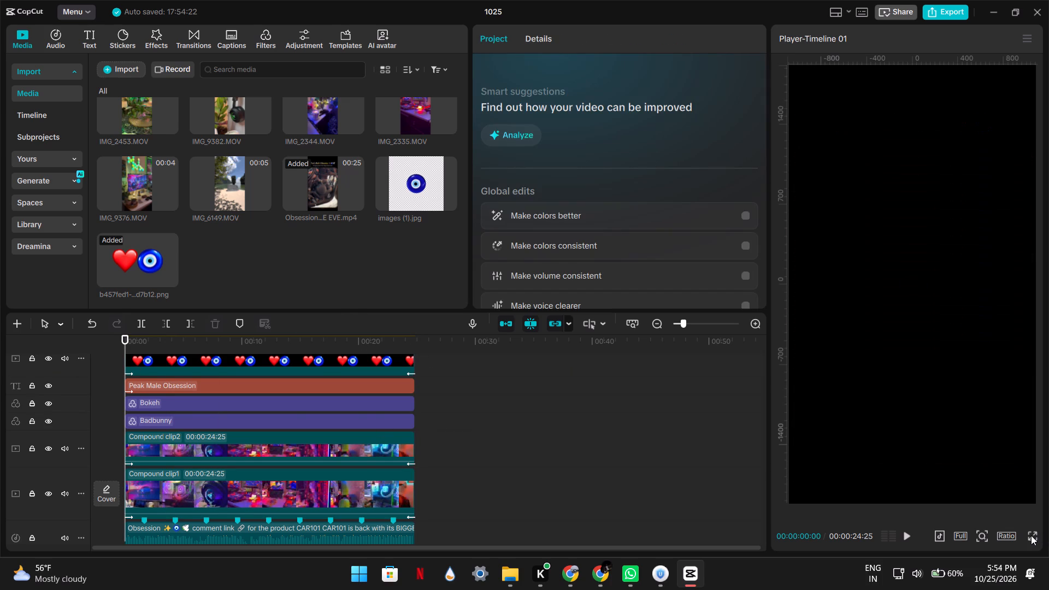
pyautogui.click(1031, 537)
pyautogui.press('space')
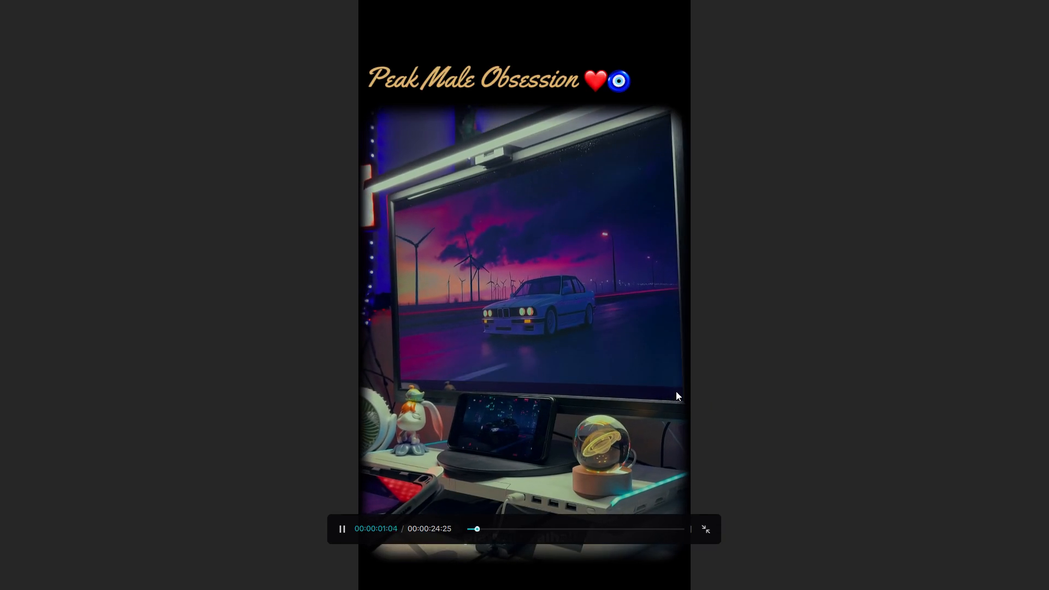
pyautogui.click(708, 528)
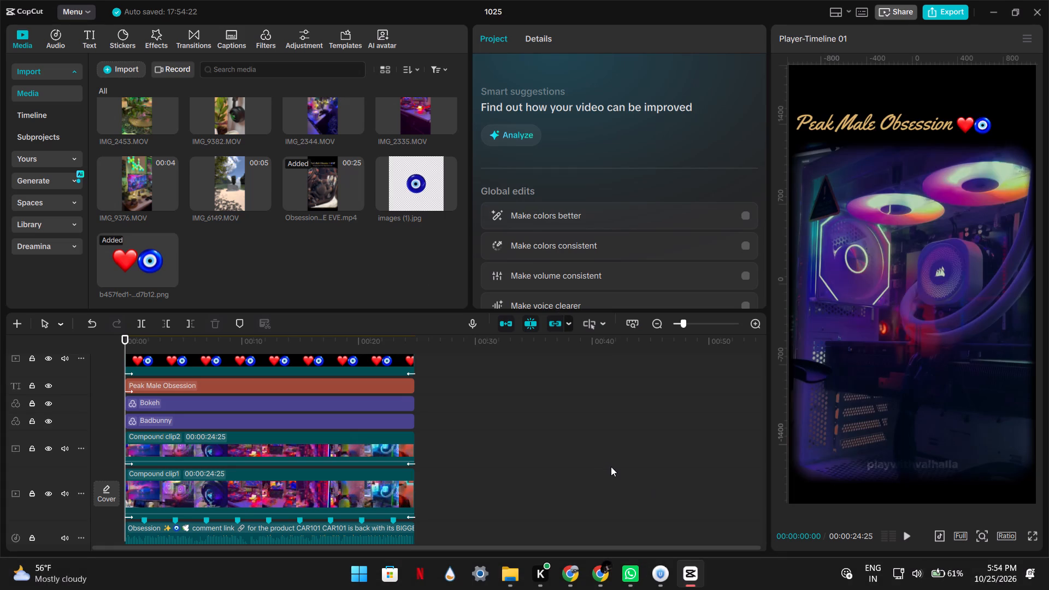
pyautogui.press('space')
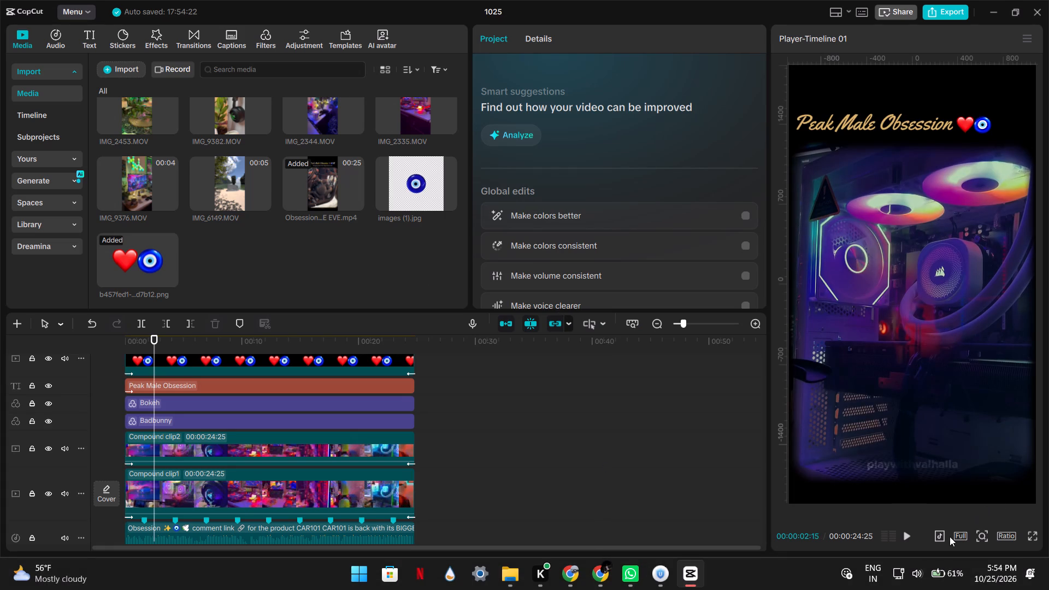
# Turn on the Instagram Reels preview overlay and play a few seconds to check where the watermark sits.
pyautogui.click(940, 537)
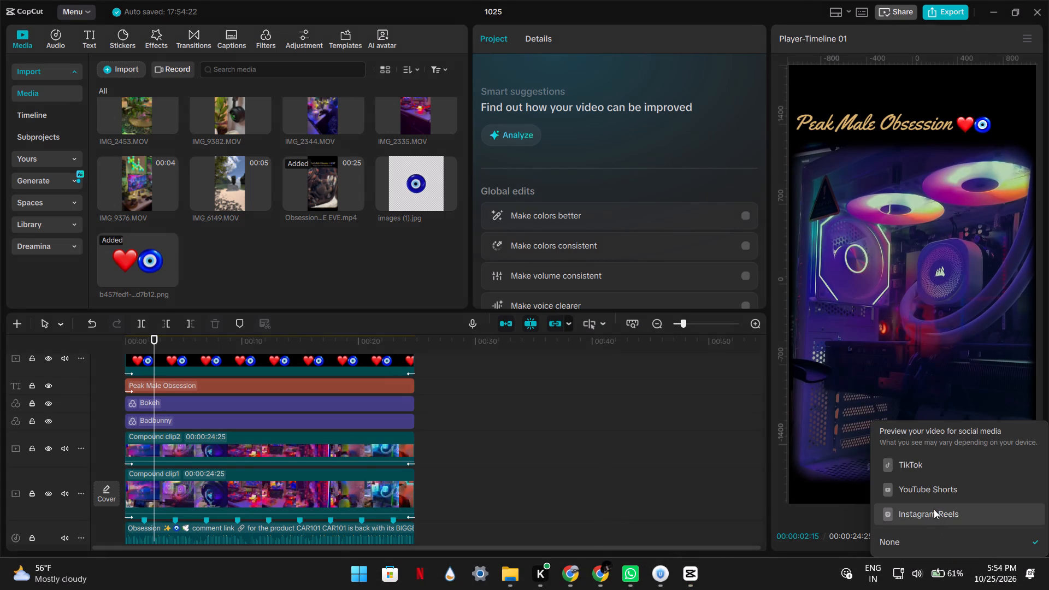
pyautogui.click(934, 510)
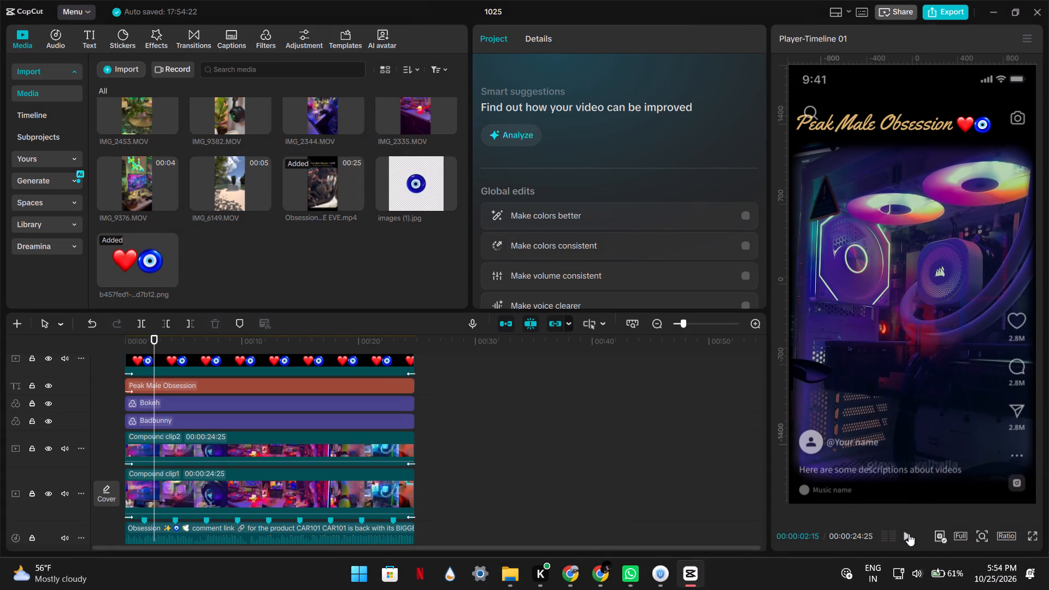
pyautogui.click(907, 536)
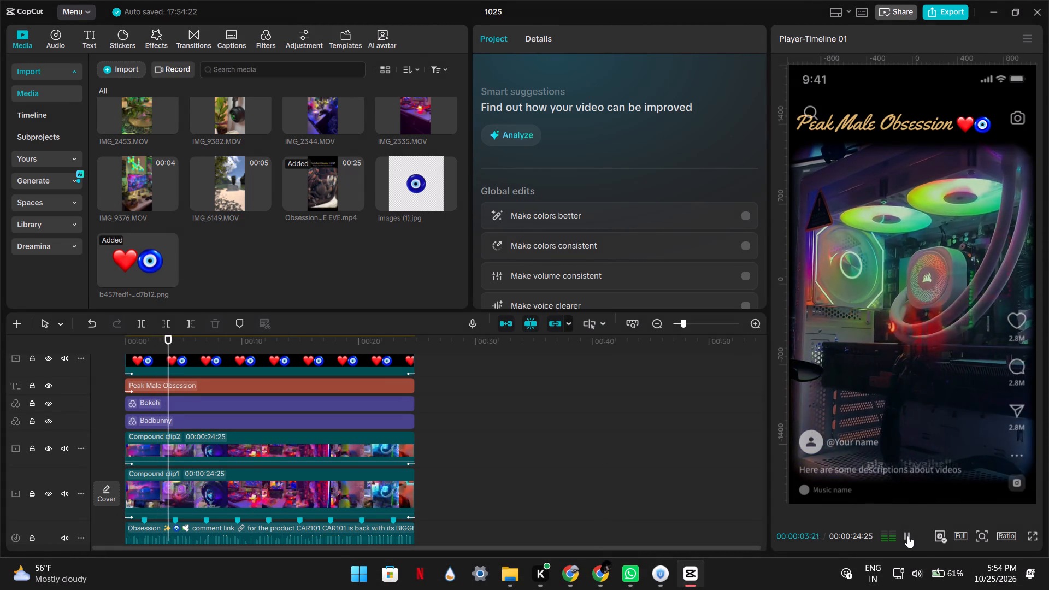
pyautogui.click(907, 536)
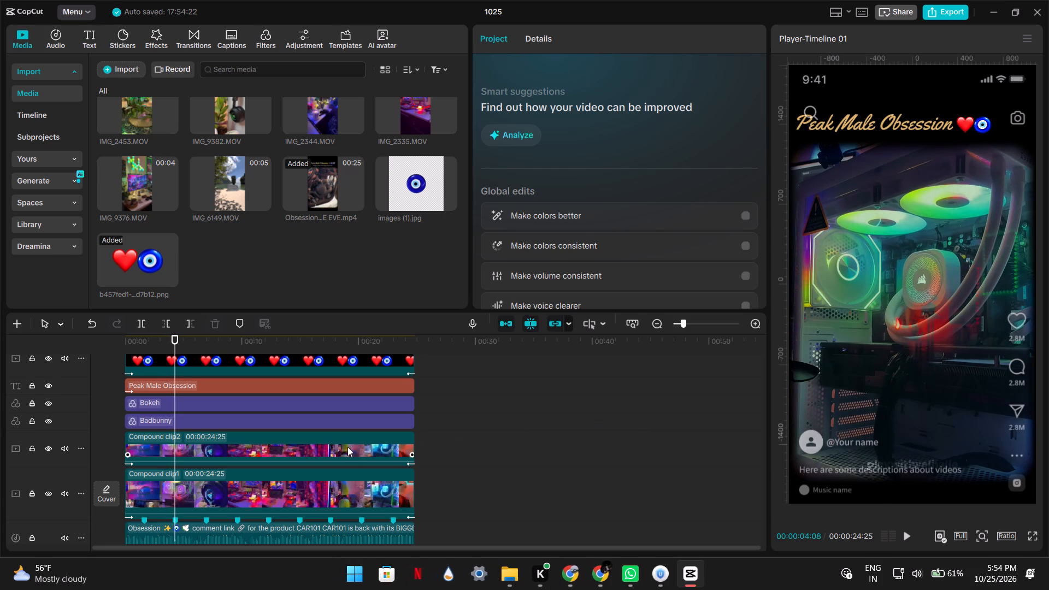
# Move Compound clip2's text mask up, keeping it centred, so it clears the Reels account name and description.
pyautogui.click(343, 445)
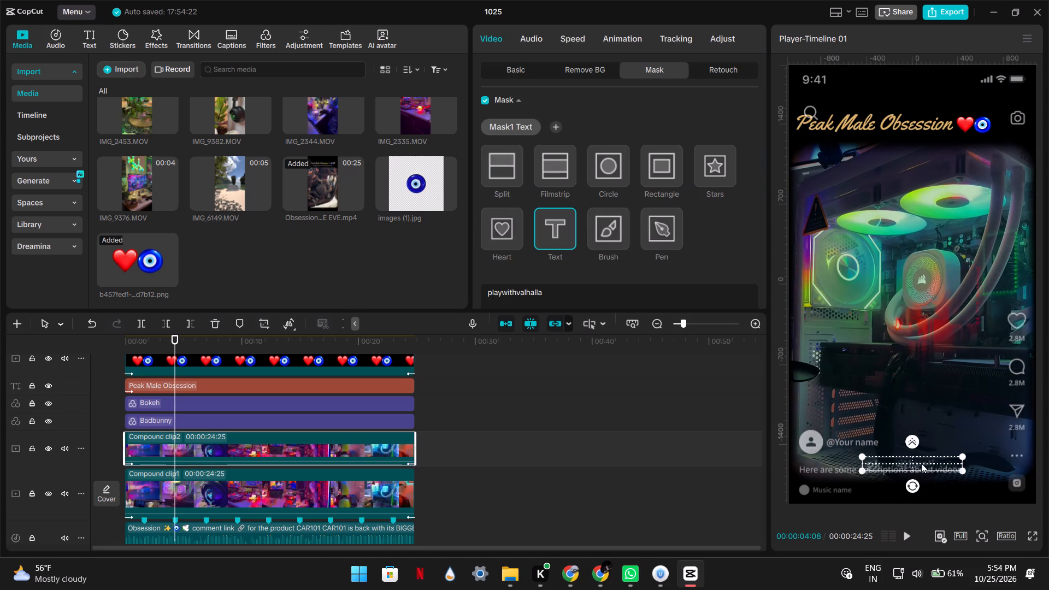
pyautogui.moveTo(913, 459); pyautogui.dragTo(918, 435)
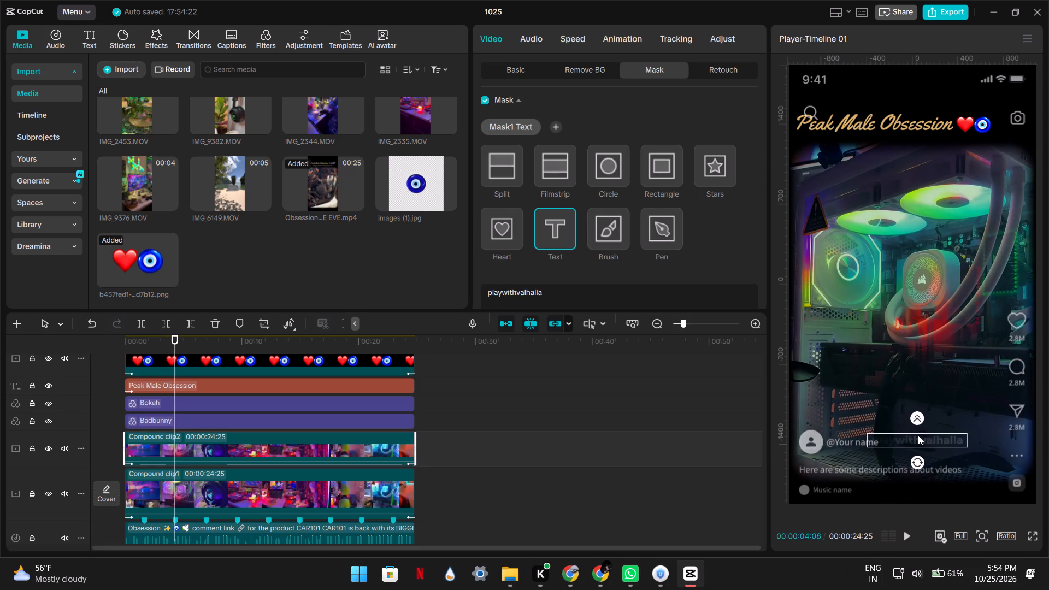
pyautogui.moveTo(918, 435); pyautogui.dragTo(911, 424)
# Play the video from the start to check the repositioned watermark under the Reels overlay.
pyautogui.scroll(1, 198, 427)
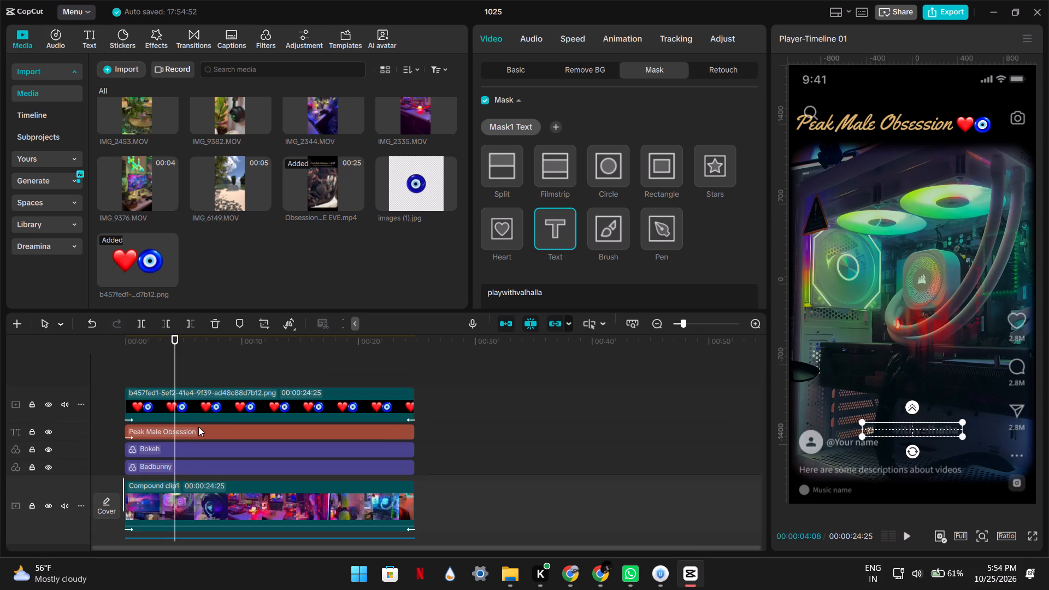
pyautogui.scroll(1, 198, 427)
pyautogui.click(144, 353)
pyautogui.moveTo(144, 353); pyautogui.dragTo(44, 367)
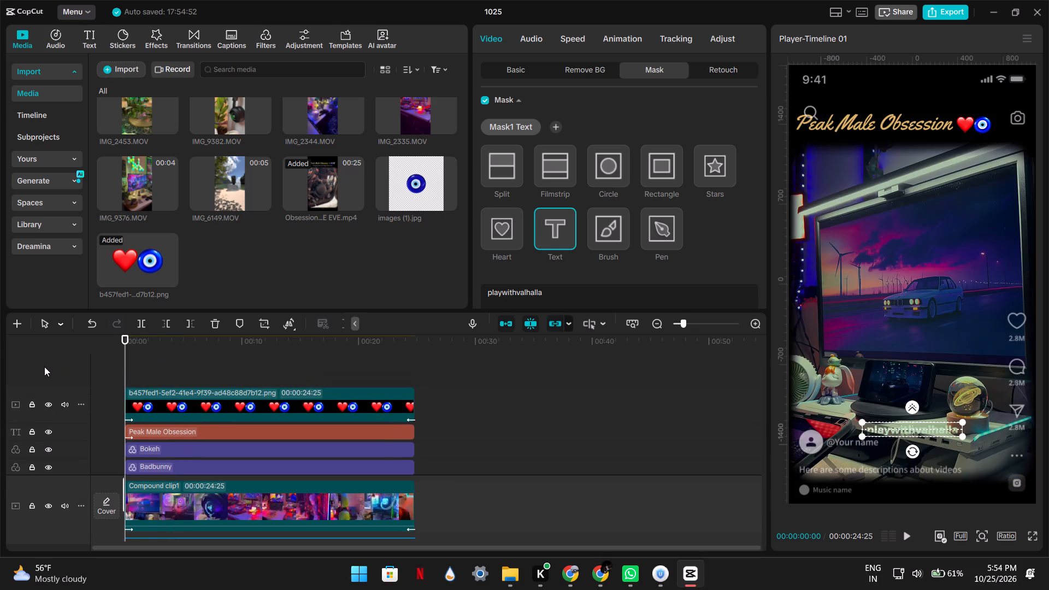
pyautogui.press('space')
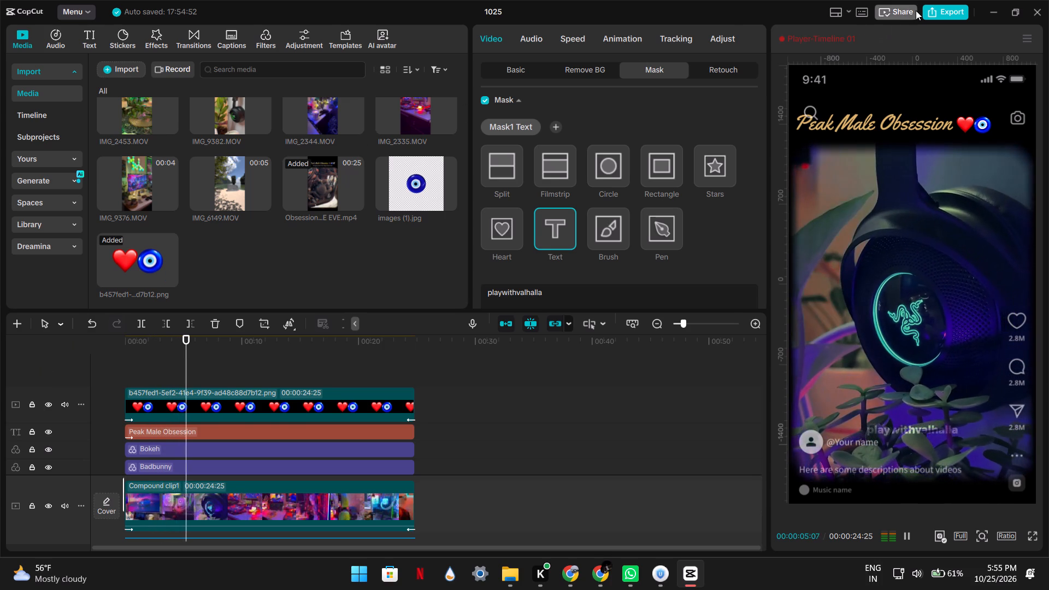
# Export the video as 1025 in 4K, recommended bit rate, HEVC, mp4, 30fps.
pyautogui.click(938, 12)
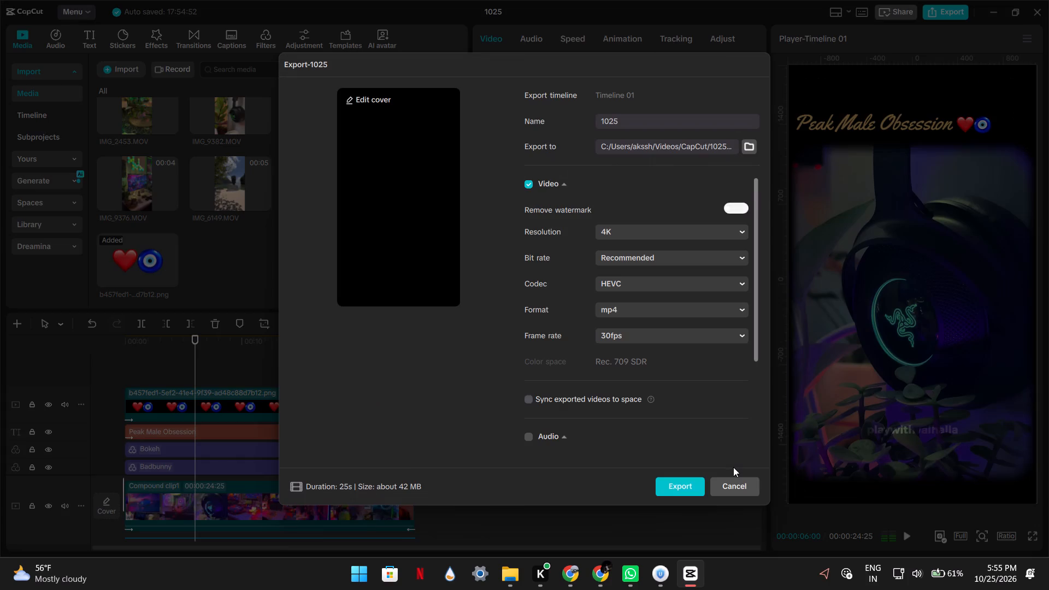
pyautogui.click(663, 491)
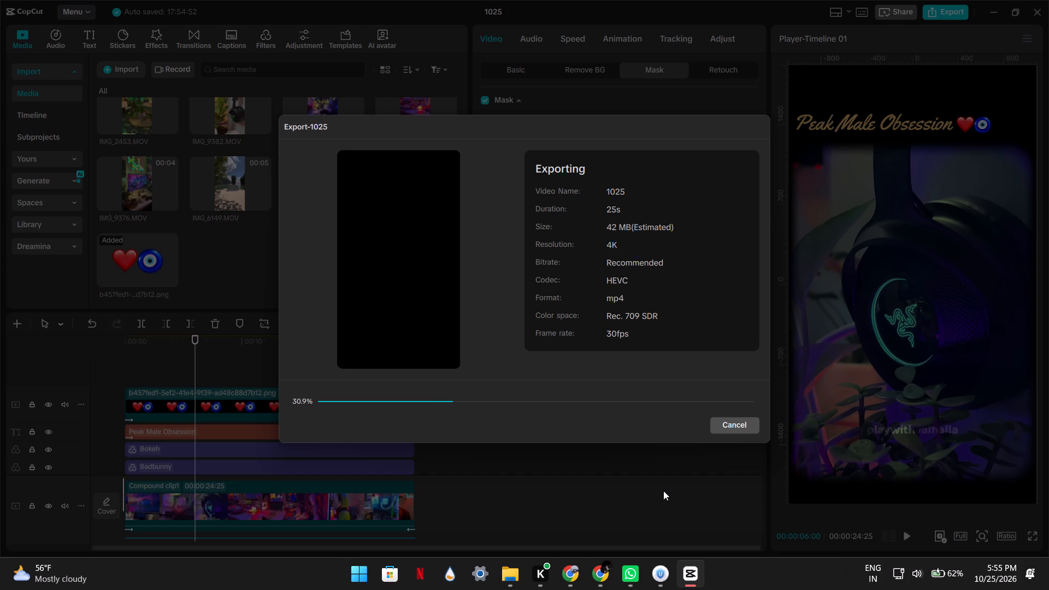
# Switch to Urban VPN, disconnect the United States connection and close its window.
pyautogui.click(655, 587)
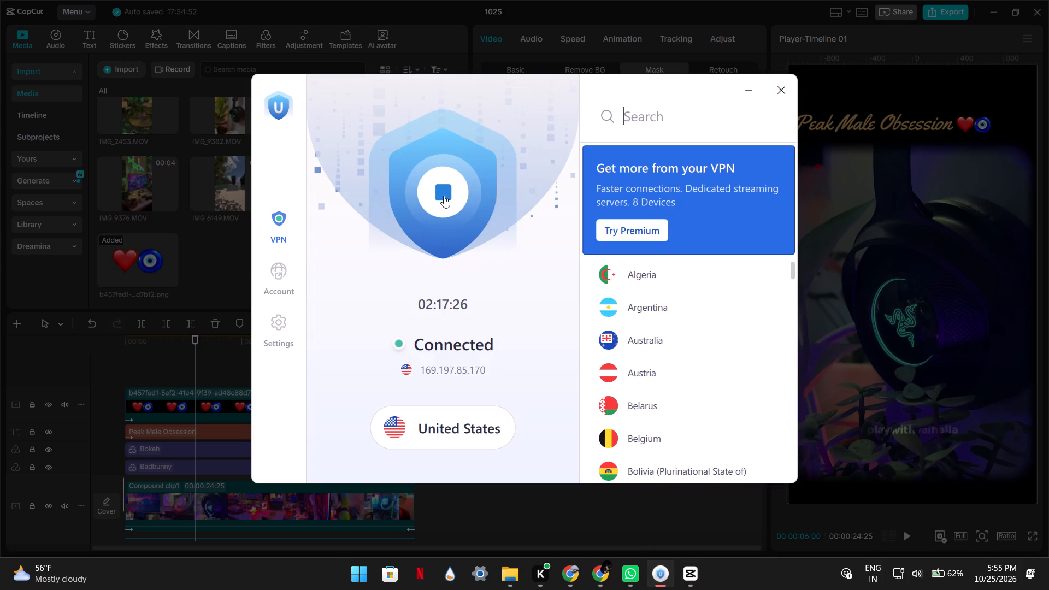
pyautogui.click(444, 196)
pyautogui.click(776, 82)
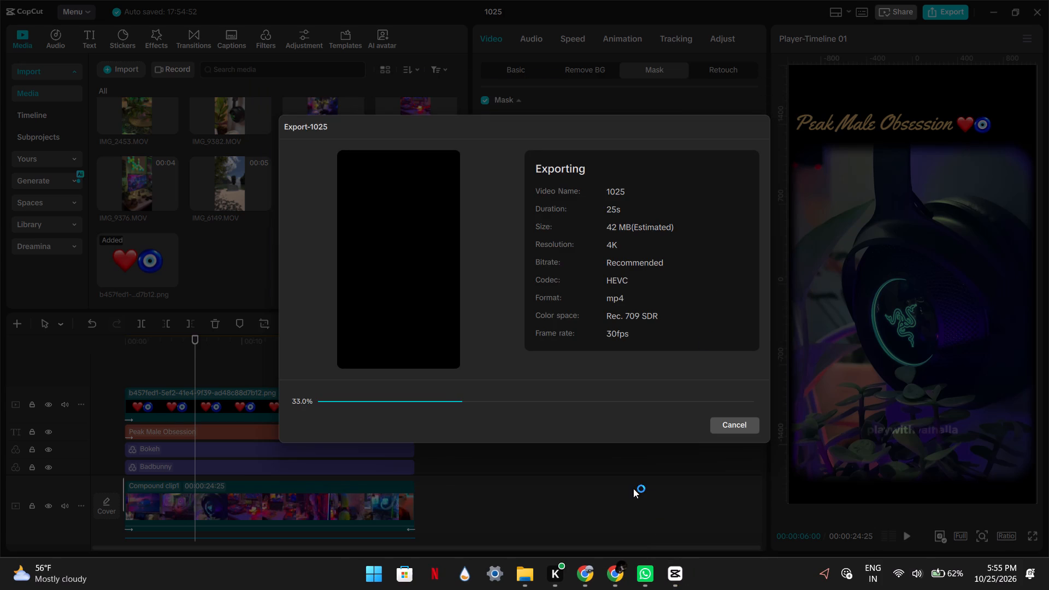
pyautogui.click(618, 576)
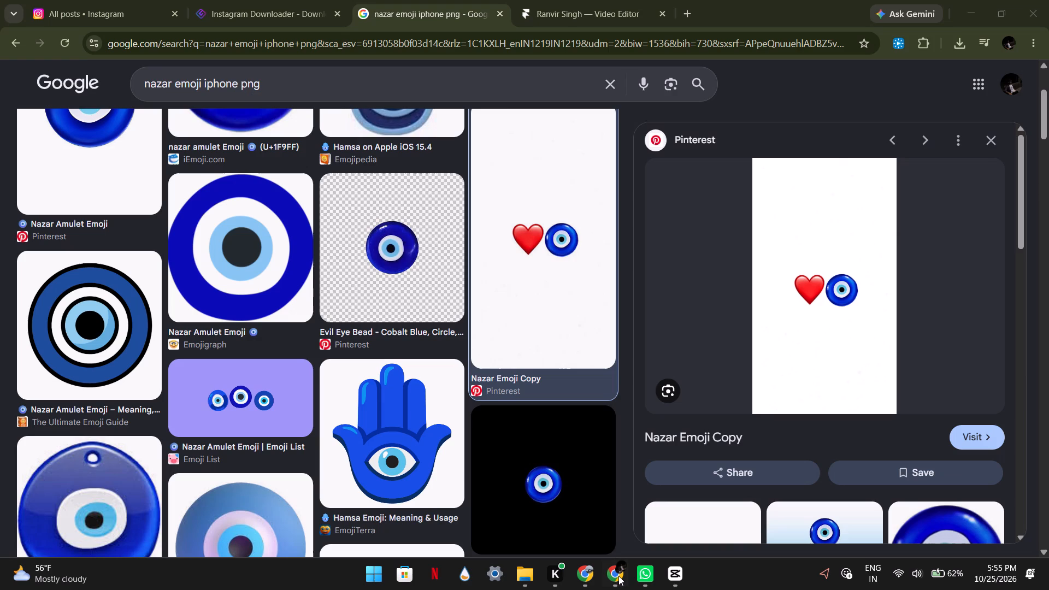
pyautogui.click(497, 13)
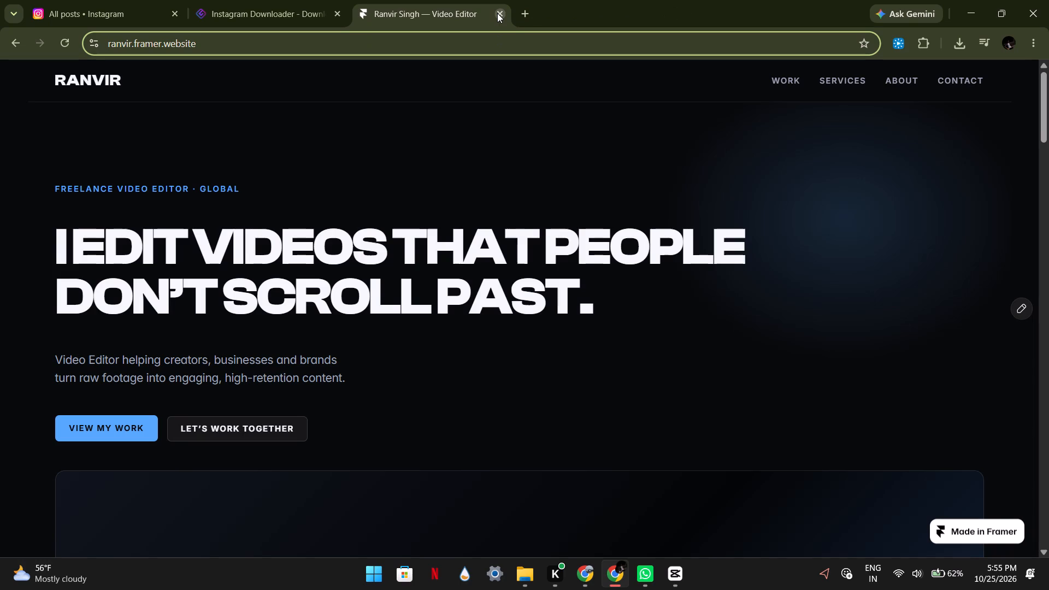
pyautogui.click(497, 13)
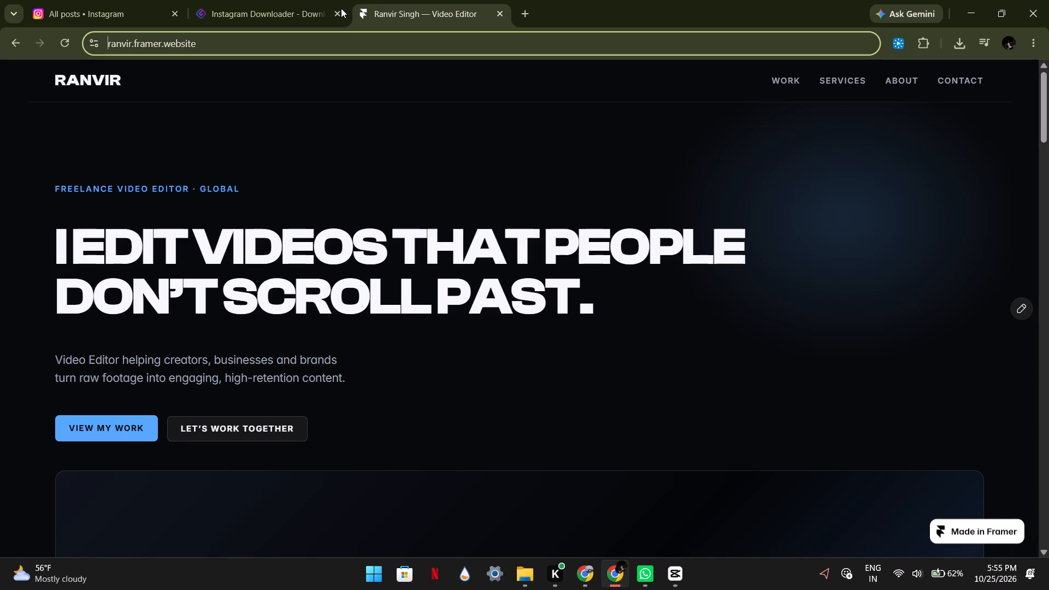
pyautogui.click(340, 13)
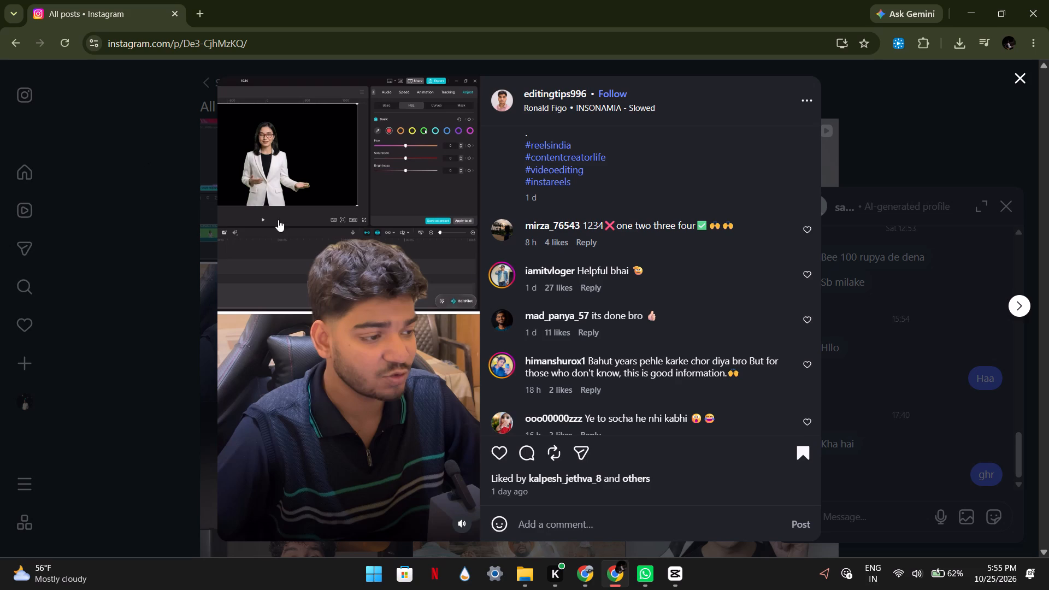
# Close the open saved post on Instagram and go to the direct messages.
pyautogui.click(1019, 79)
pyautogui.click(23, 247)
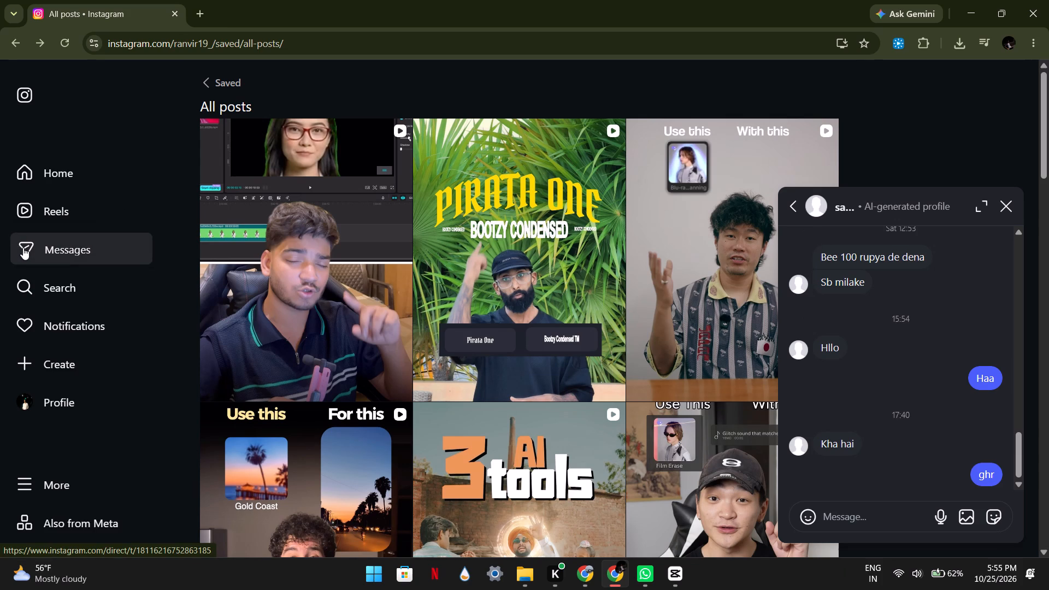
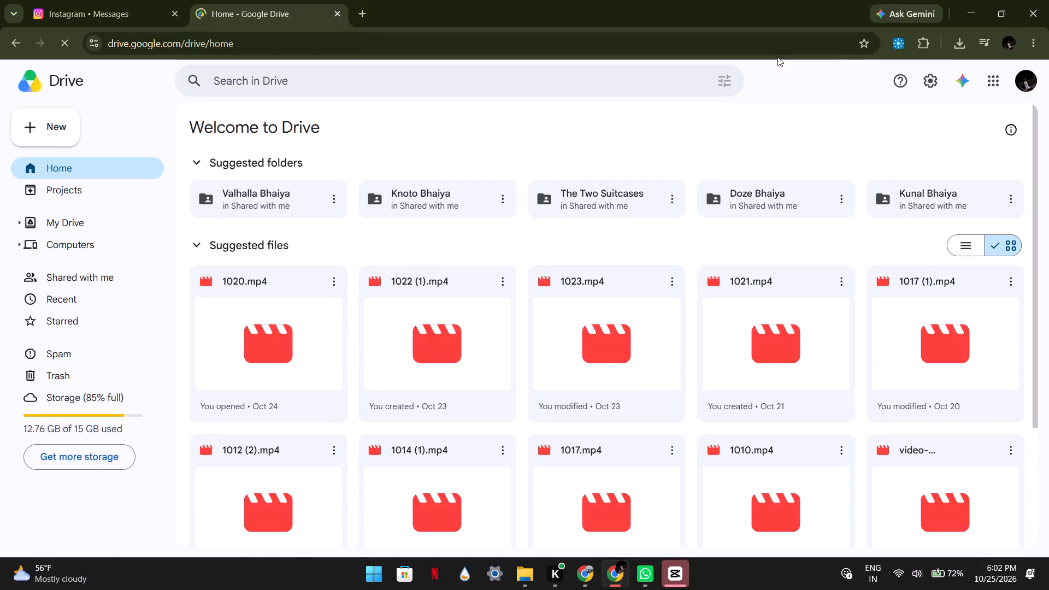
# Open the list of Chrome profiles while on the Google Drive home page.
pyautogui.click(1018, 42)
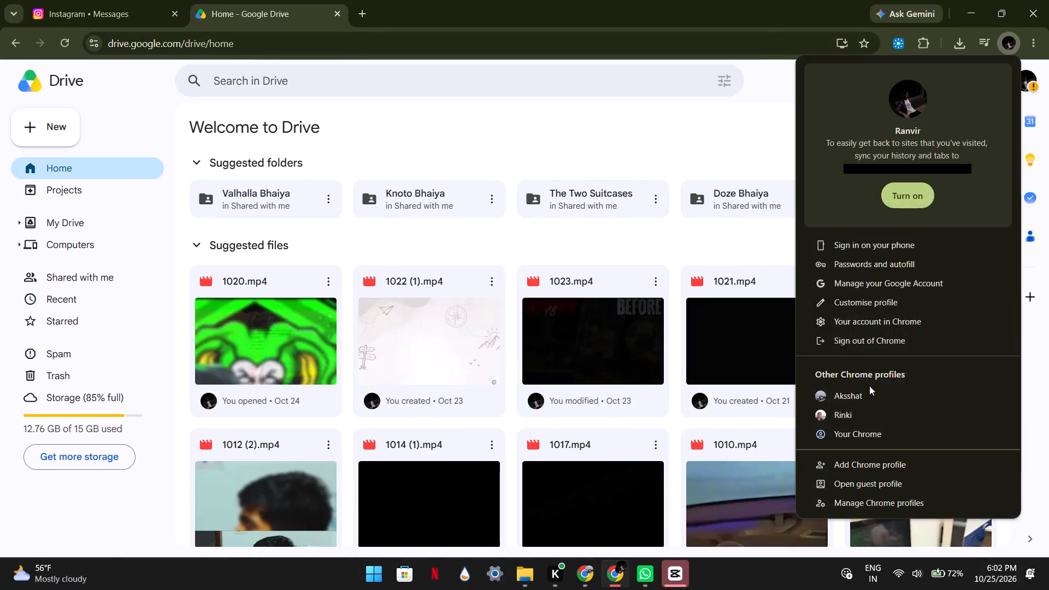
# Switch to the Rinki Chrome profile and open the Haswanth Bhaiya folder in its Google Drive.
pyautogui.click(859, 417)
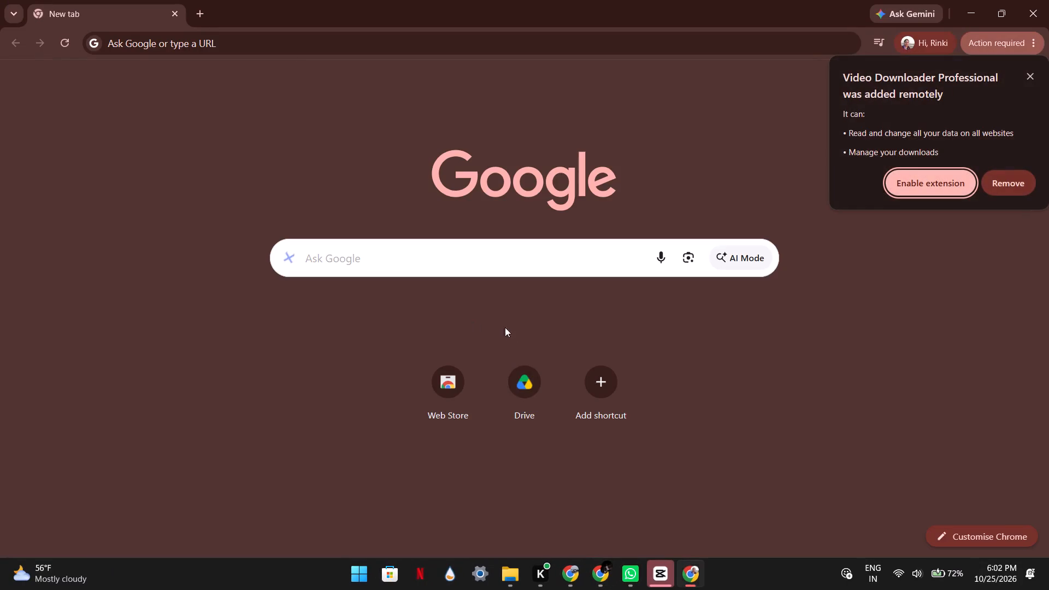
pyautogui.click(515, 388)
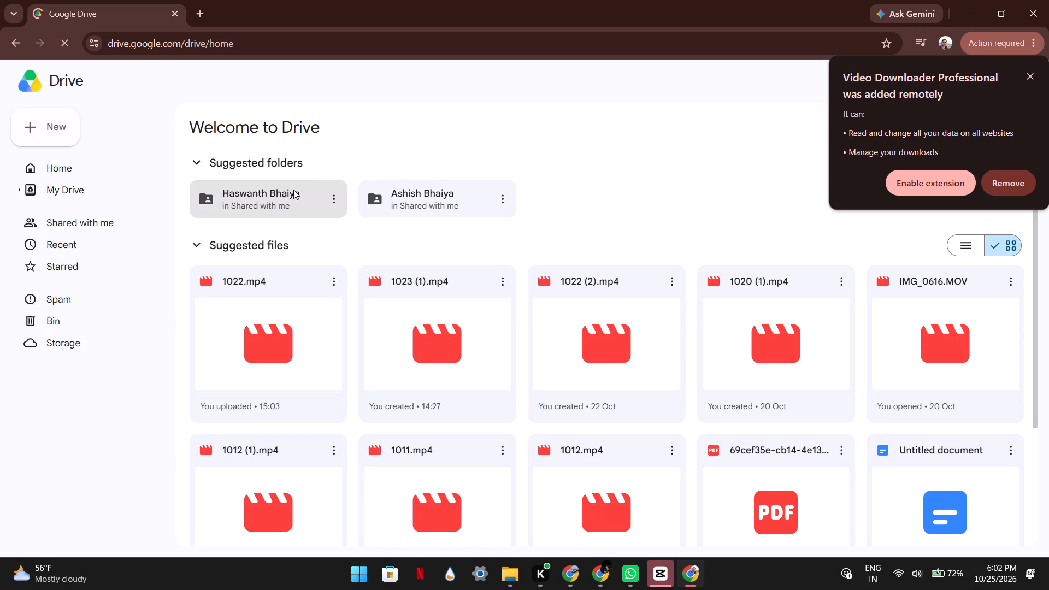
pyautogui.doubleClick(292, 190)
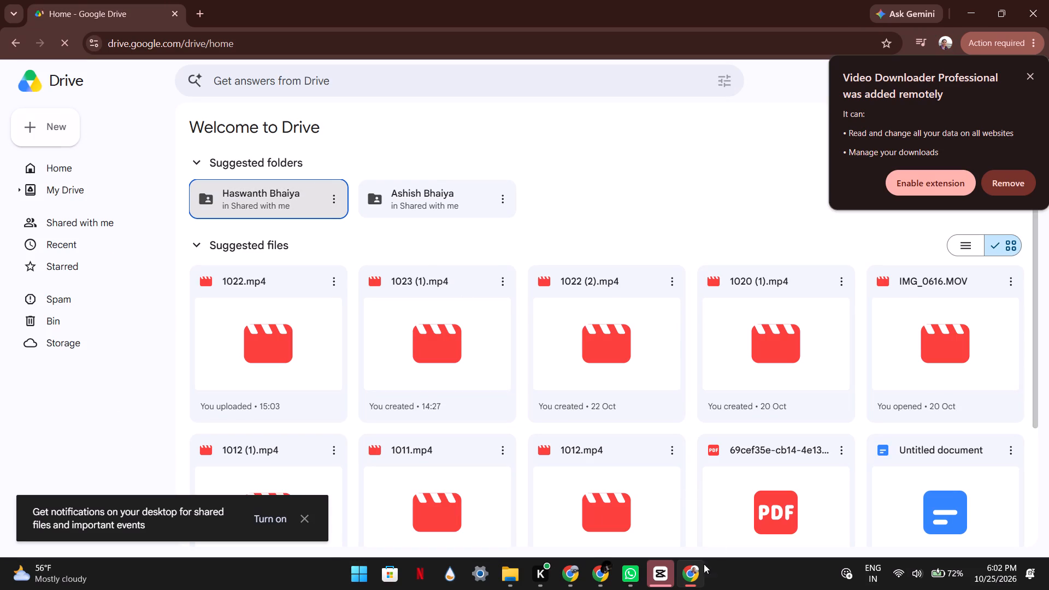
# Return to the first Chrome profile's Drive window and upload video 1025 from the CapCut folder to the Valhalla Bhaiya folder.
pyautogui.click(592, 580)
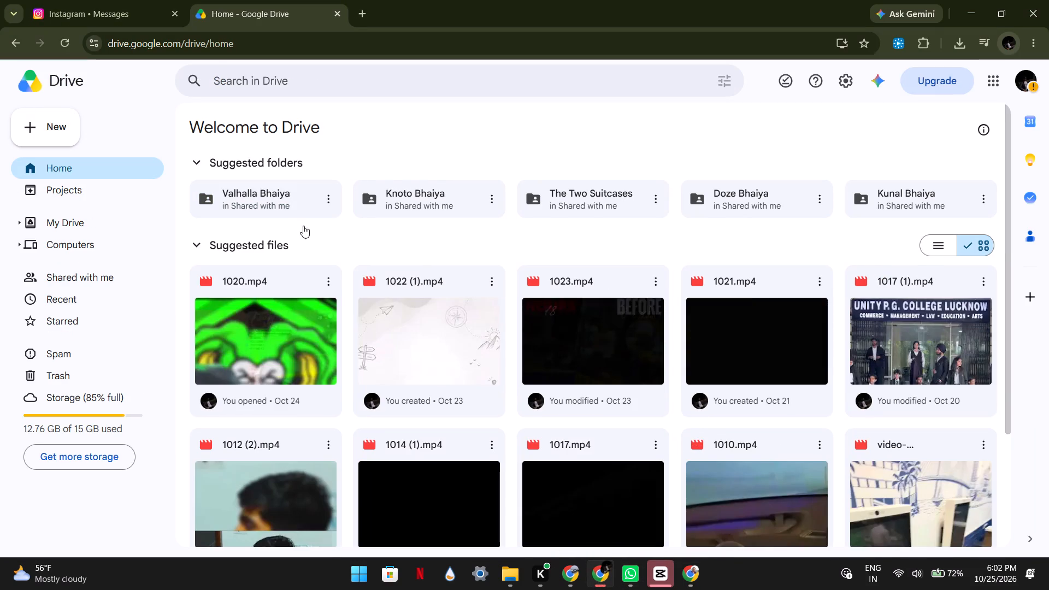
pyautogui.doubleClick(271, 202)
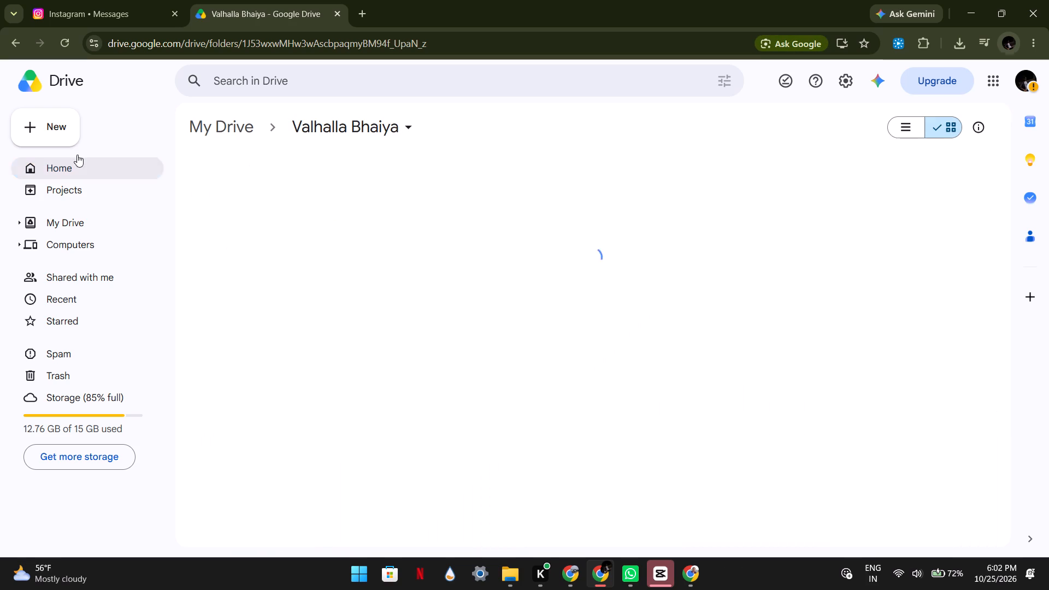
pyautogui.click(664, 571)
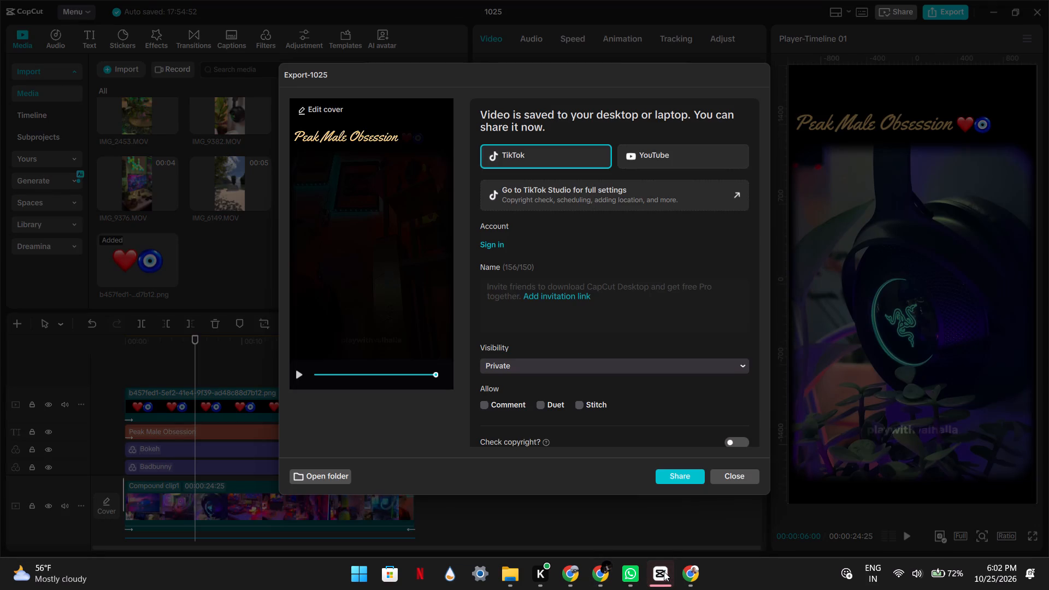
pyautogui.click(611, 573)
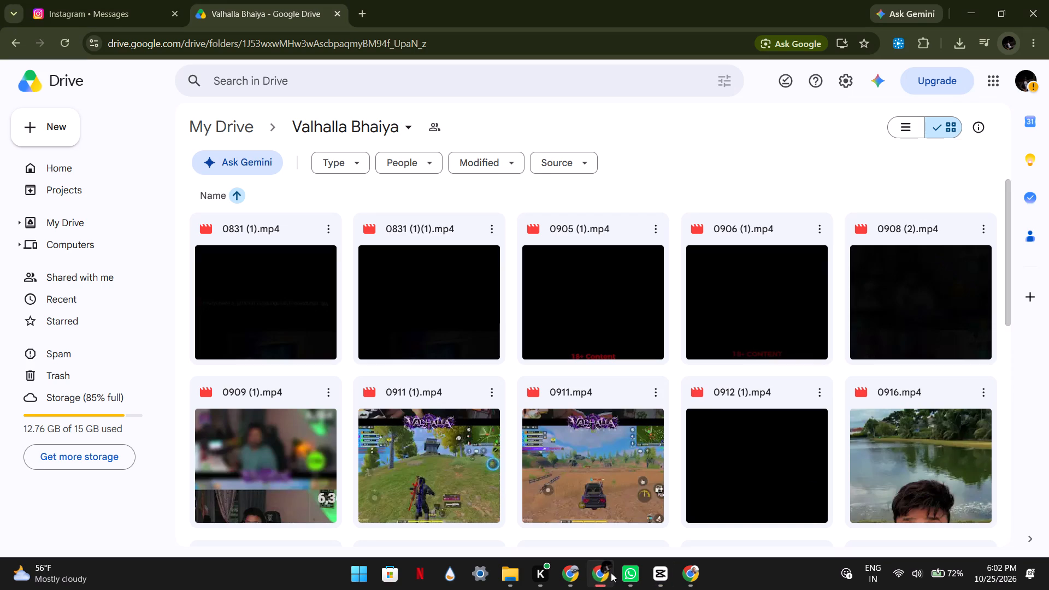
pyautogui.click(57, 131)
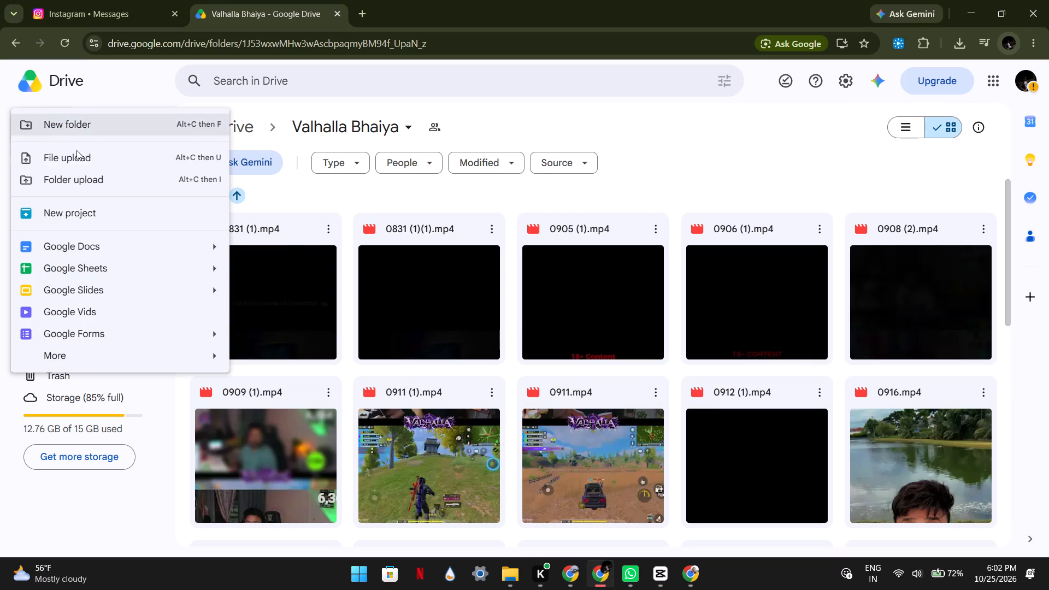
pyautogui.click(86, 162)
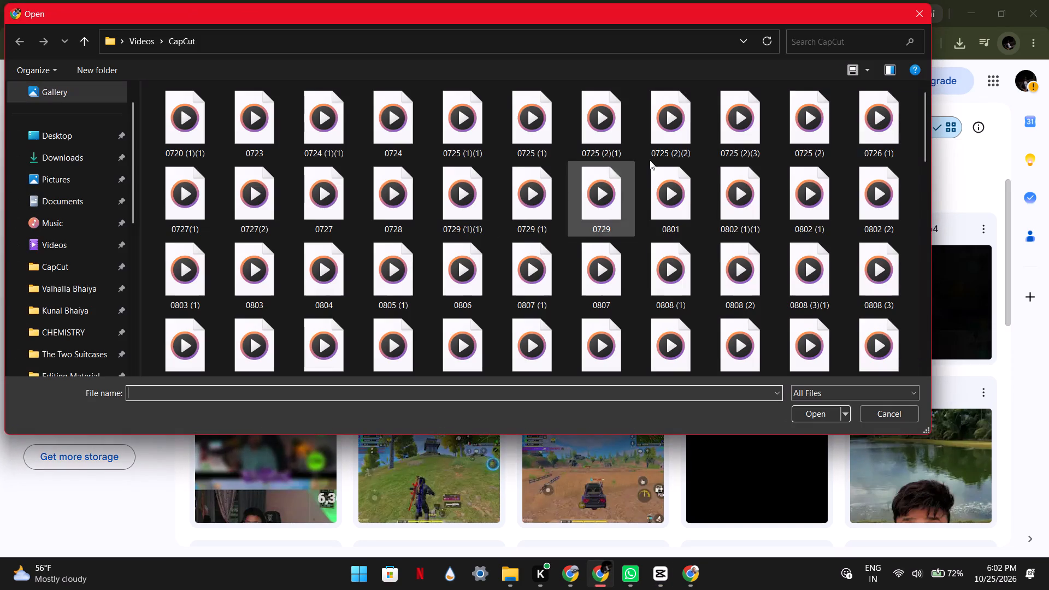
pyautogui.moveTo(928, 119); pyautogui.dragTo(897, 370)
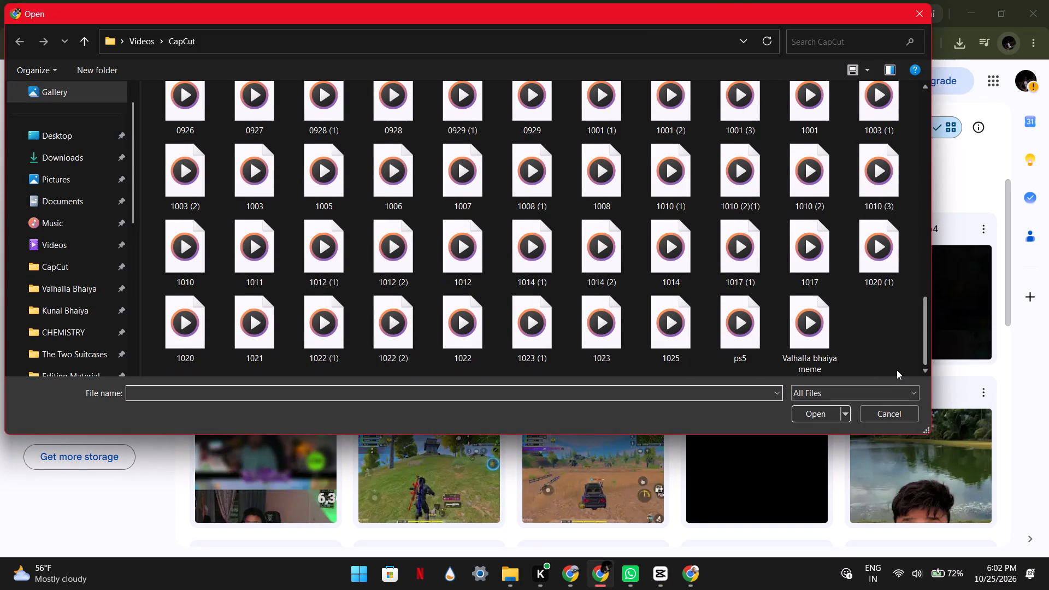
pyautogui.moveTo(897, 370); pyautogui.dragTo(896, 369)
pyautogui.doubleClick(685, 337)
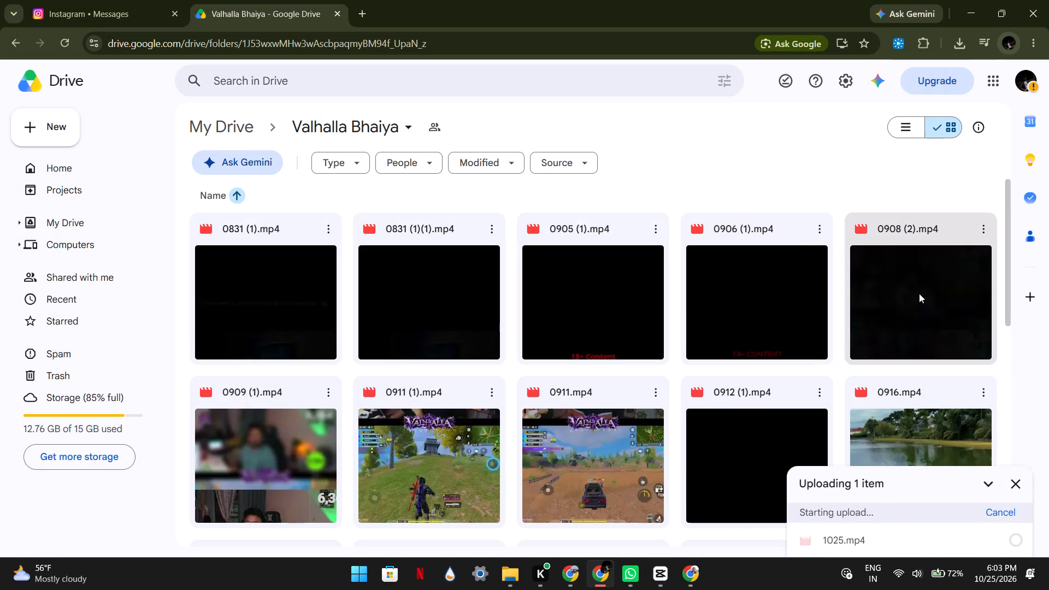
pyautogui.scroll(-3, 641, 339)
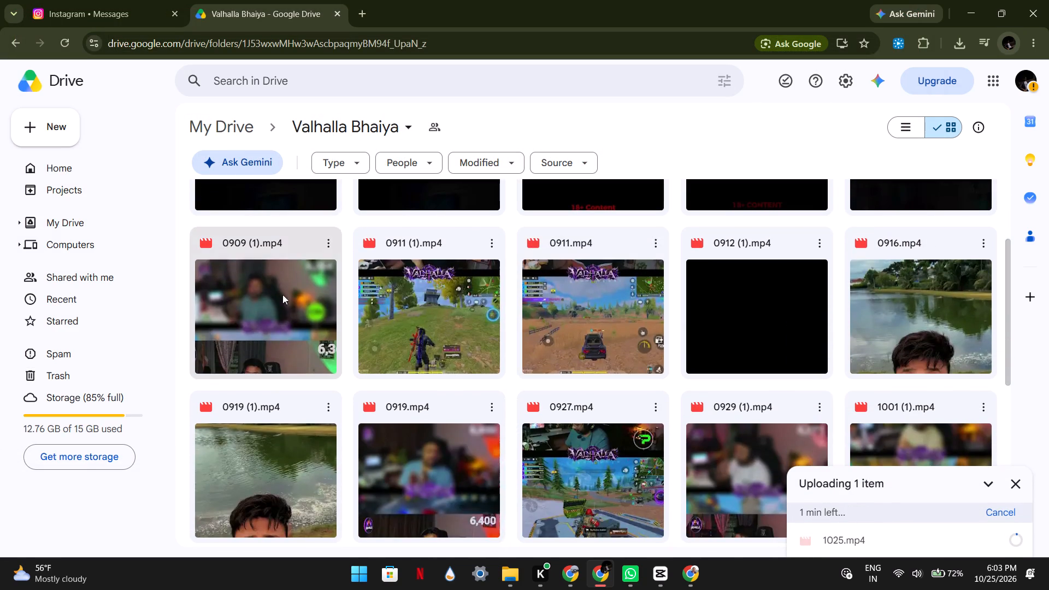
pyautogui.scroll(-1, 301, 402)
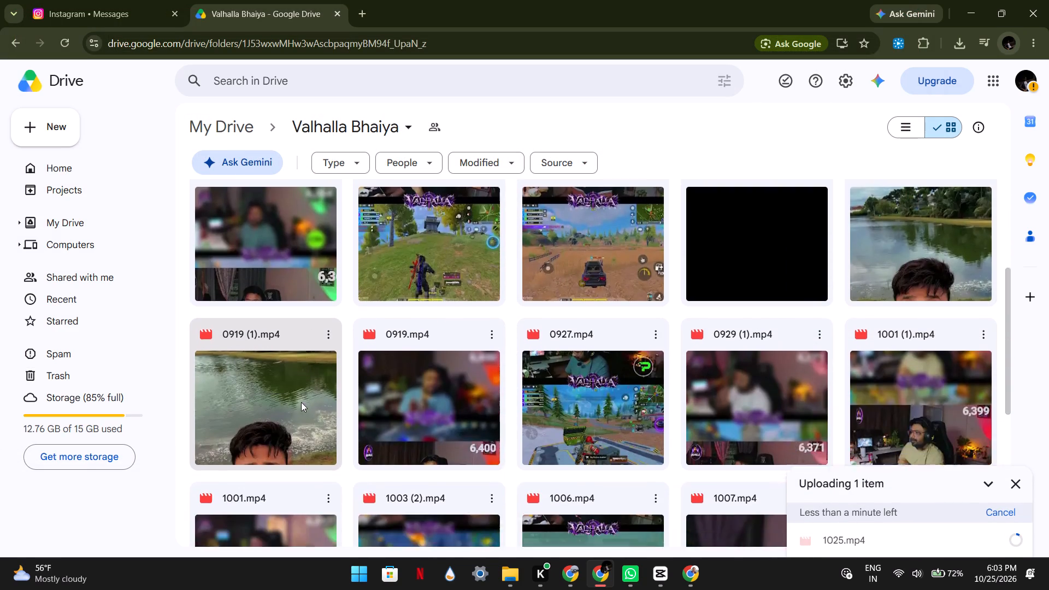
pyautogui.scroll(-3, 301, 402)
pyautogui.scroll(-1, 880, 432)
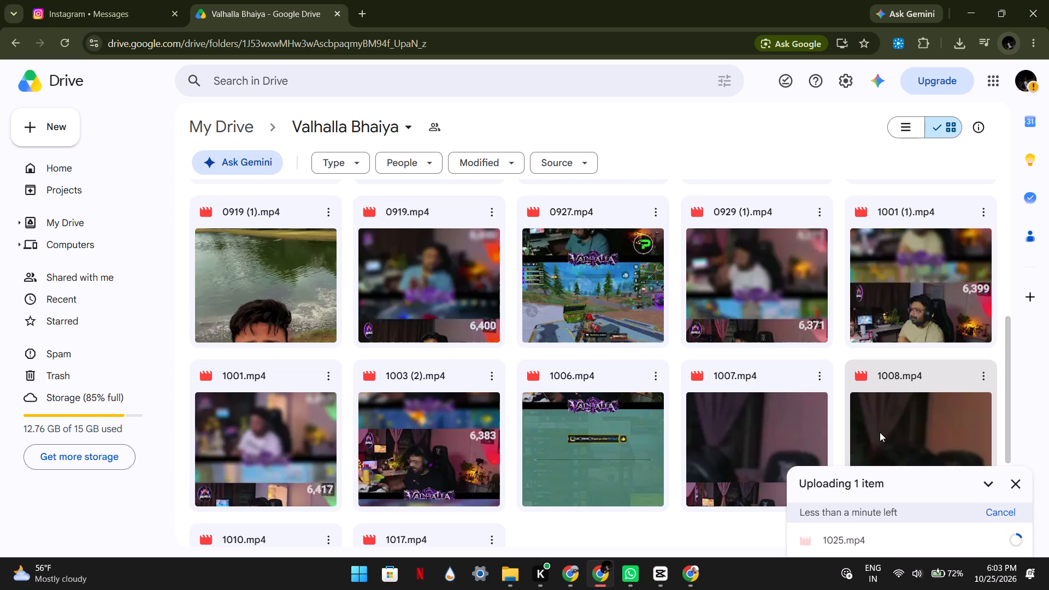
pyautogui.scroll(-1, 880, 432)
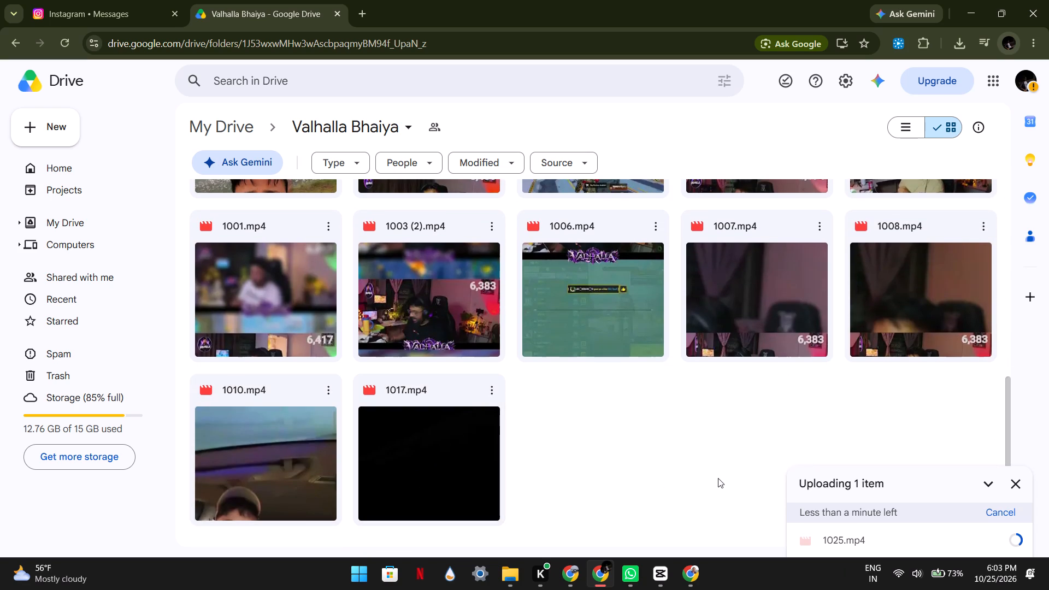
# Search Windows for the Calculator app.
pyautogui.press('c')
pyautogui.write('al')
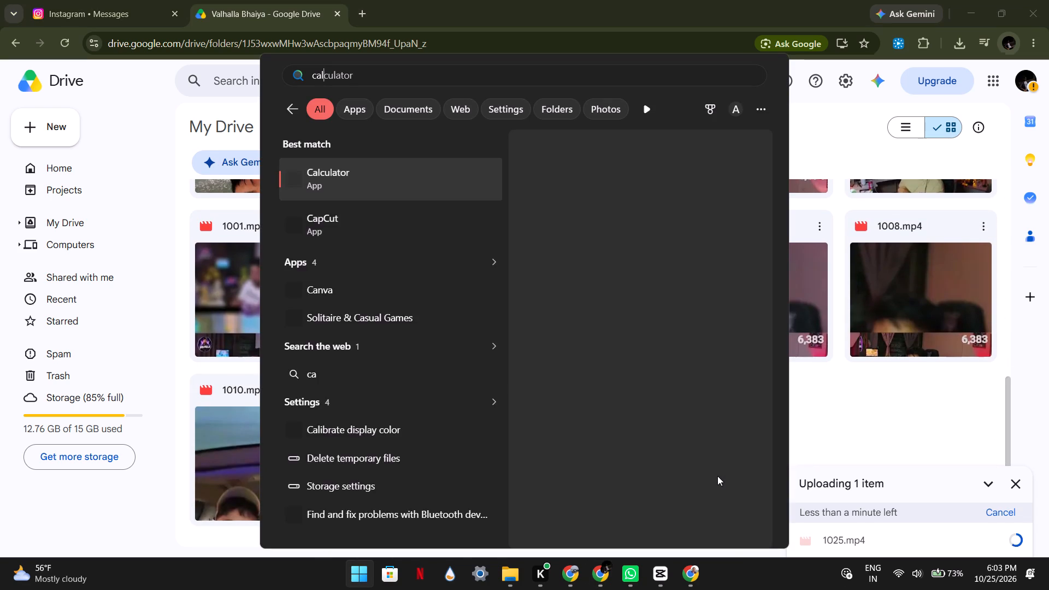
# Open Calculator, multiply 200 by 18, clear the entry and close the app.
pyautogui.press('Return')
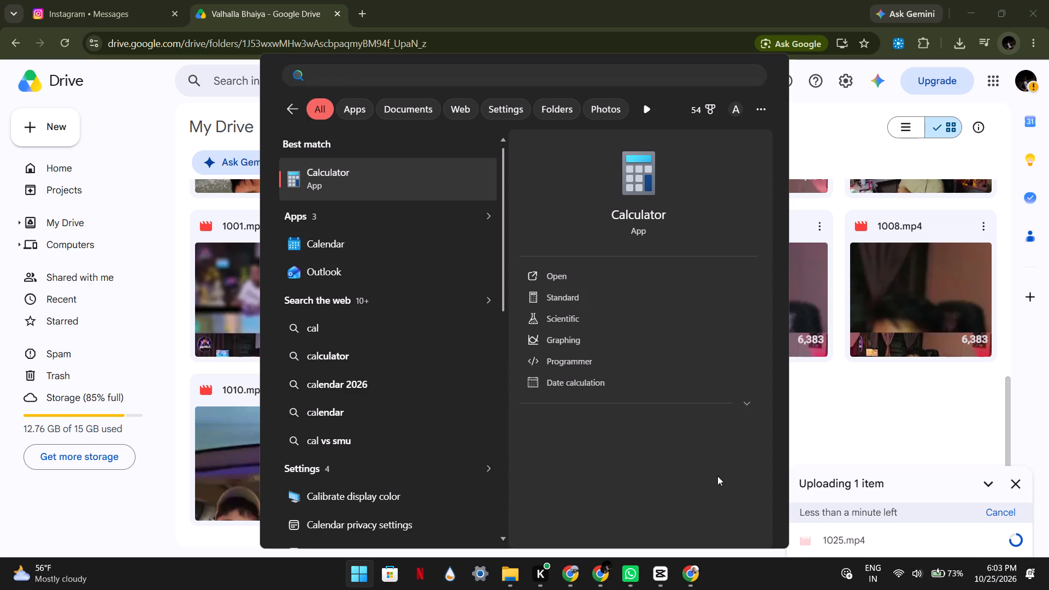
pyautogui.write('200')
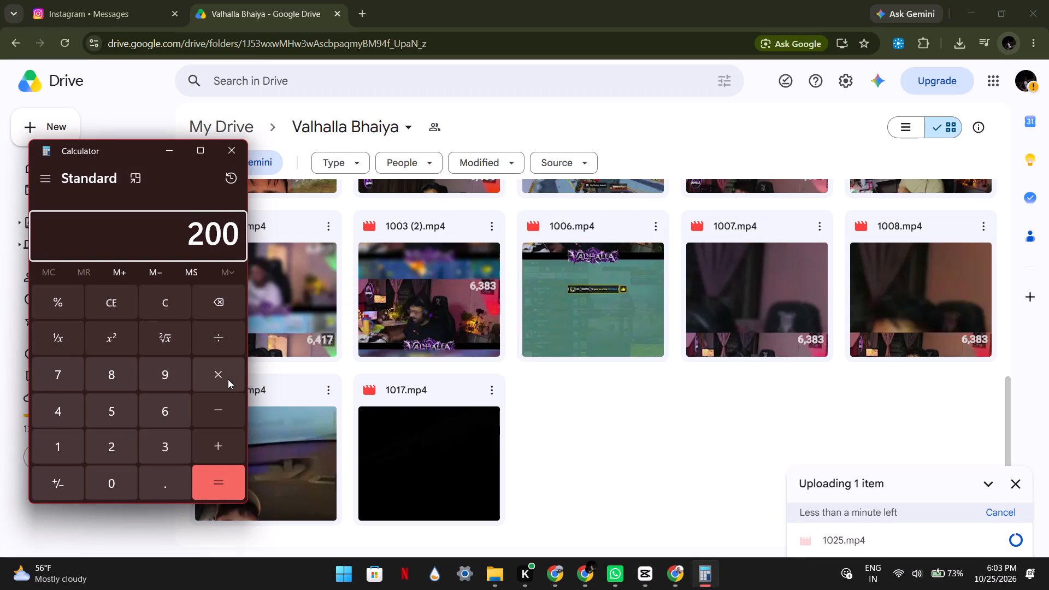
pyautogui.click(228, 379)
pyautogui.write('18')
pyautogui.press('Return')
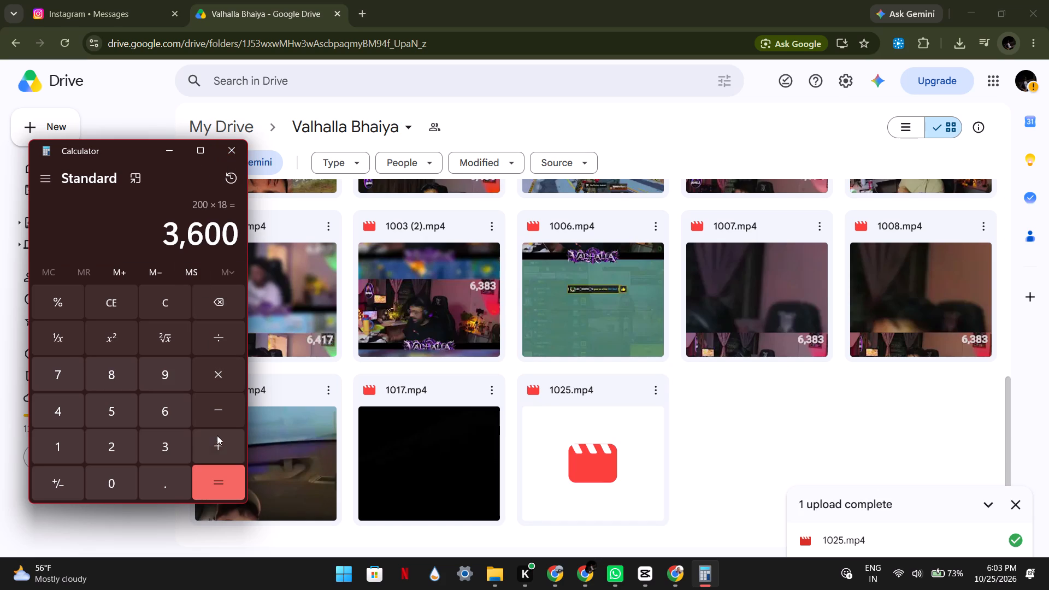
pyautogui.click(104, 297)
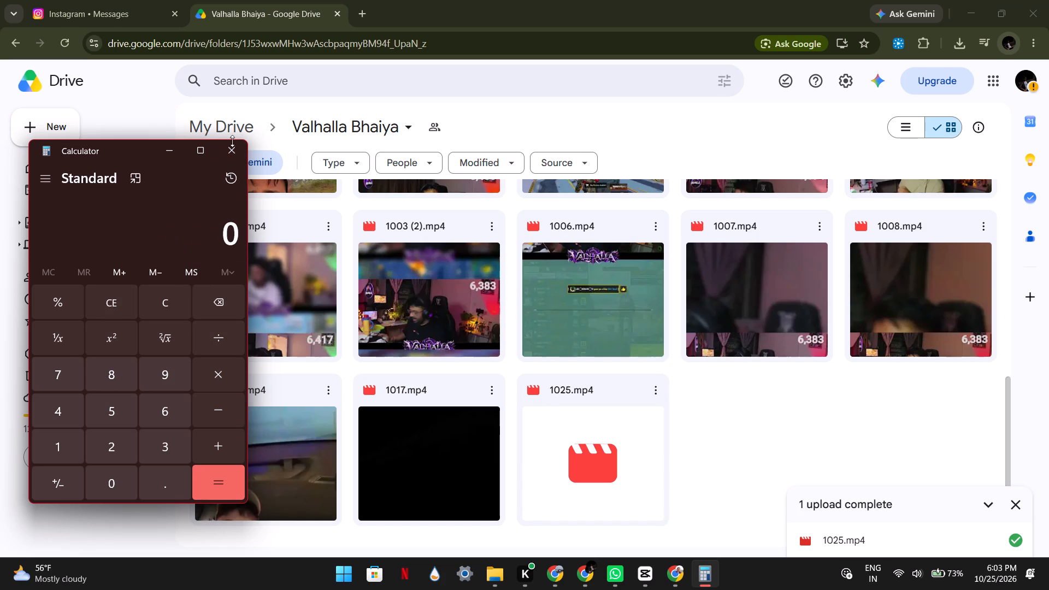
pyautogui.click(226, 146)
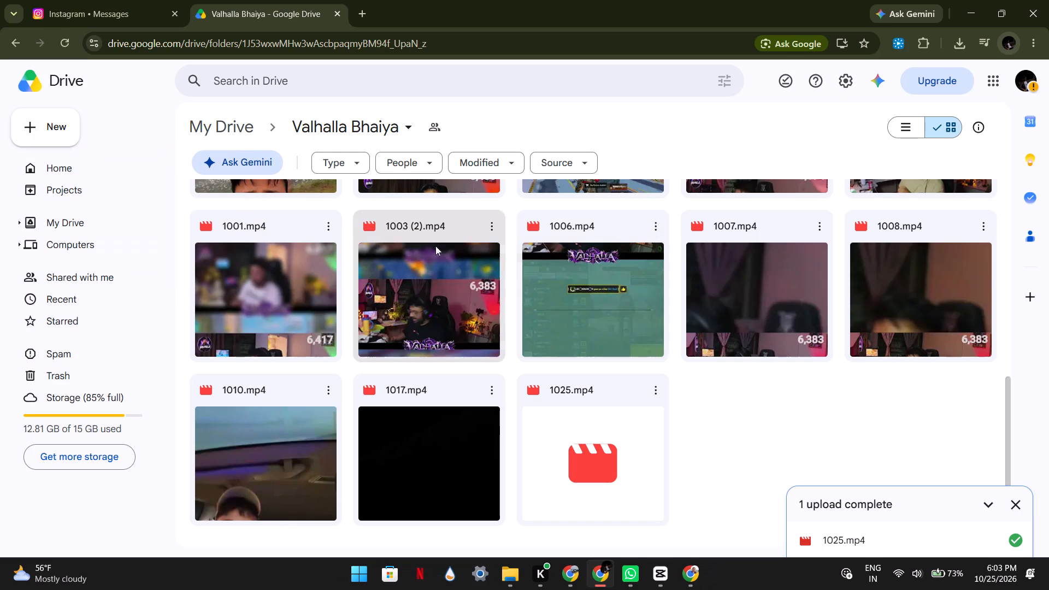
# Copy the share link of the Valhalla Bhaiya folder in Google Drive.
pyautogui.click(380, 127)
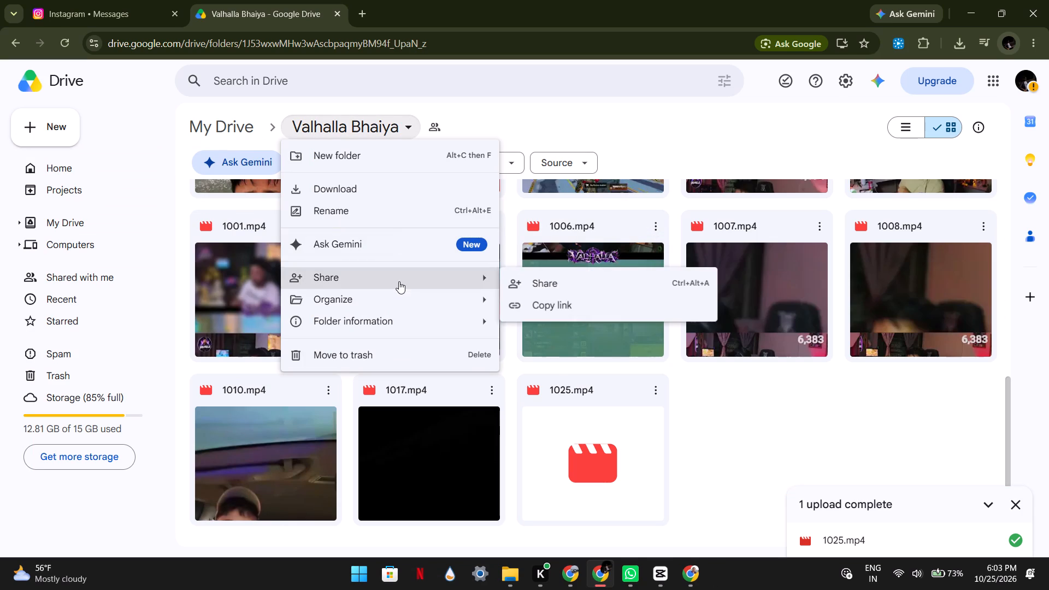
pyautogui.click(536, 296)
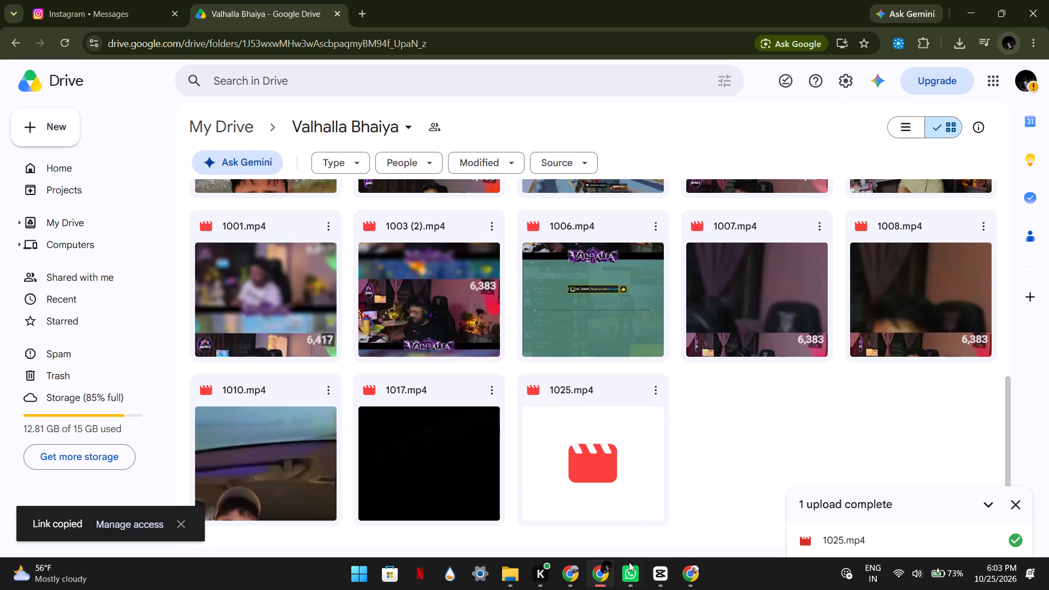